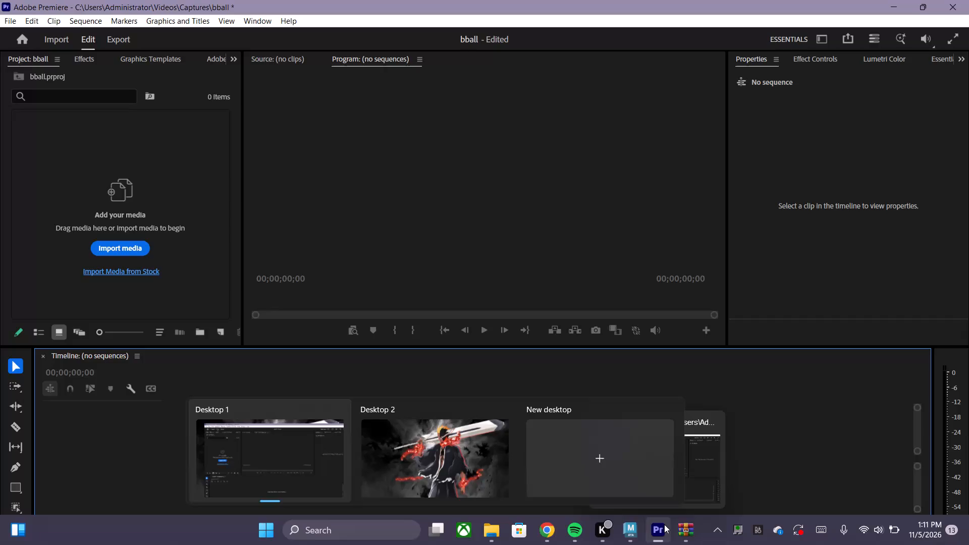
Look through the rendered tailed bouncing ball frames in the persp folder, in the import dialog and in File Explorer.
left_click(134, 251)
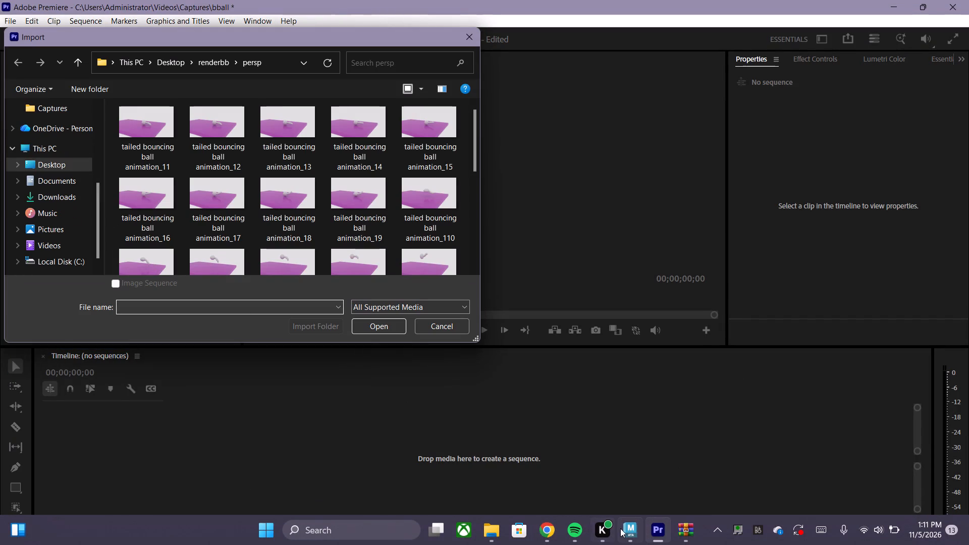
left_click(622, 528)
left_click(656, 527)
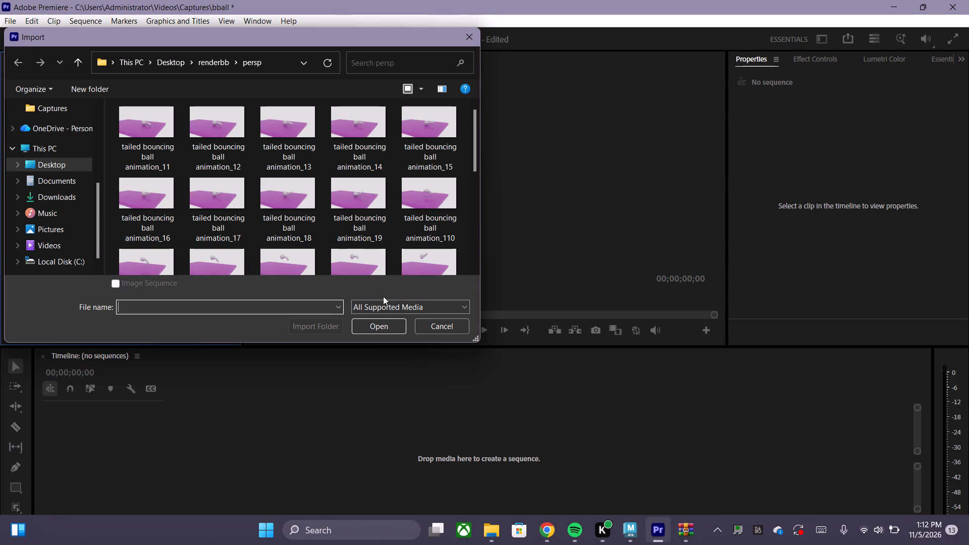
scroll(180, 148, "up", 1)
scroll(180, 148, "down", 3)
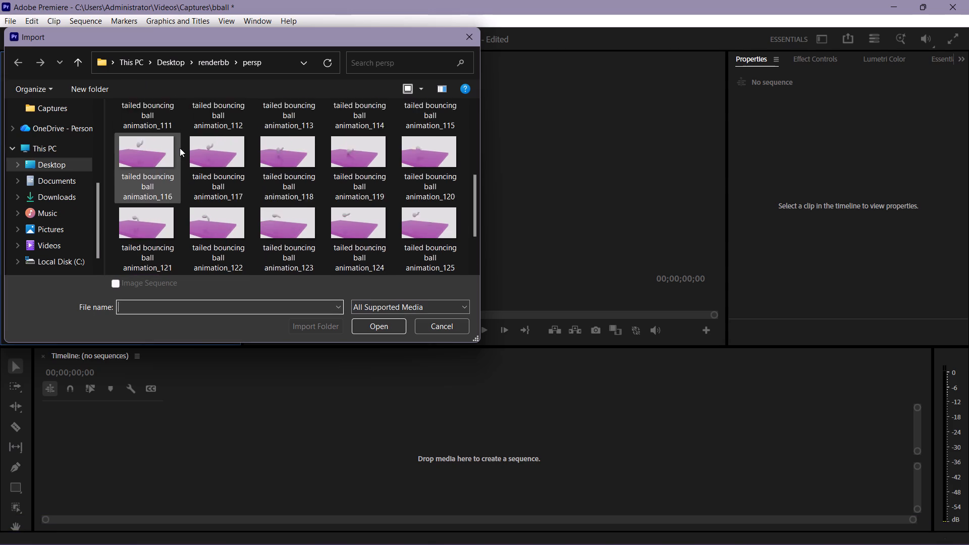
scroll(180, 148, "down", 3)
left_click(471, 39)
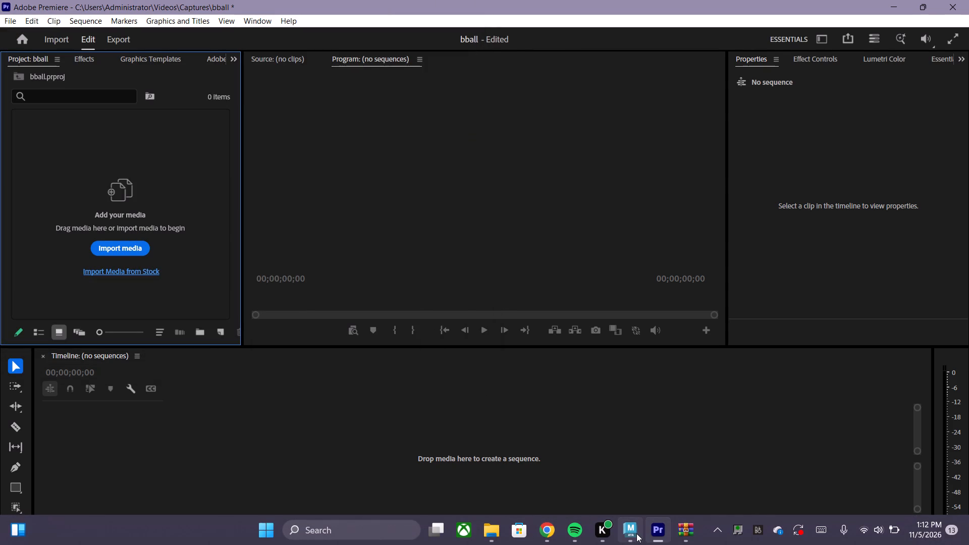
left_click(495, 526)
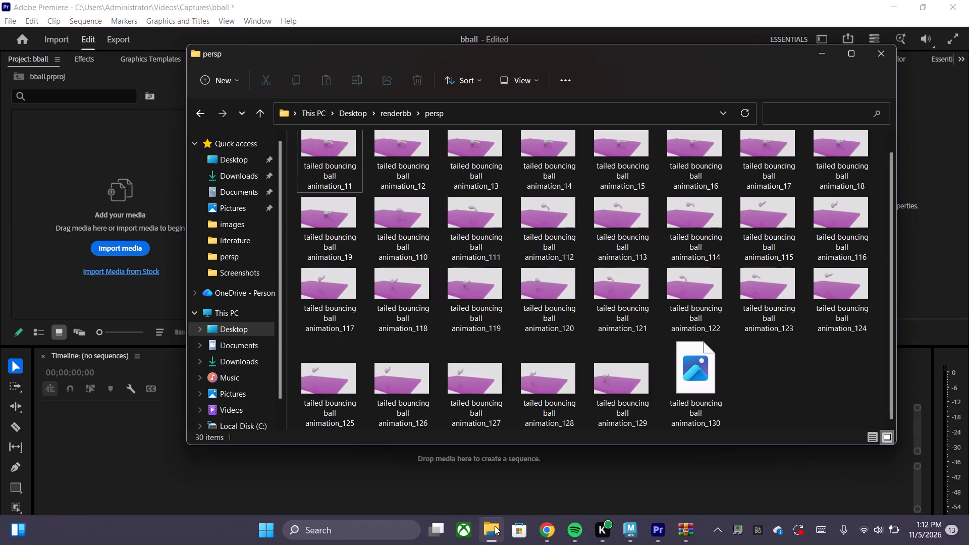
scroll(531, 329, "down", 2)
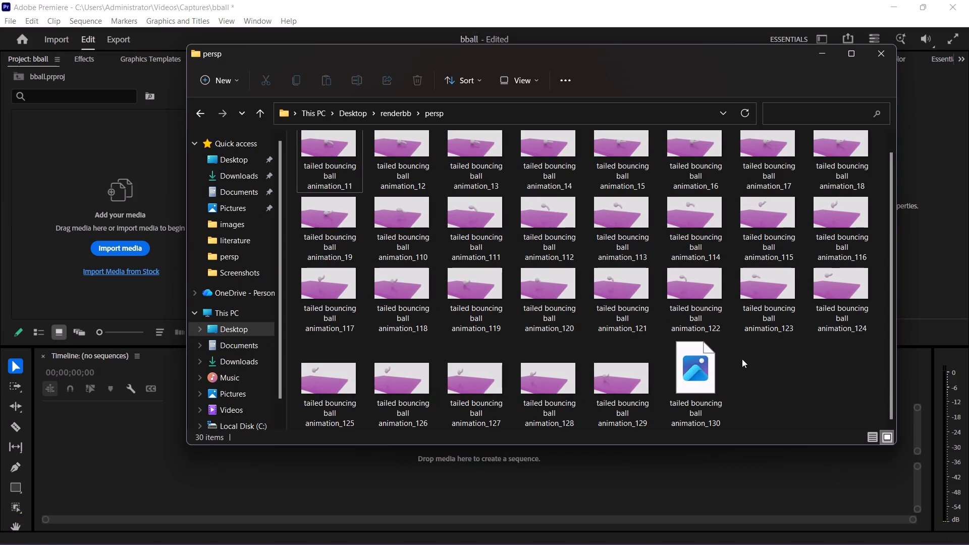
left_click(823, 52)
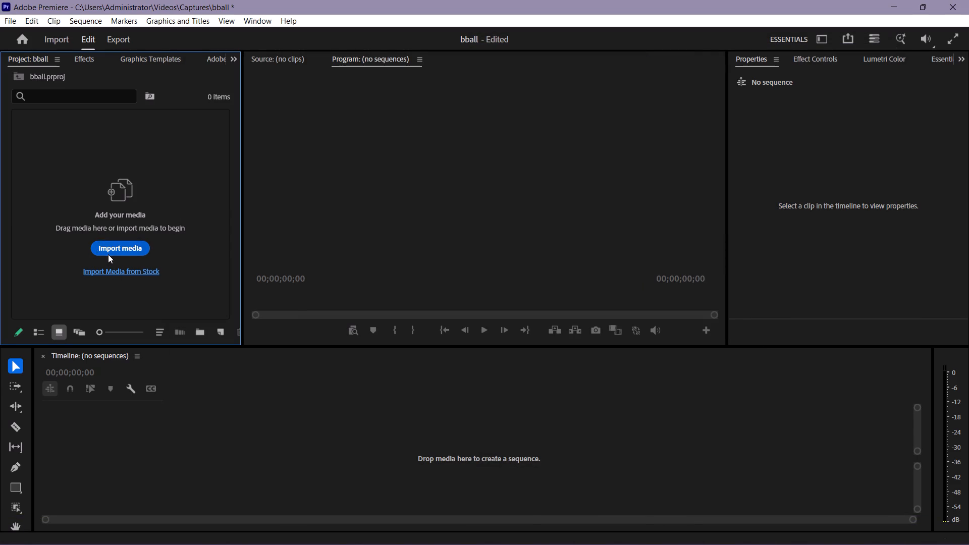
Import the images tailed bouncing ball animation_11 through animation_129 from the persp folder, leaving out the empty animation_130 file.
left_click(108, 254)
scroll(273, 169, "down", 5)
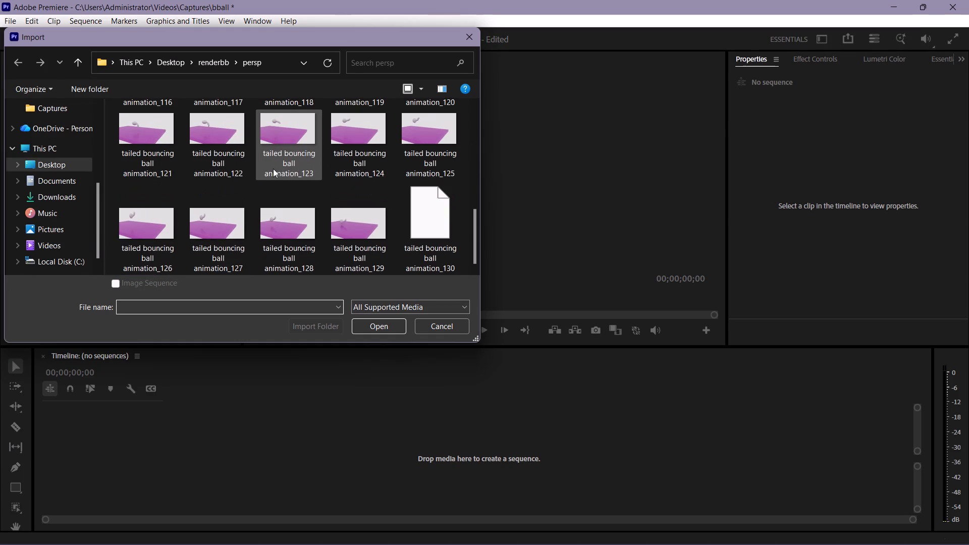
scroll(273, 169, "down", 4)
scroll(273, 169, "up", 7)
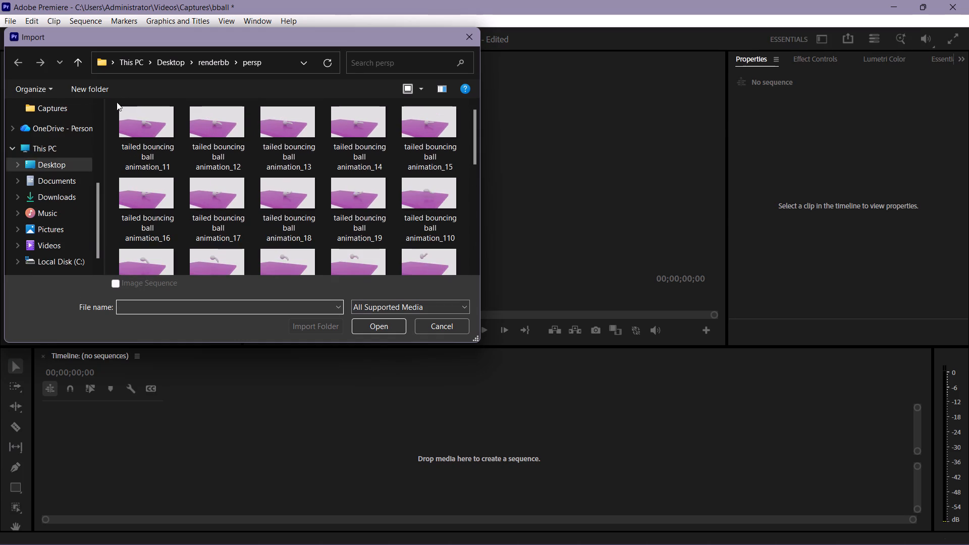
left_click_drag(110, 102, 390, 233)
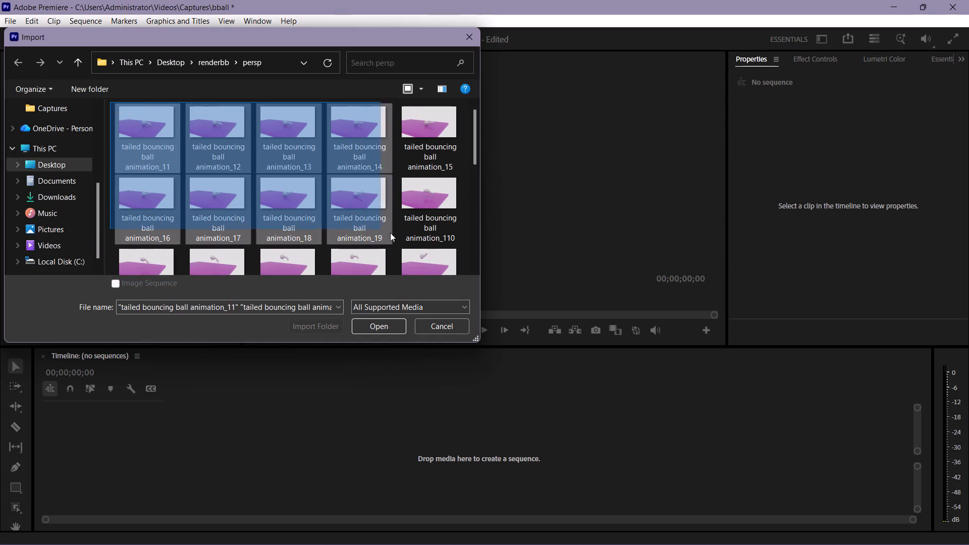
left_click_drag(390, 233, 446, 318)
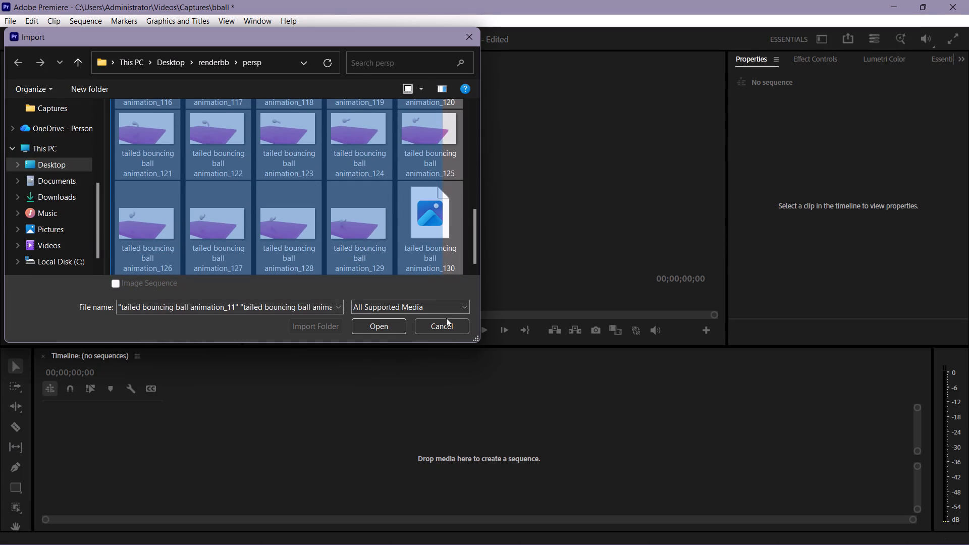
left_click_drag(446, 318, 454, 318)
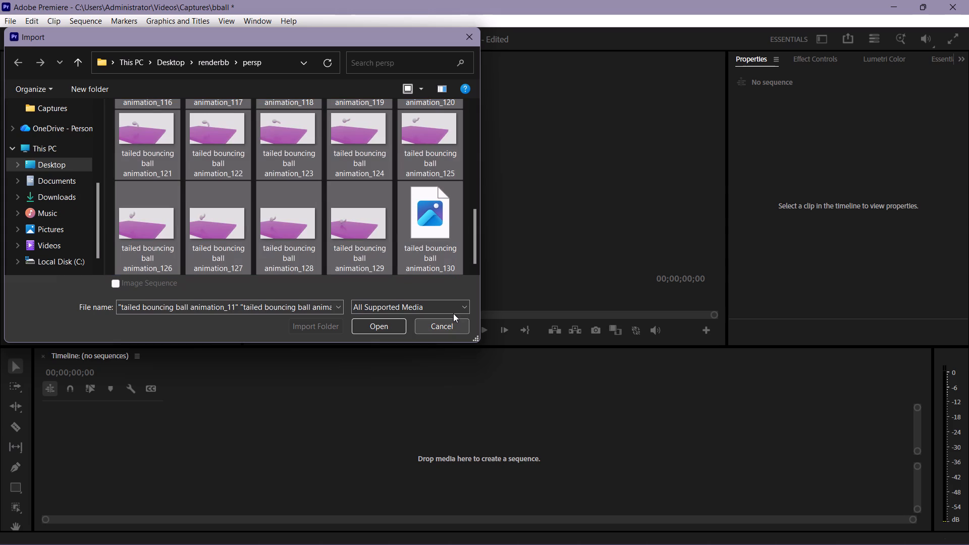
left_click(441, 250, "ctrl")
left_click(364, 322)
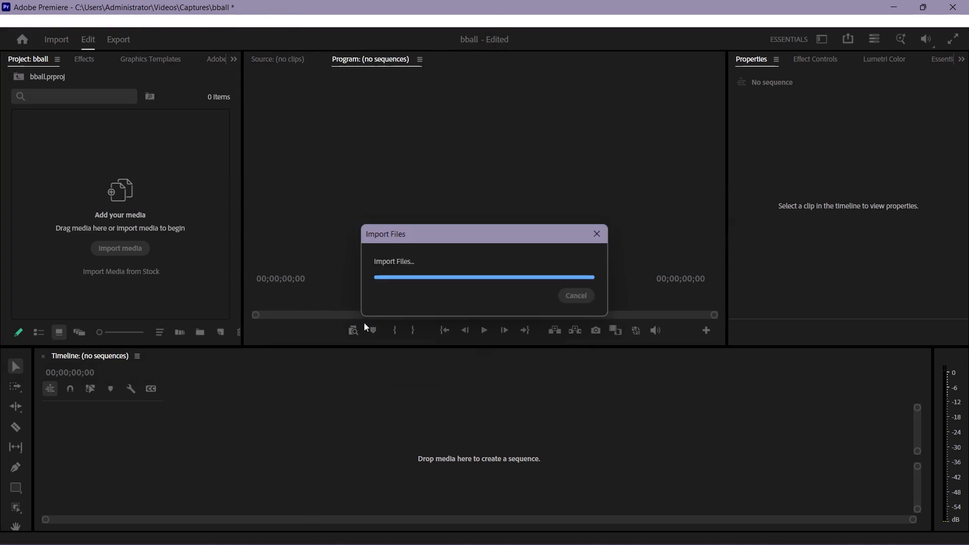
Create a sequence by placing all the imported bouncing ball frames together on the empty timeline.
left_click_drag(123, 180, 126, 189)
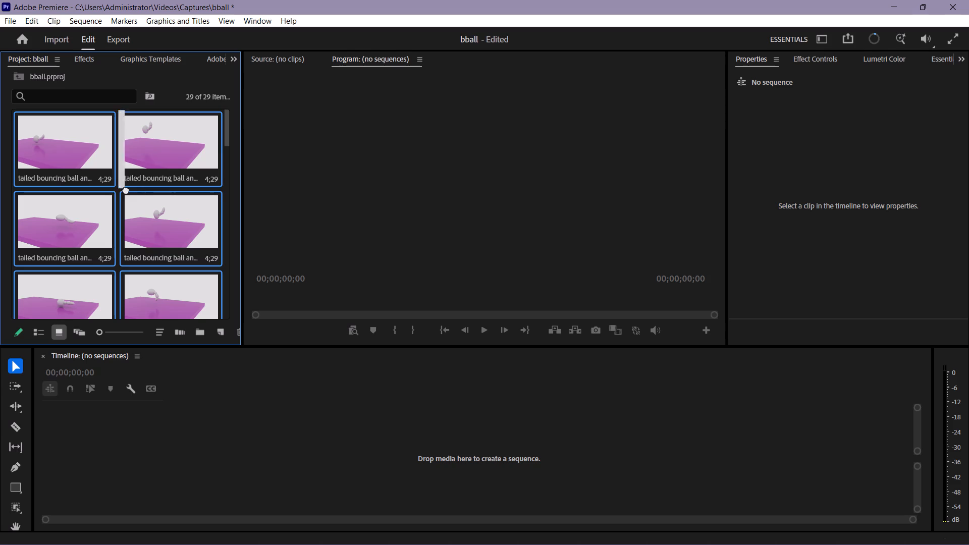
left_click_drag(126, 189, 257, 421)
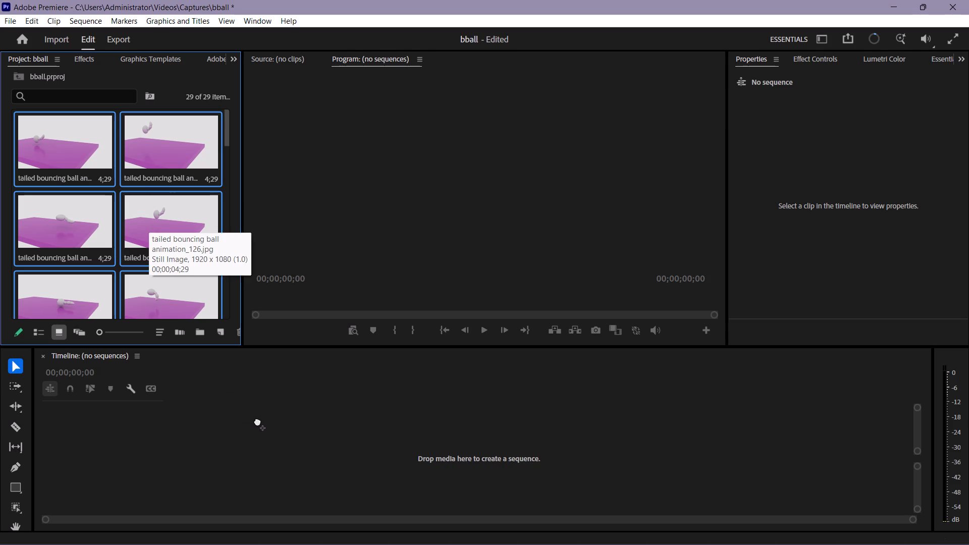
left_click_drag(257, 421, 297, 441)
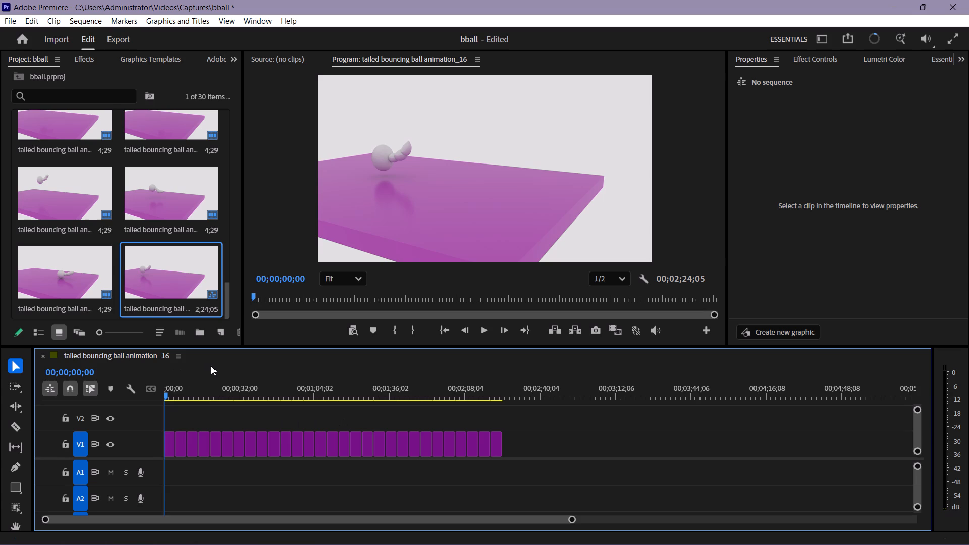
Check the first few clips' names on V1, and move the opening clip, animation_129, past the last clip to about 00;02;41.
left_click(169, 445)
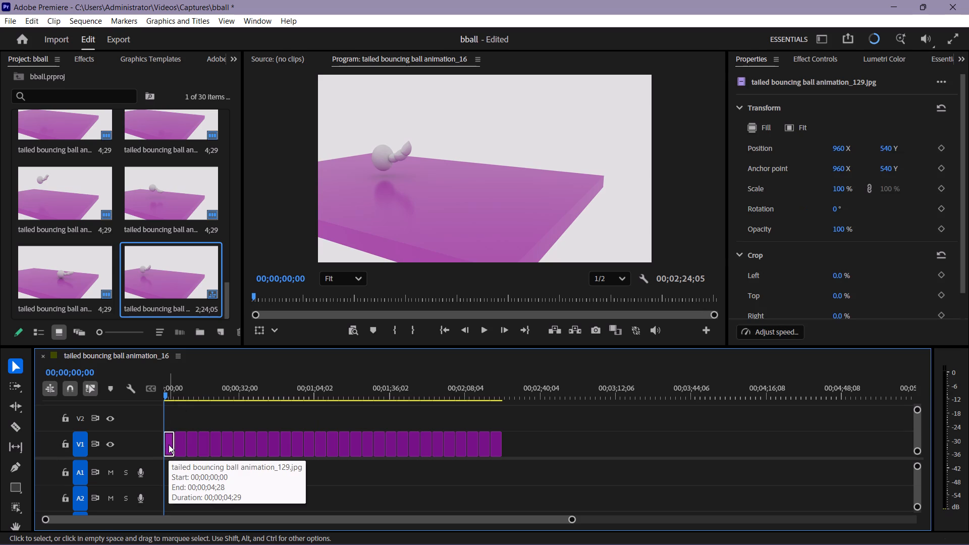
left_click(182, 445)
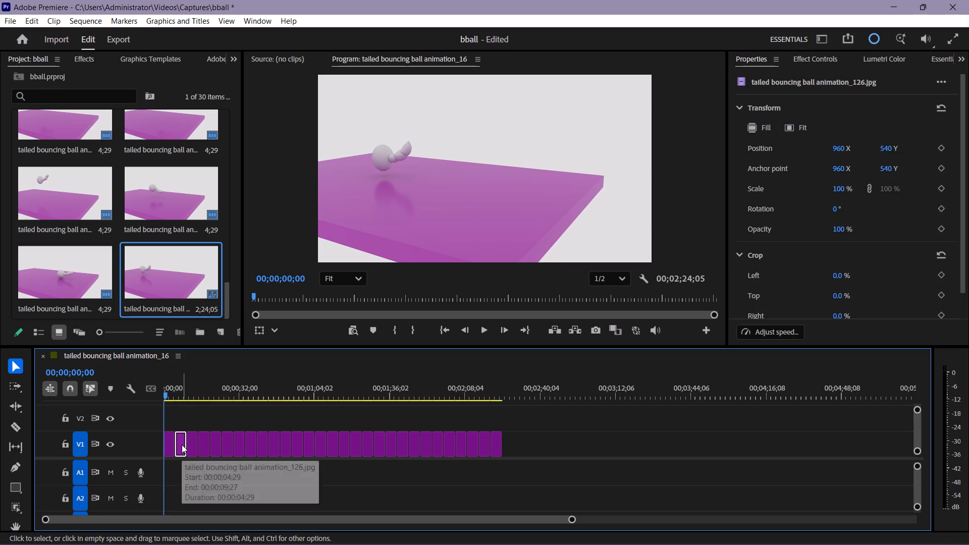
left_click(194, 444)
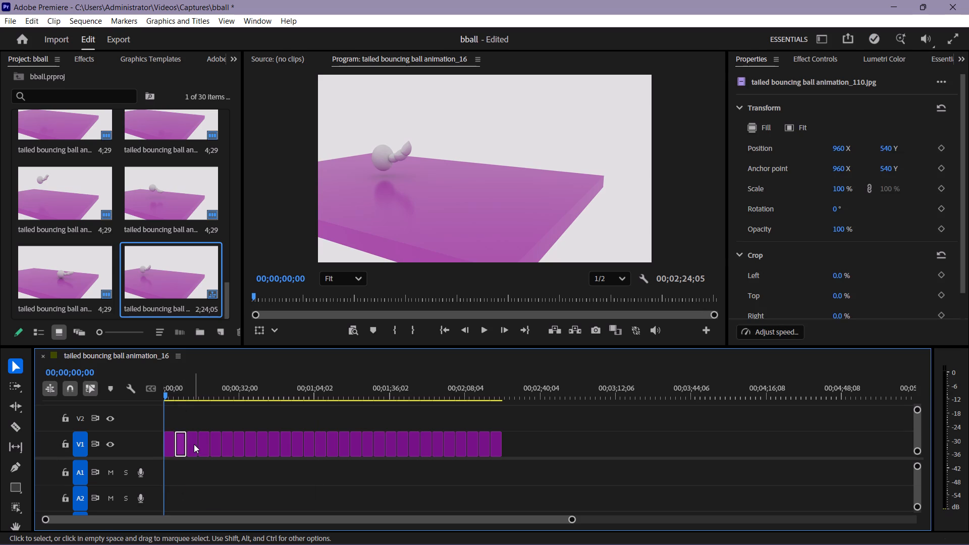
left_click(202, 444)
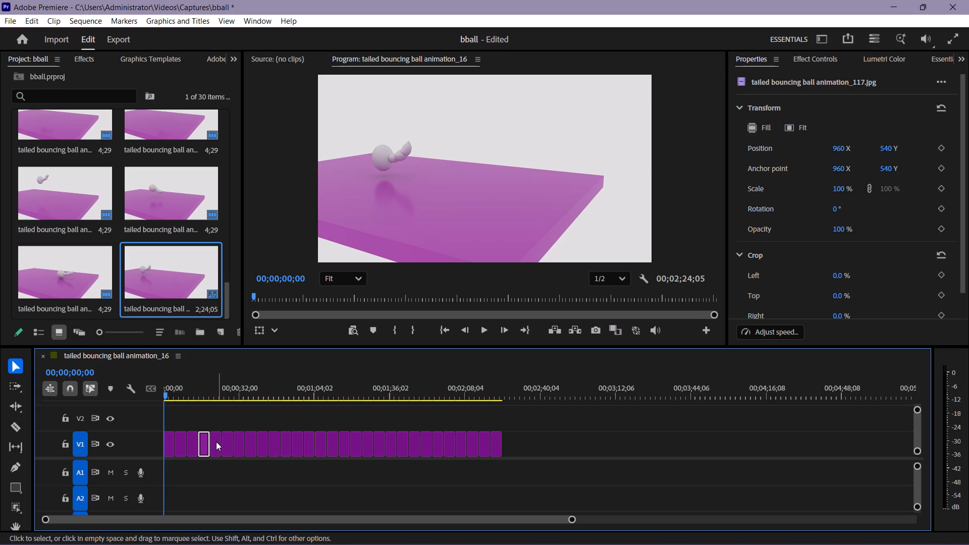
left_click(214, 442)
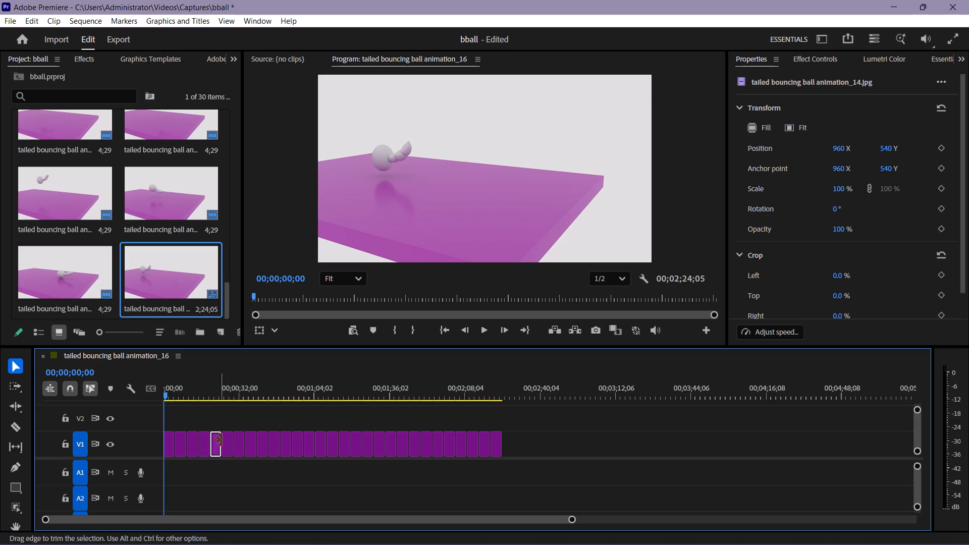
left_click(171, 435)
left_click_drag(170, 435, 550, 441)
Check the clip names on V1 one by one, from animation_16 at the end back towards the beginning, looking for the lowest-numbered frames.
left_click(496, 441)
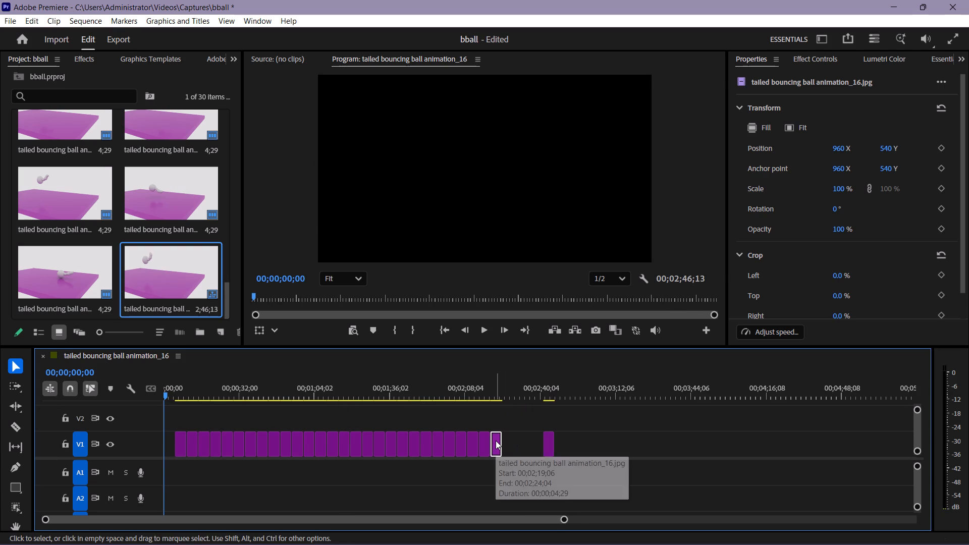
left_click(484, 441)
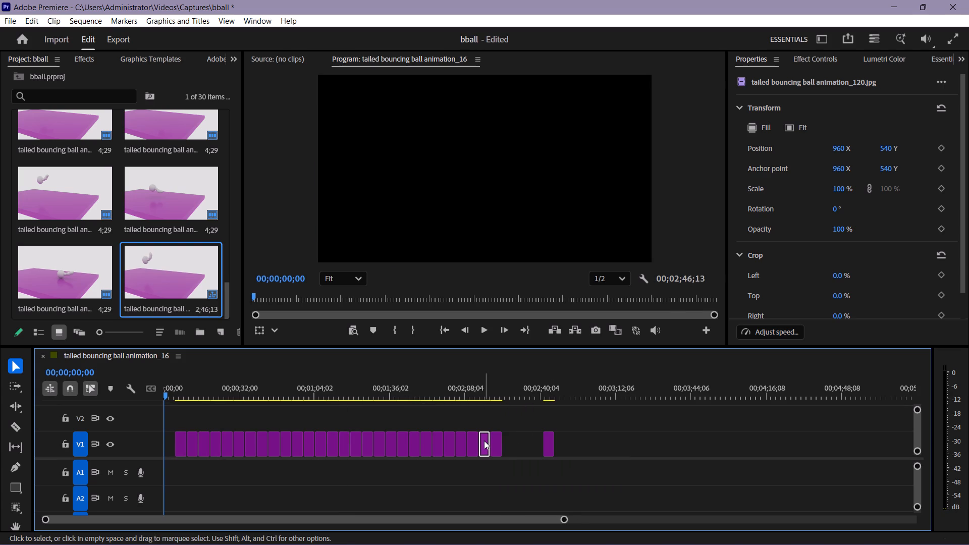
left_click(470, 441)
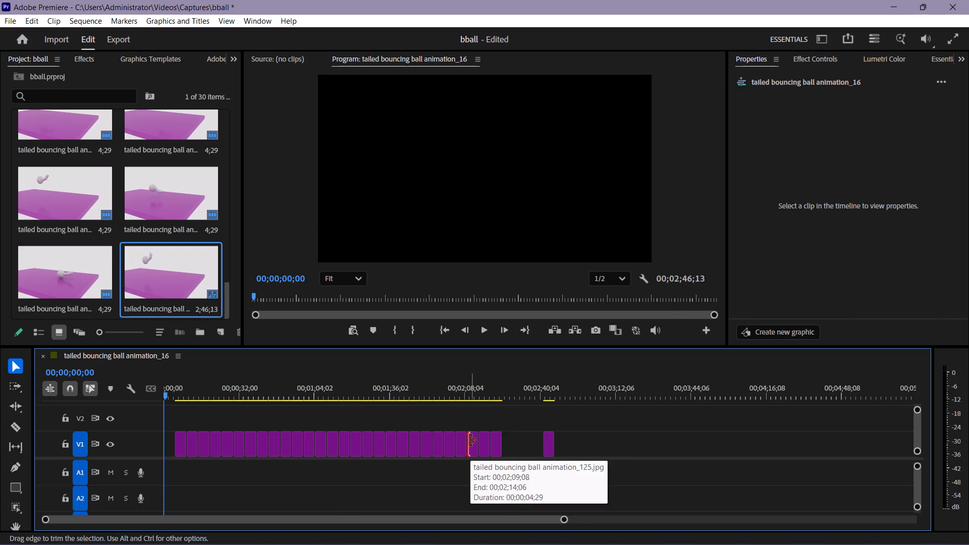
left_click(473, 441)
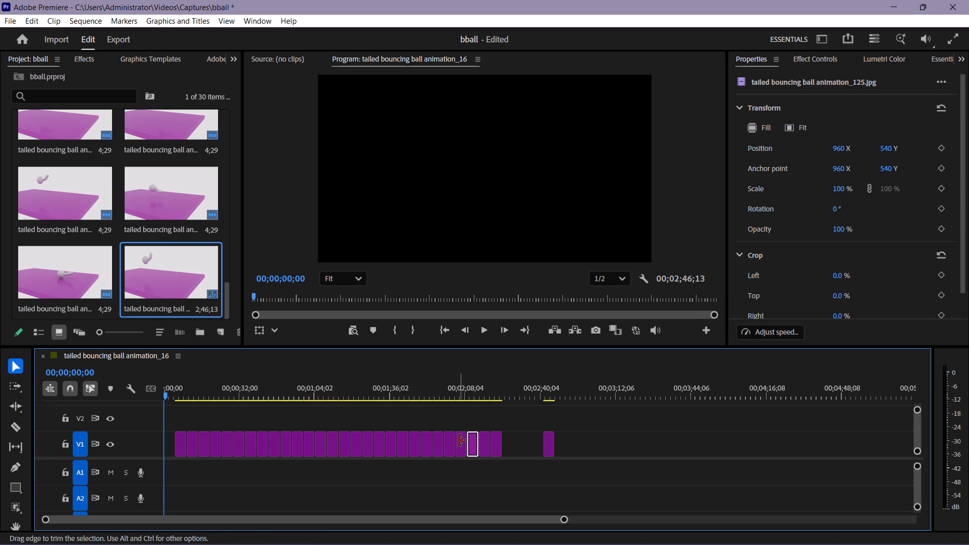
left_click(459, 441)
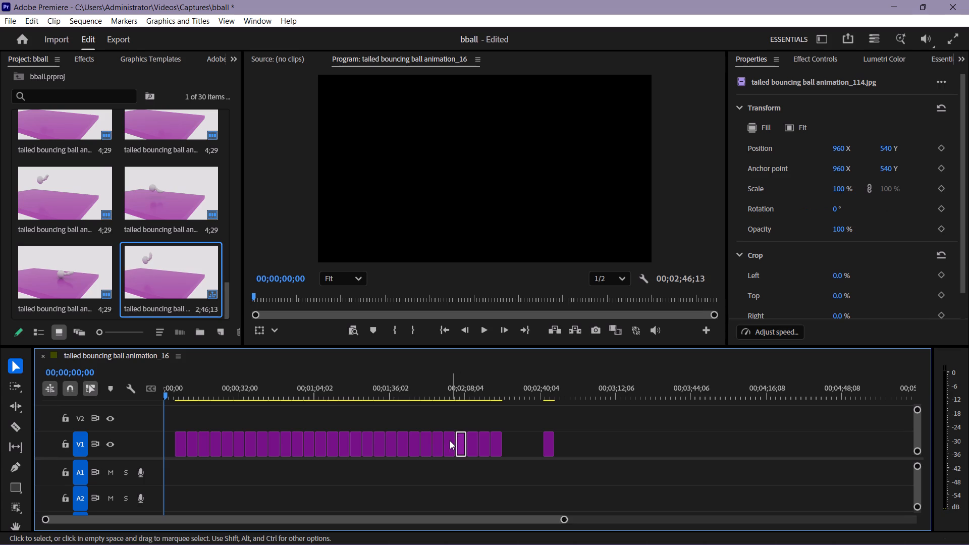
left_click(450, 441)
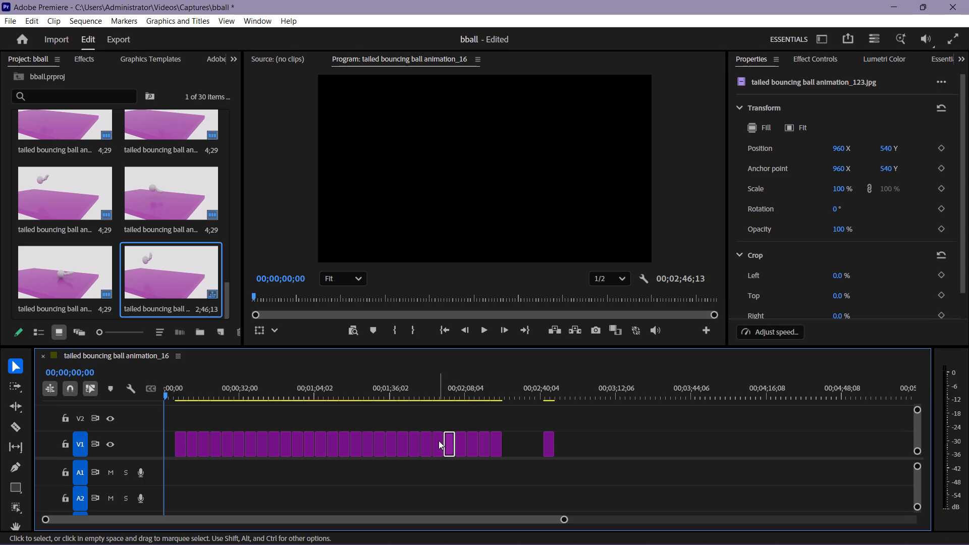
left_click(438, 441)
left_click(428, 441)
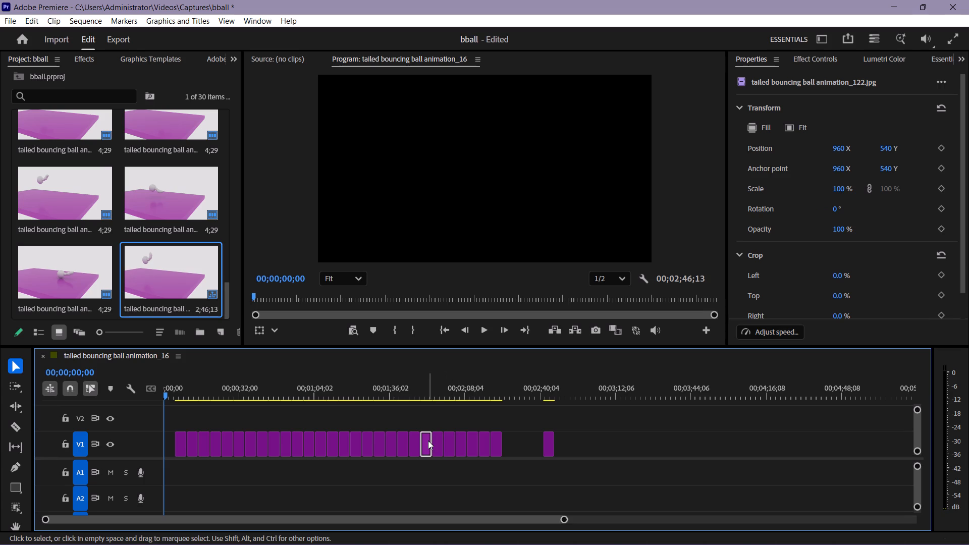
left_click(416, 441)
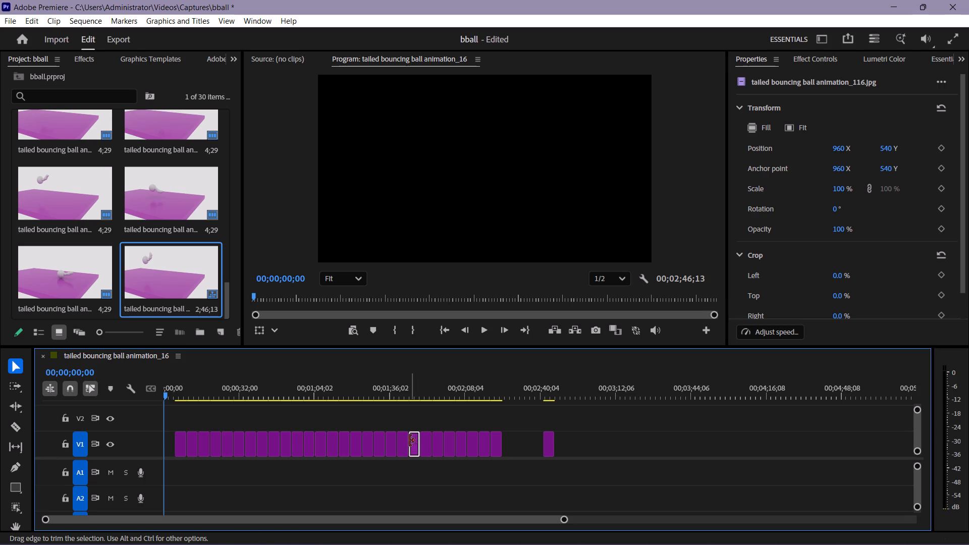
left_click(405, 441)
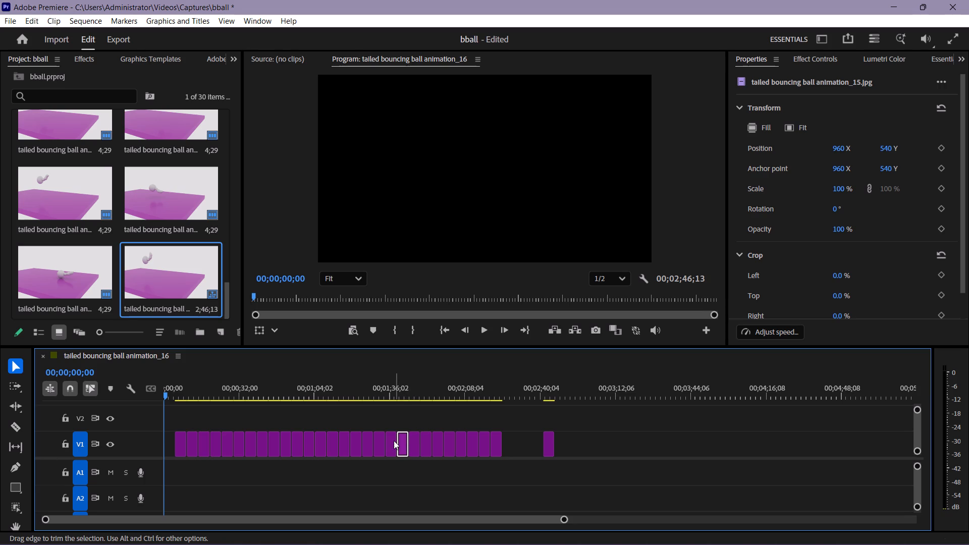
left_click(394, 441)
left_click(374, 443)
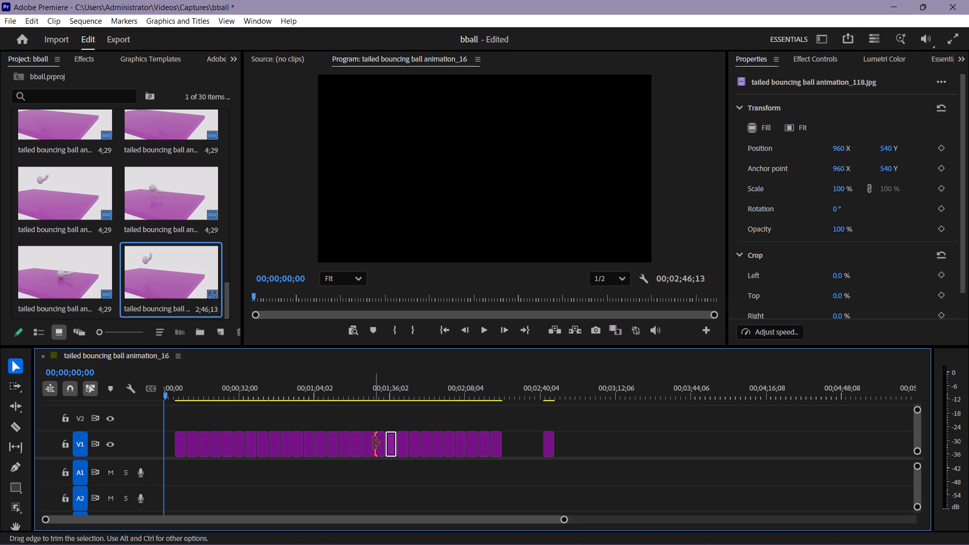
left_click(381, 443)
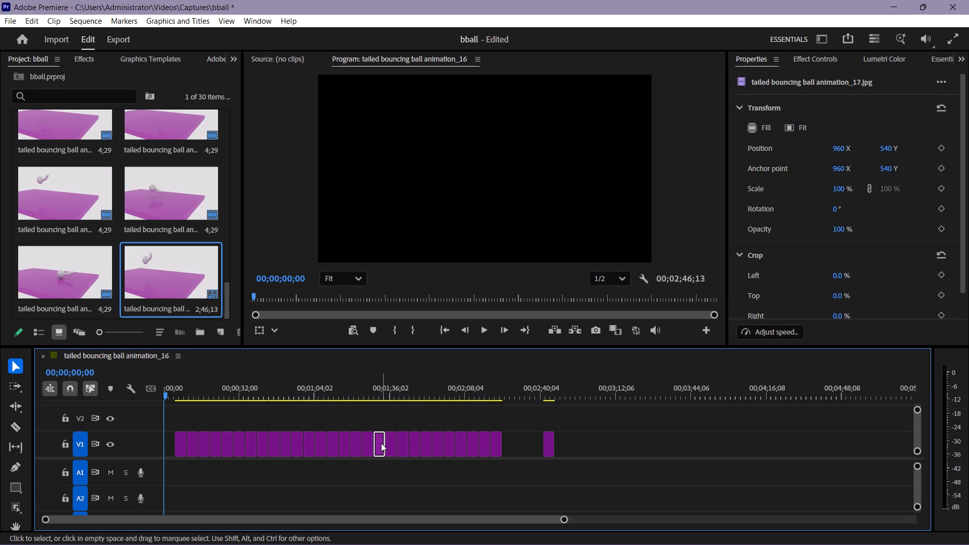
left_click(367, 444)
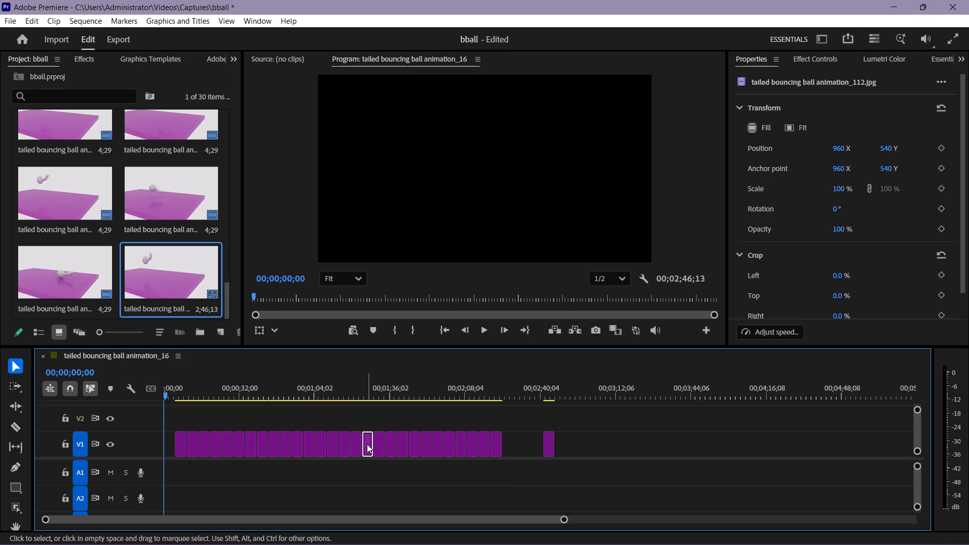
left_click(357, 445)
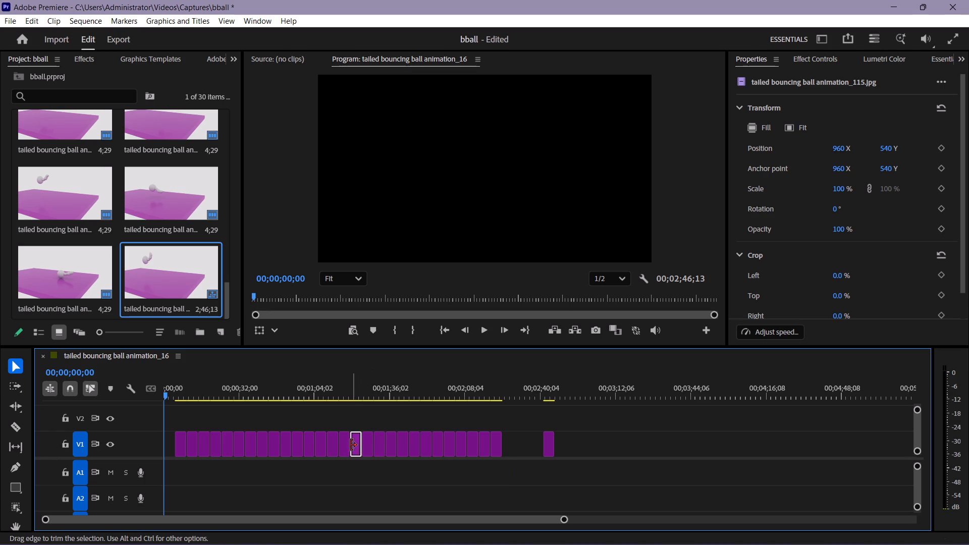
left_click(346, 445)
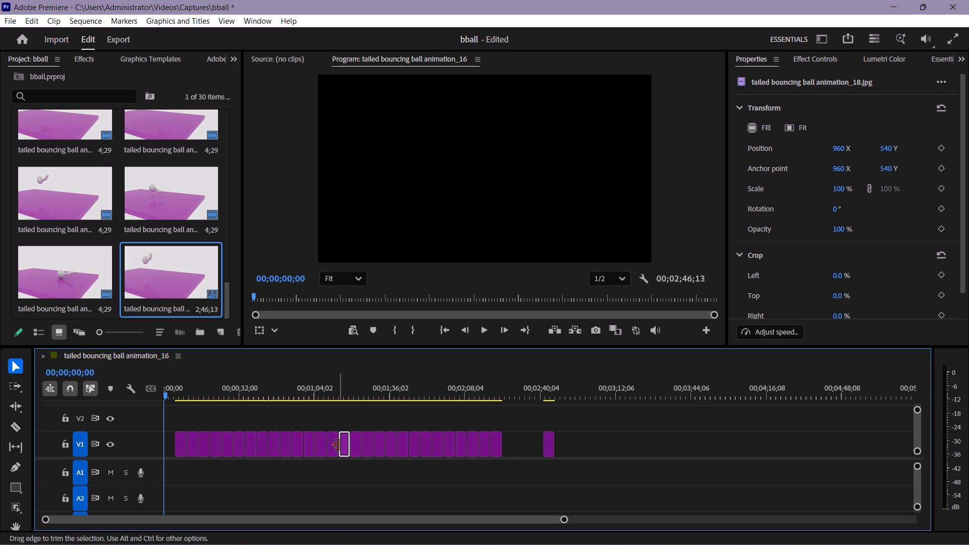
left_click(335, 445)
left_click(322, 445)
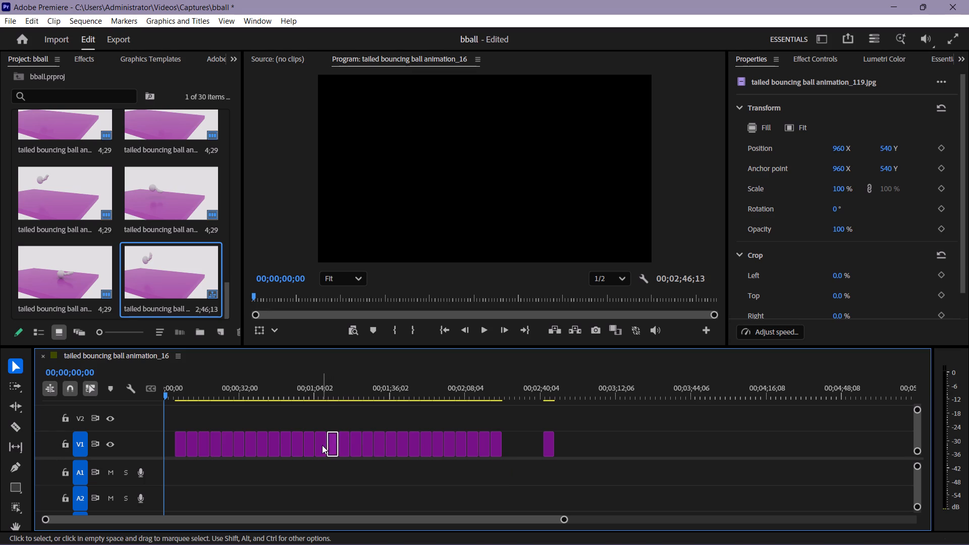
left_click(310, 445)
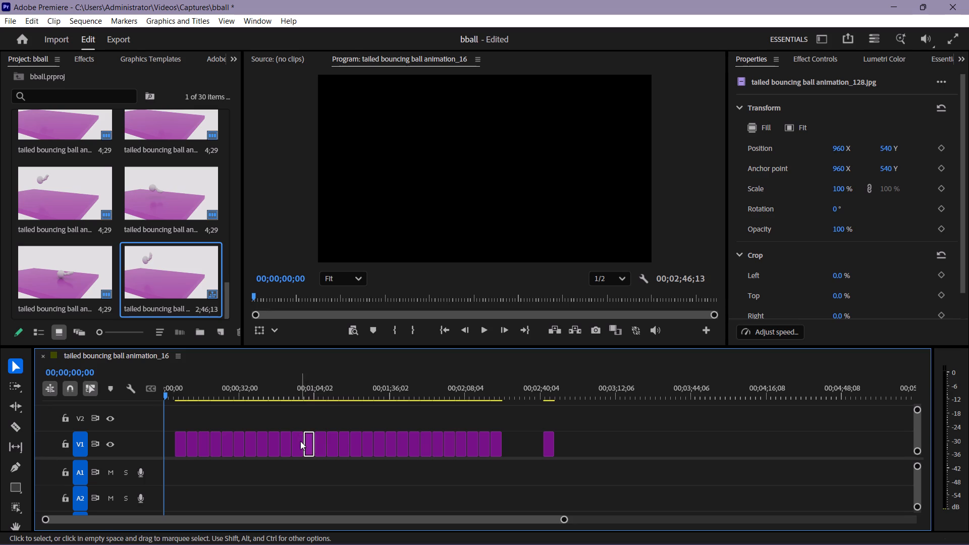
left_click(300, 441)
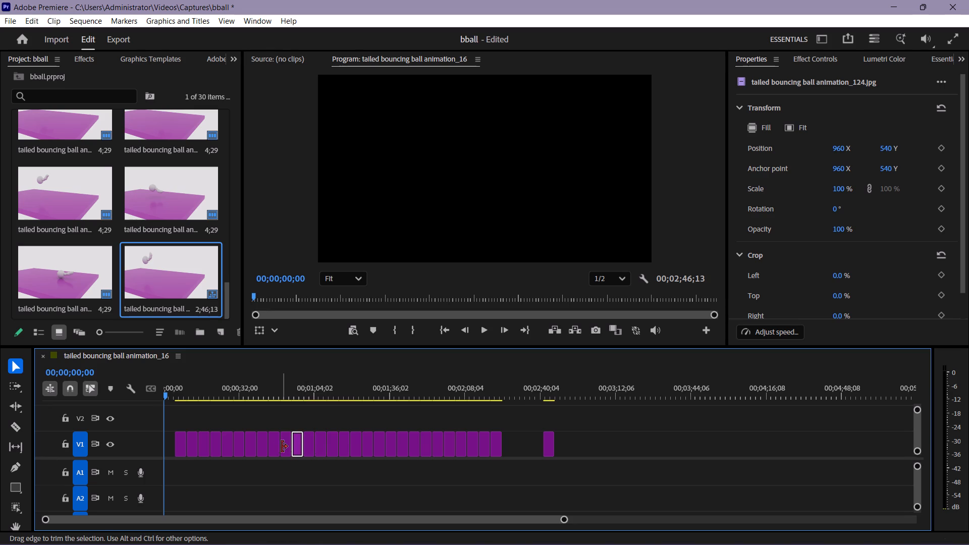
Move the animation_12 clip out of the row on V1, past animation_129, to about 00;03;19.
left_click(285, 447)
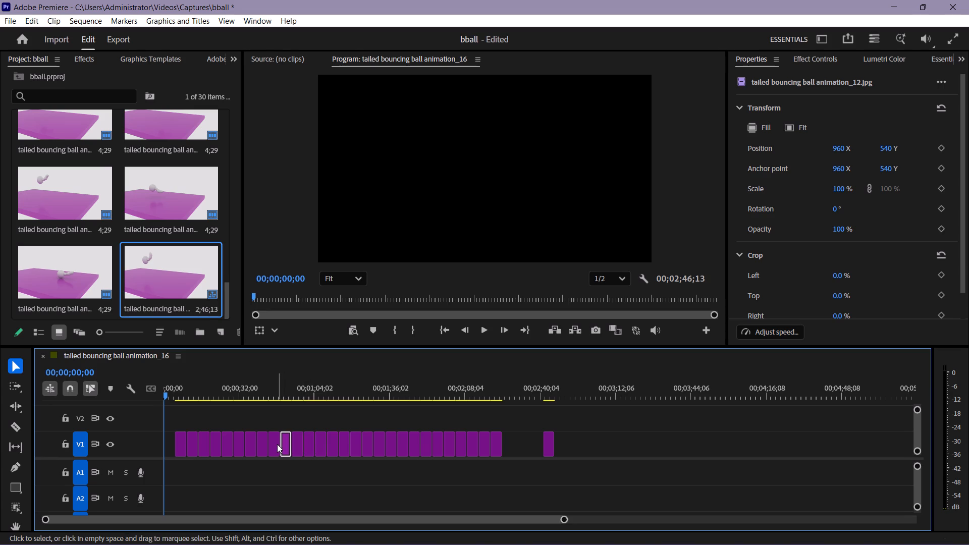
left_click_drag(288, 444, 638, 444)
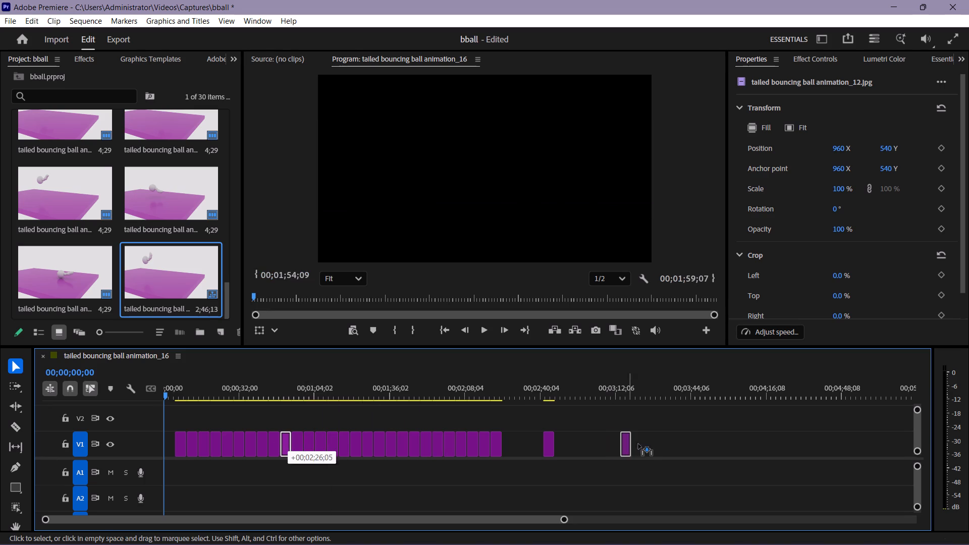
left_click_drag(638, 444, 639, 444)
Find the animation_11 clip and move it into the empty space at the very start of V1.
left_click(274, 438)
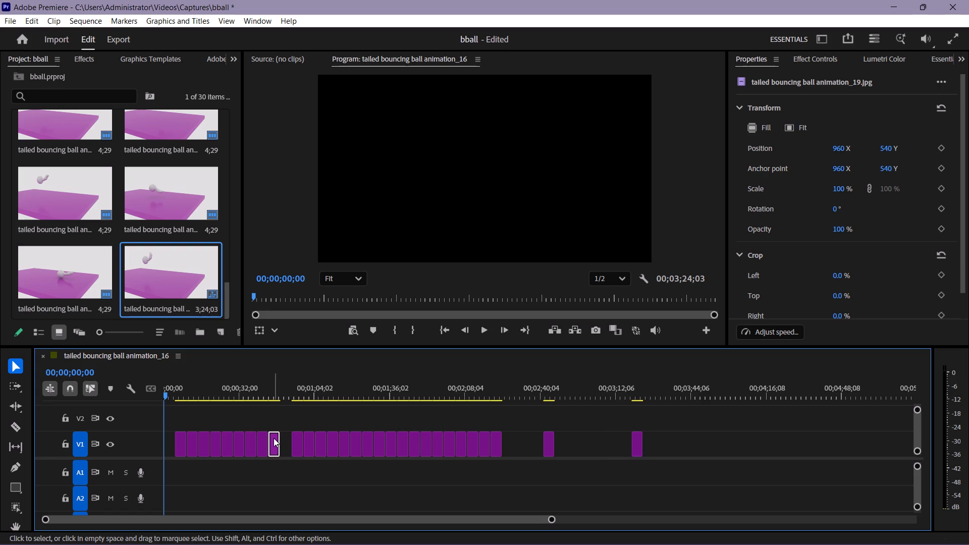
left_click(263, 438)
left_click_drag(263, 438, 168, 428)
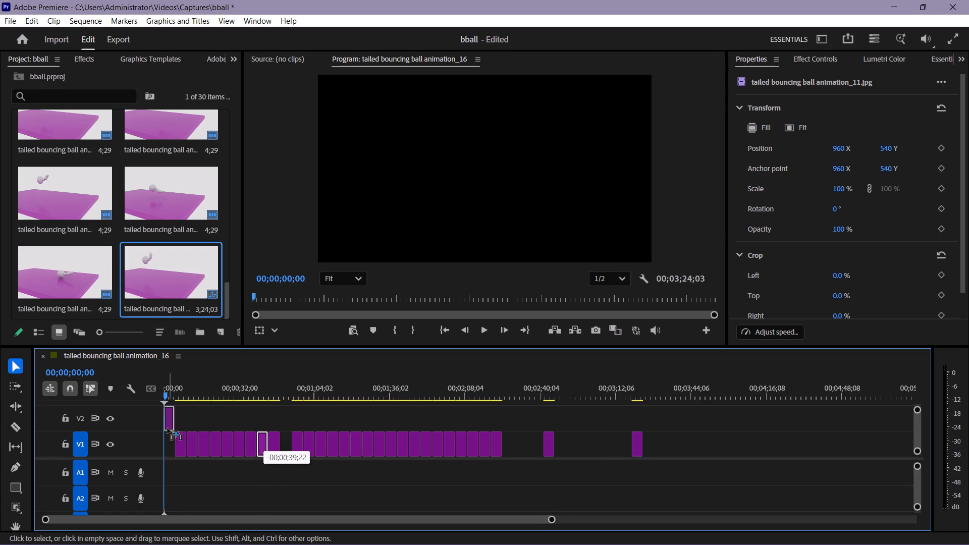
left_click_drag(168, 428, 168, 436)
Set animation_126 aside at about 00;02;58 on V1 and put animation_12 in its place, directly after animation_11.
left_click_drag(181, 442, 589, 440)
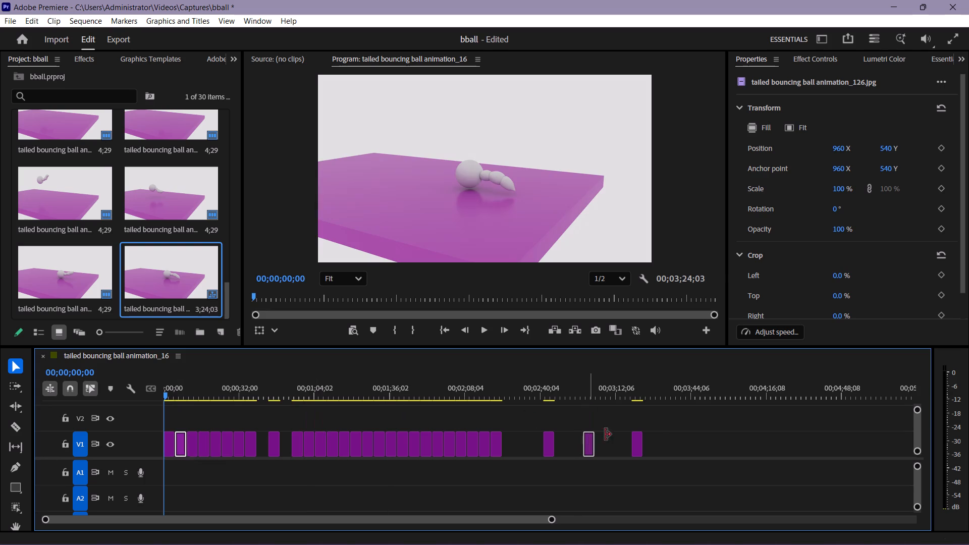
left_click_drag(638, 446, 484, 390)
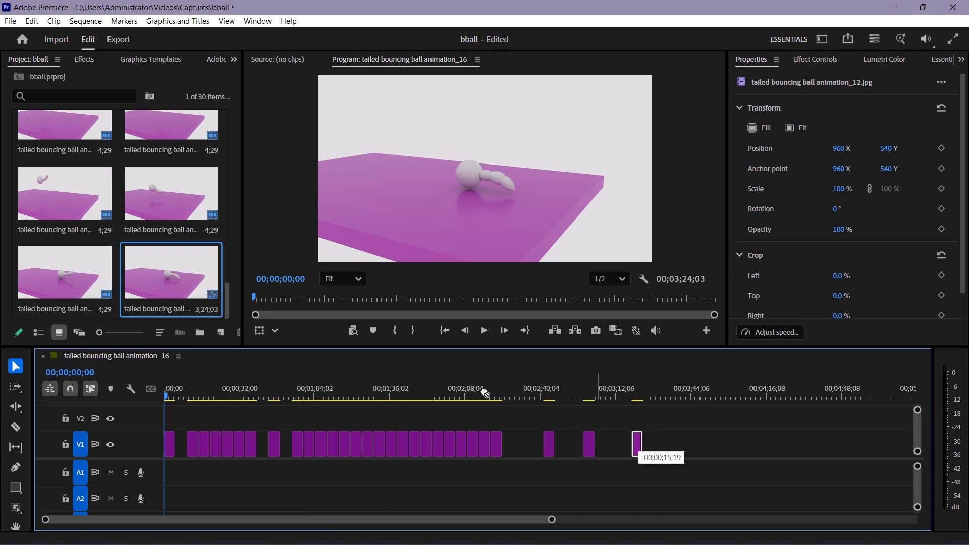
left_click_drag(484, 390, 184, 454)
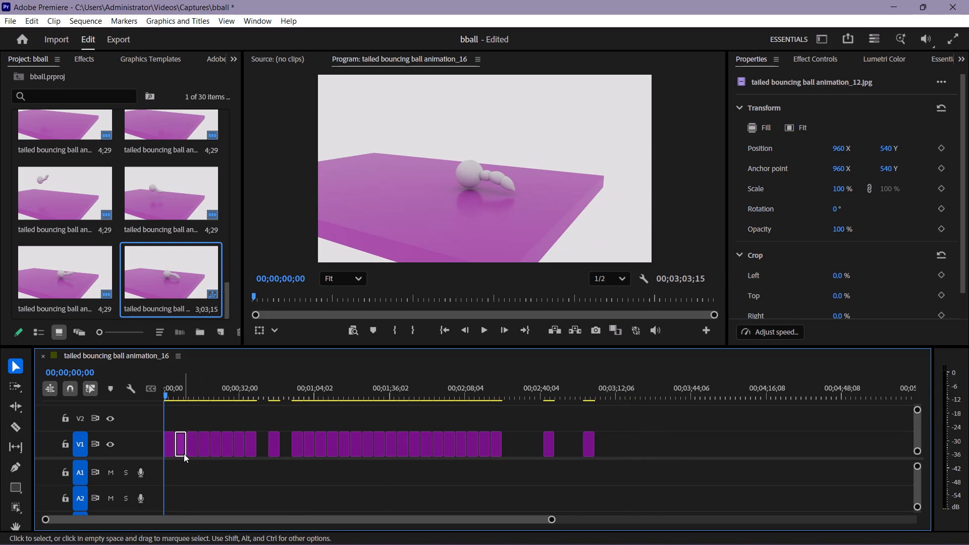
Check the names of the first three clips and move the third, animation_110, past animation_126 to about 00;03;15 on V1.
left_click(172, 446)
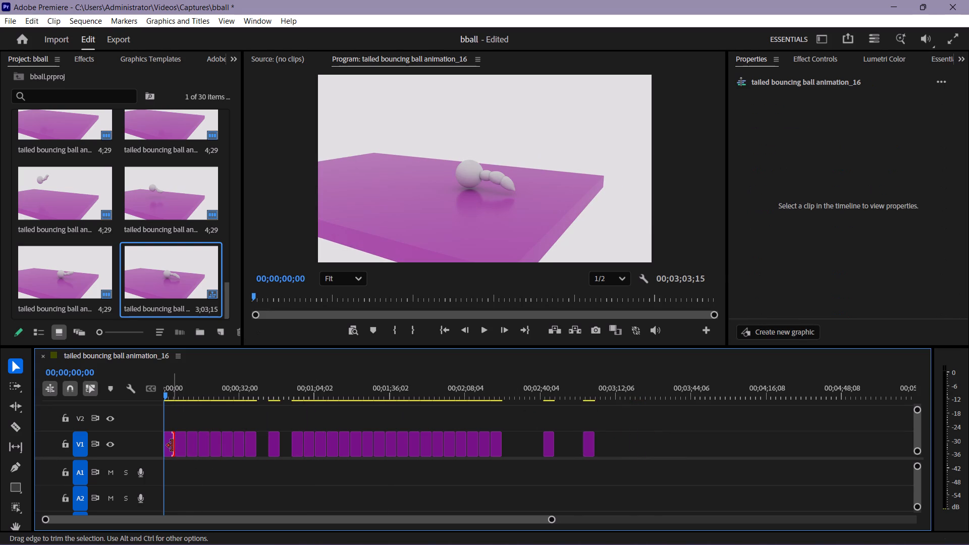
left_click(171, 443)
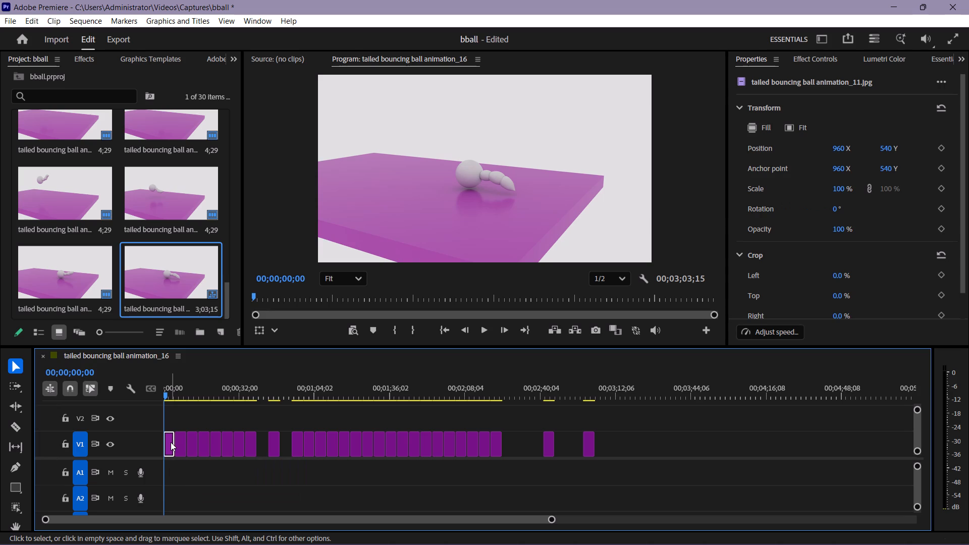
left_click(182, 440)
left_click(197, 440)
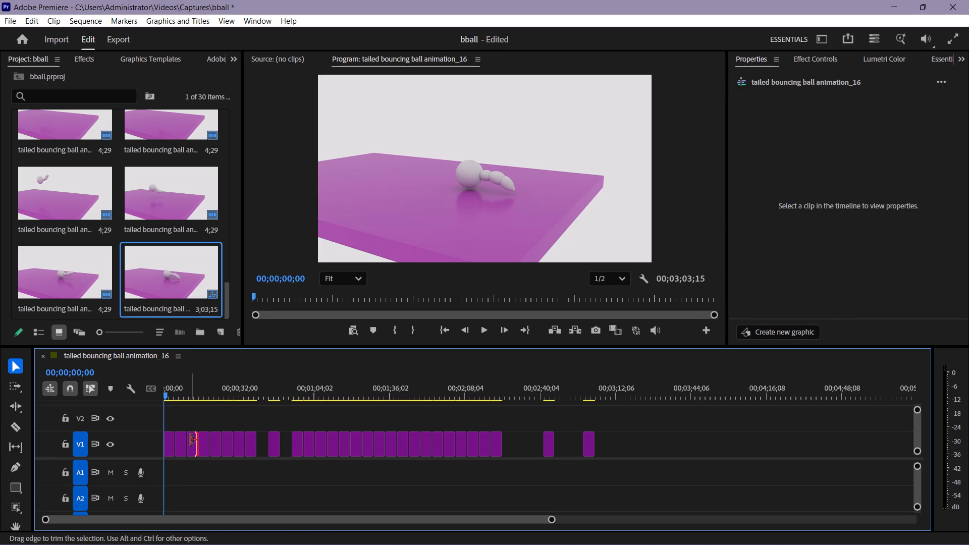
left_click(190, 440)
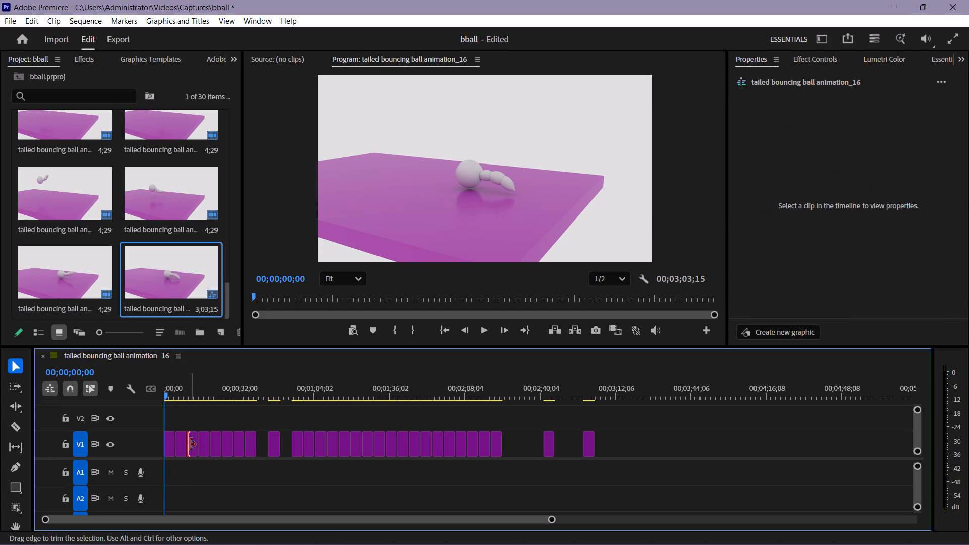
left_click(195, 444)
left_click_drag(195, 444, 631, 433)
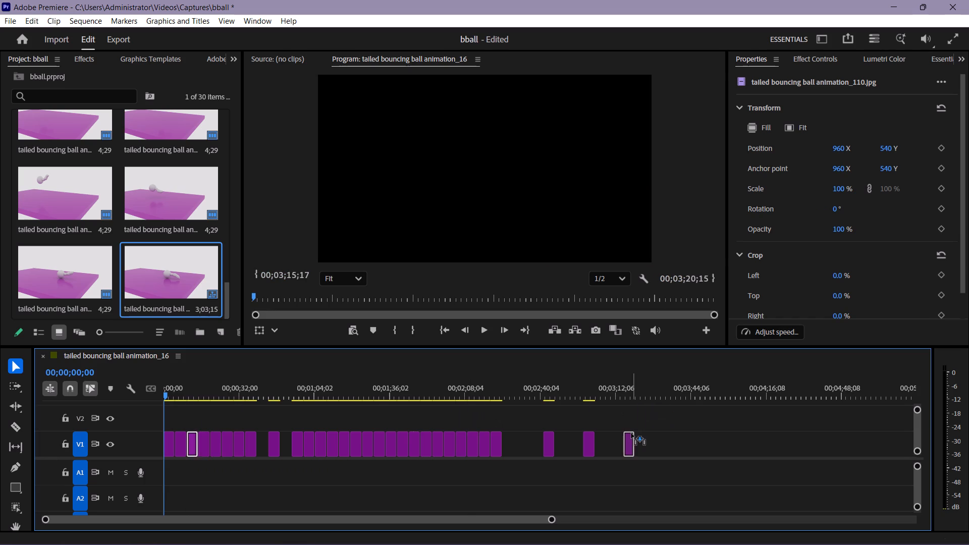
Check the clip names on V1 to find animation_13 and move it into the gap directly after animation_12.
left_click(588, 437)
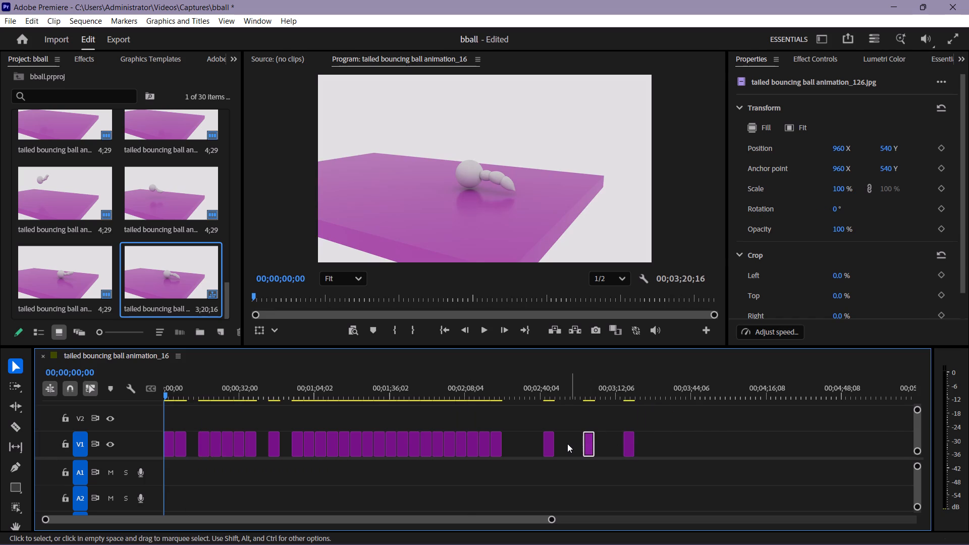
left_click(551, 444)
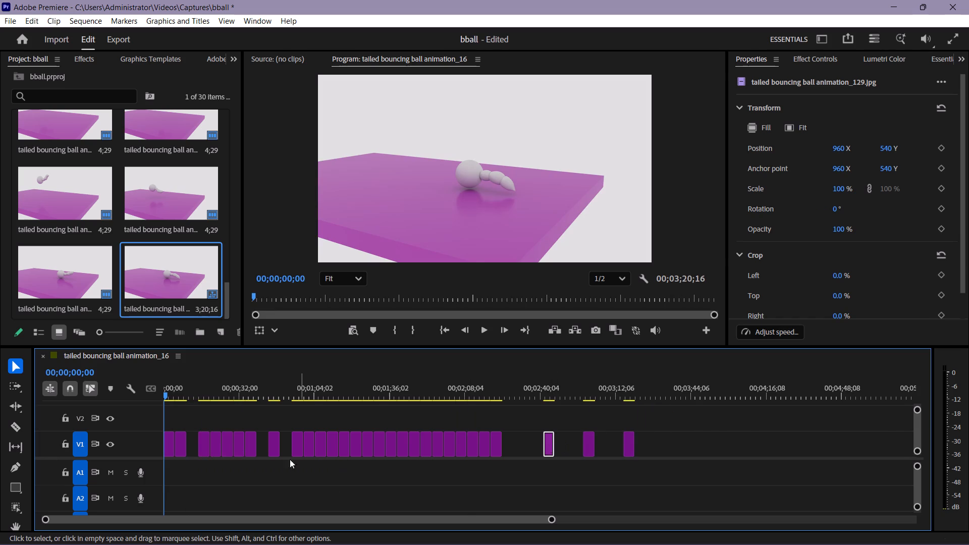
left_click(206, 443)
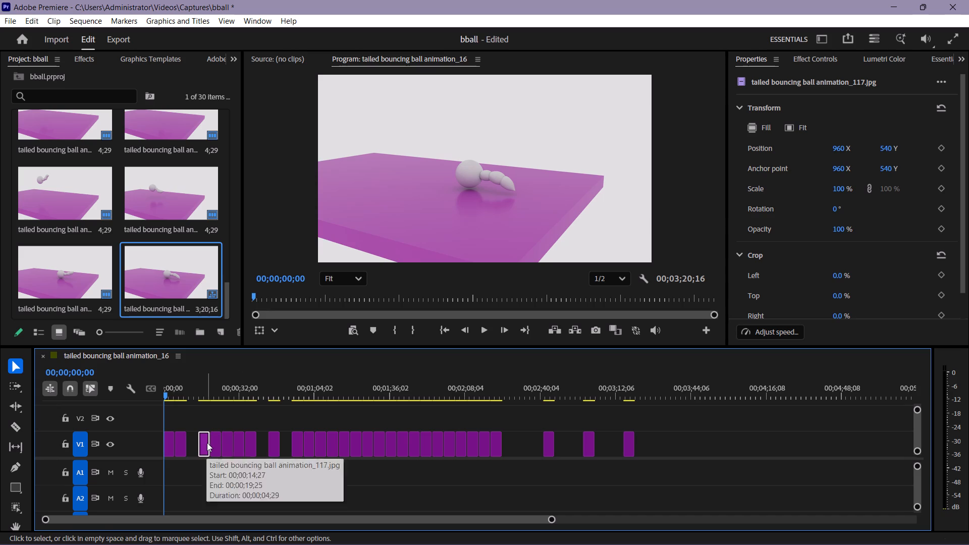
left_click(213, 443)
left_click(218, 444)
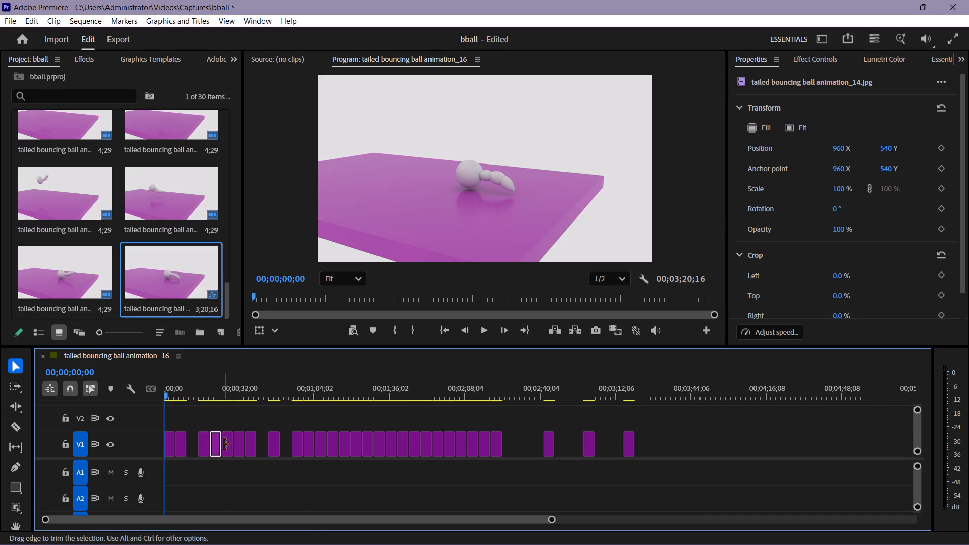
left_click(228, 446)
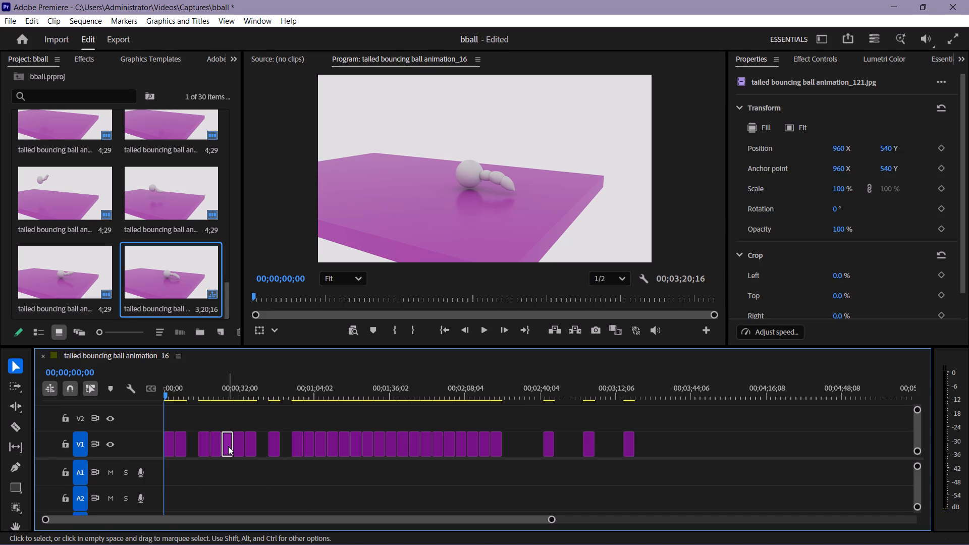
left_click(237, 446)
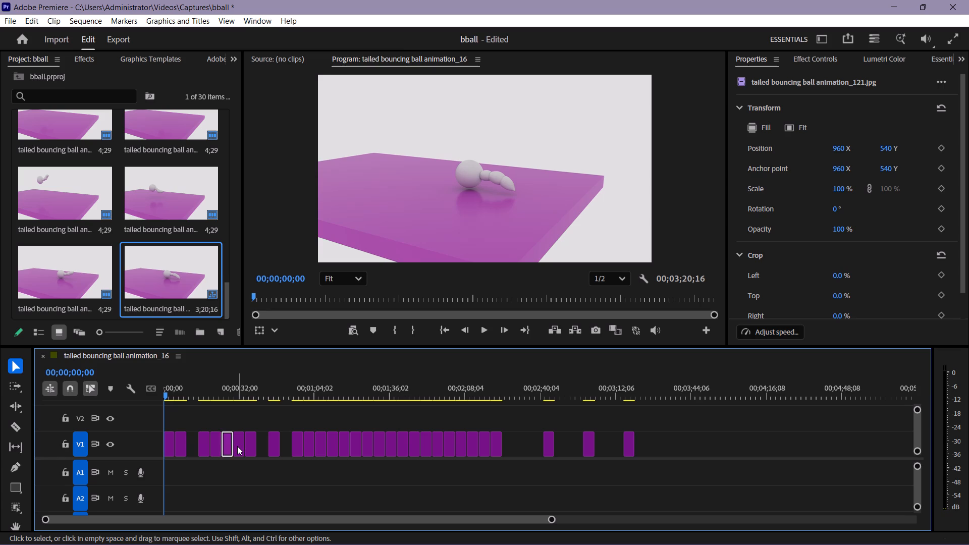
left_click(234, 446)
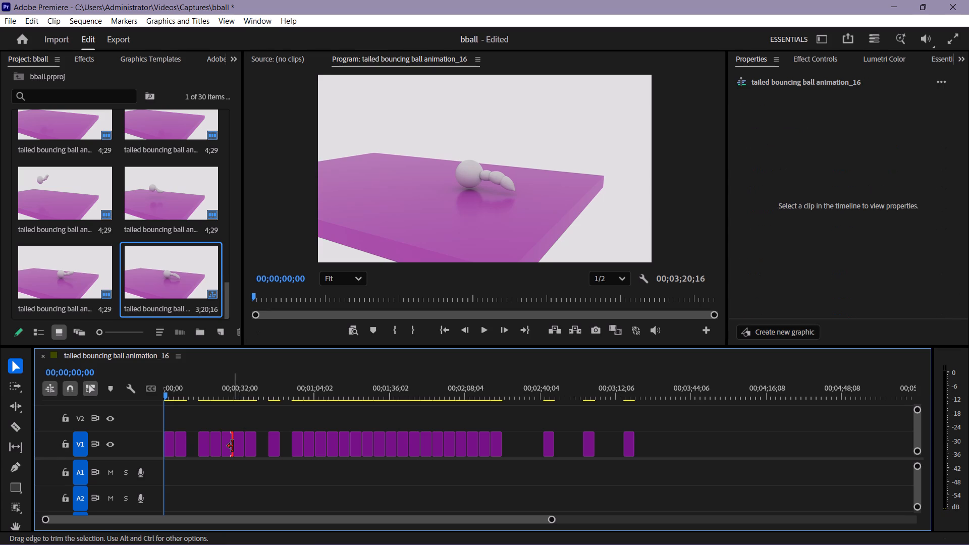
left_click(239, 446)
left_click_drag(239, 446, 202, 404)
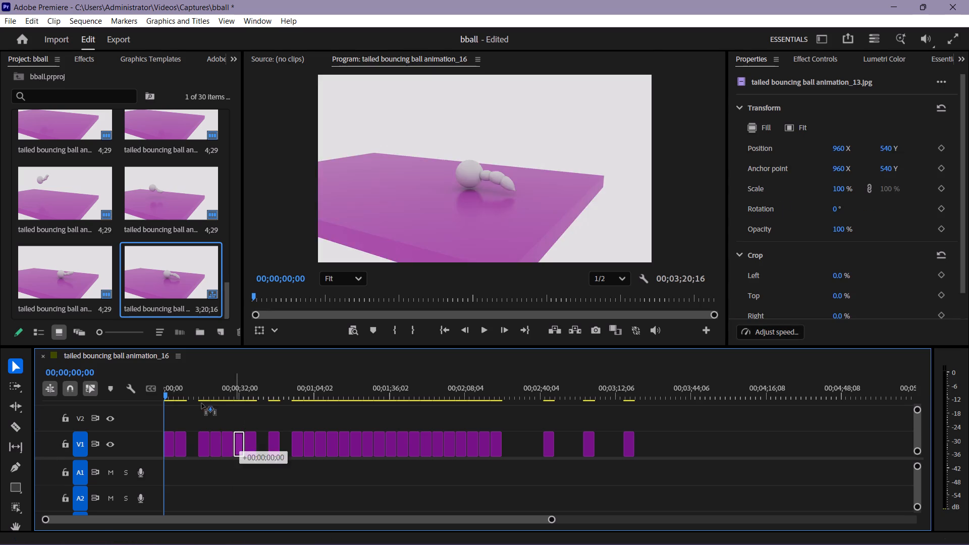
left_click_drag(202, 404, 190, 439)
Move animation_117 into the gap between animation_121 and animation_113, and put animation_14 in its place directly after animation_13.
left_click(201, 439)
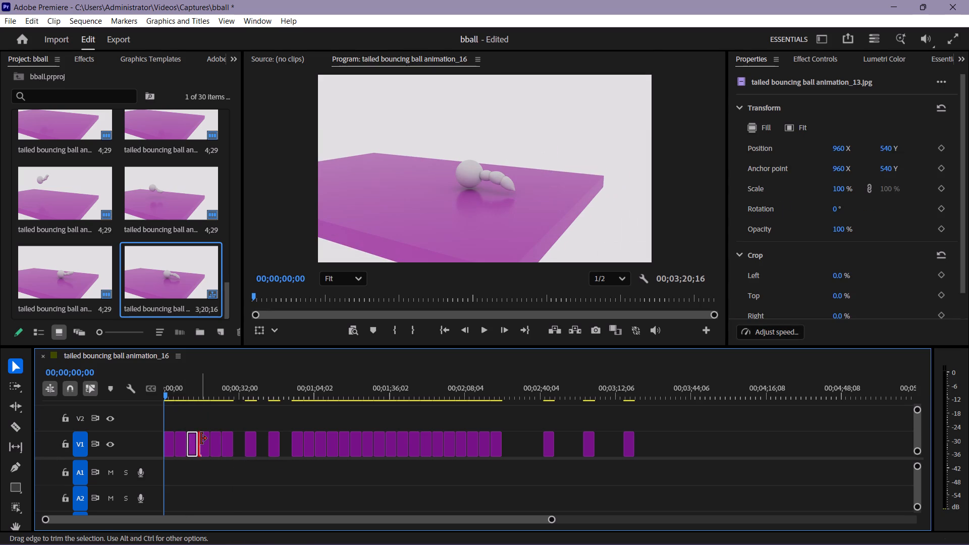
left_click(208, 440)
left_click_drag(203, 445, 237, 440)
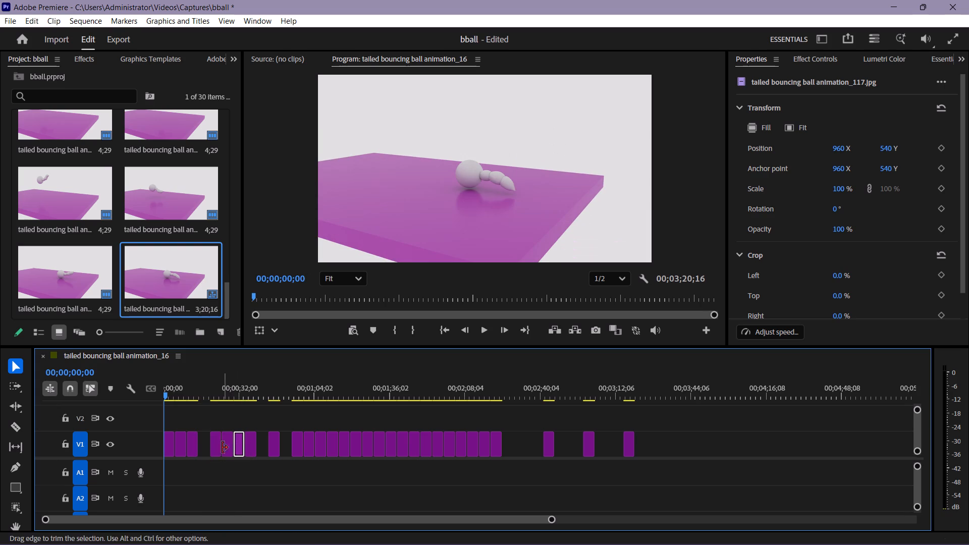
left_click(216, 448)
left_click_drag(216, 448, 203, 448)
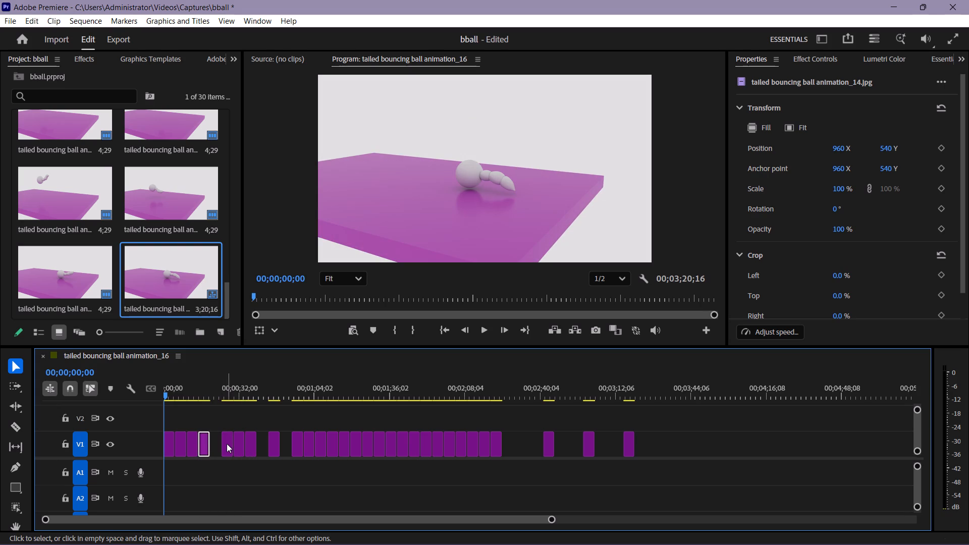
Look through the following clips on V1 for animation_15 and move it into the gap directly after animation_14.
left_click(227, 444)
left_click(243, 444)
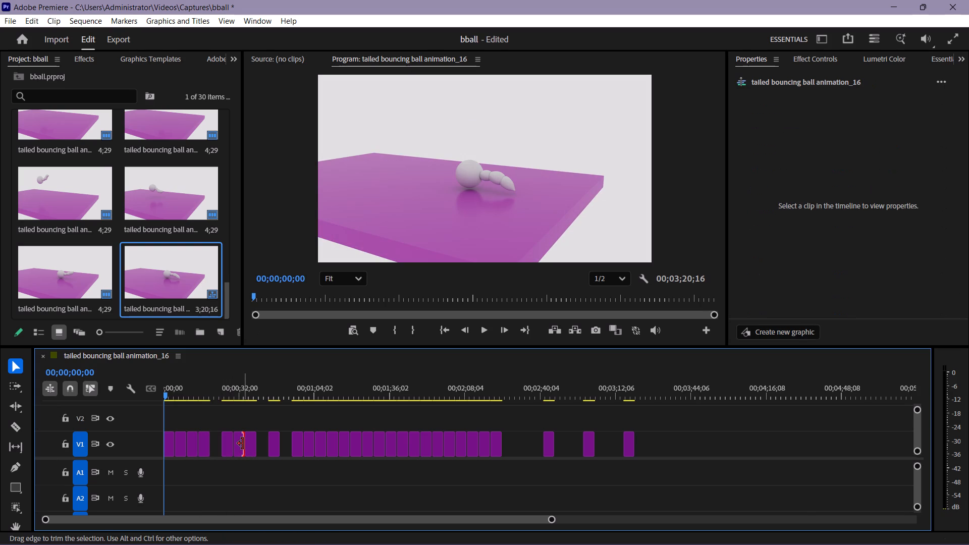
left_click(239, 444)
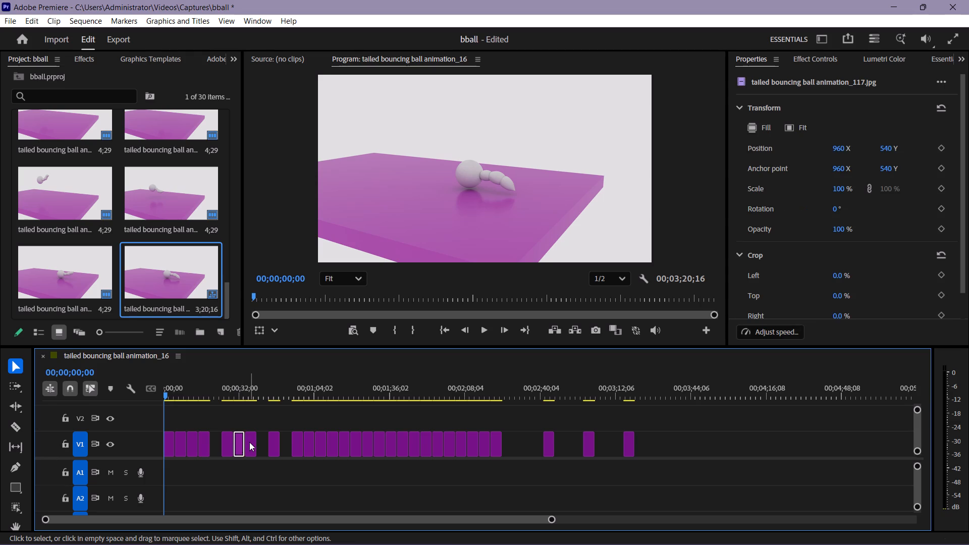
left_click(249, 442)
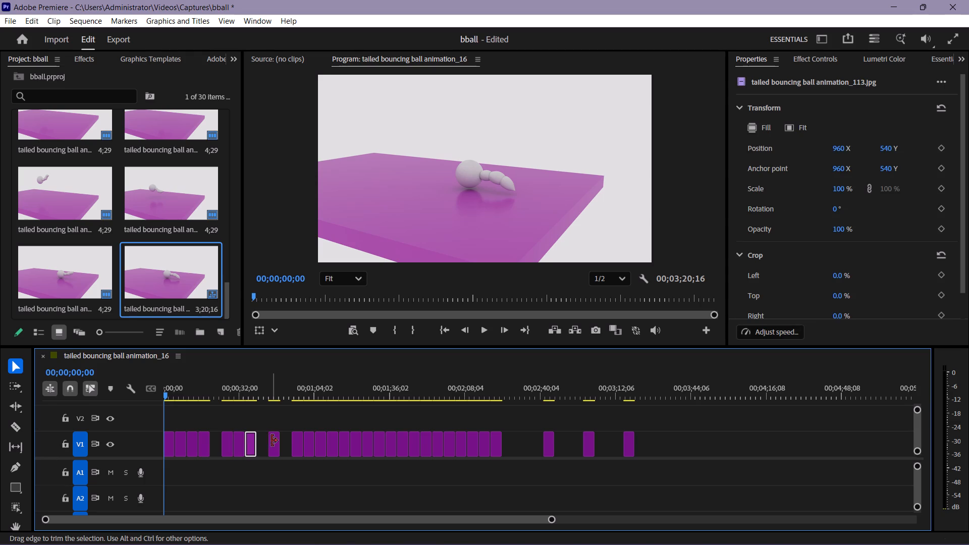
left_click(272, 441)
left_click(297, 439)
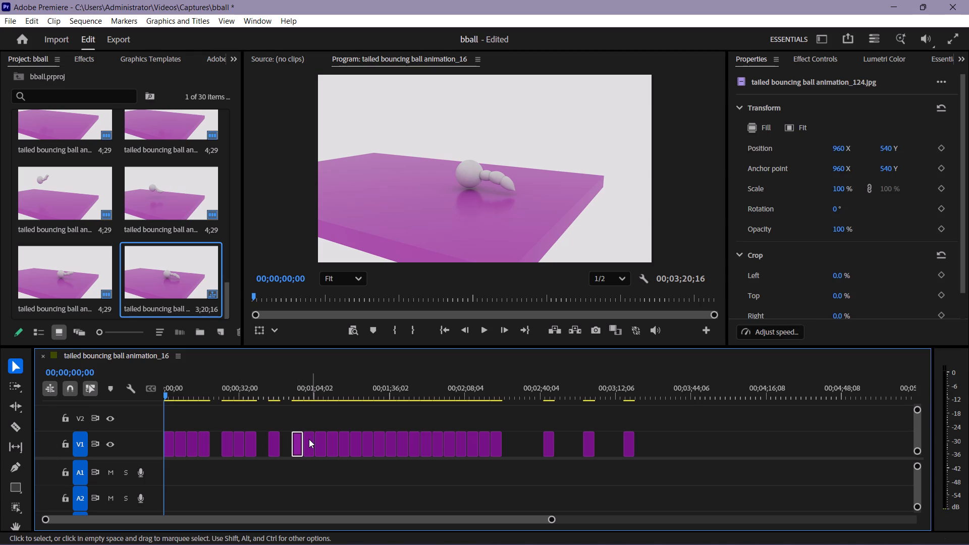
left_click(309, 439)
left_click(318, 439)
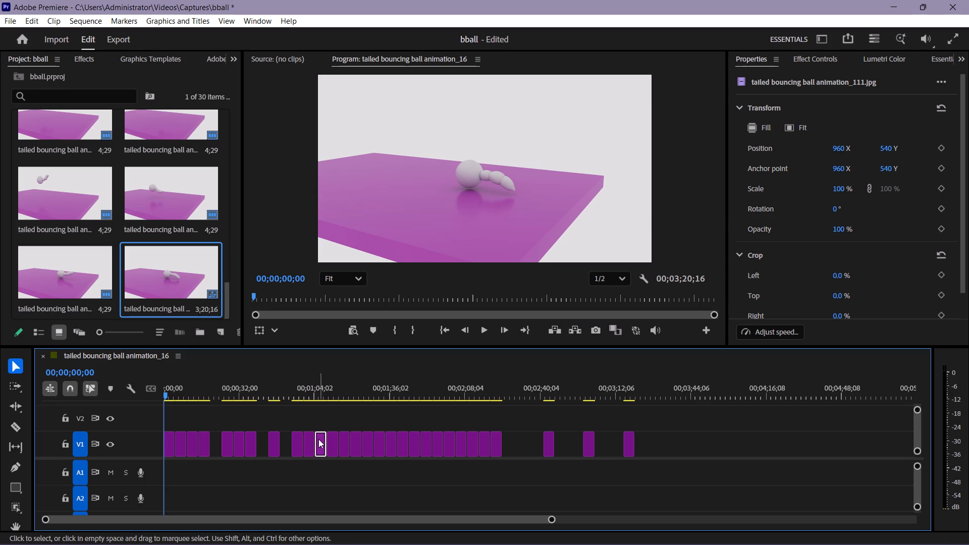
left_click(332, 443)
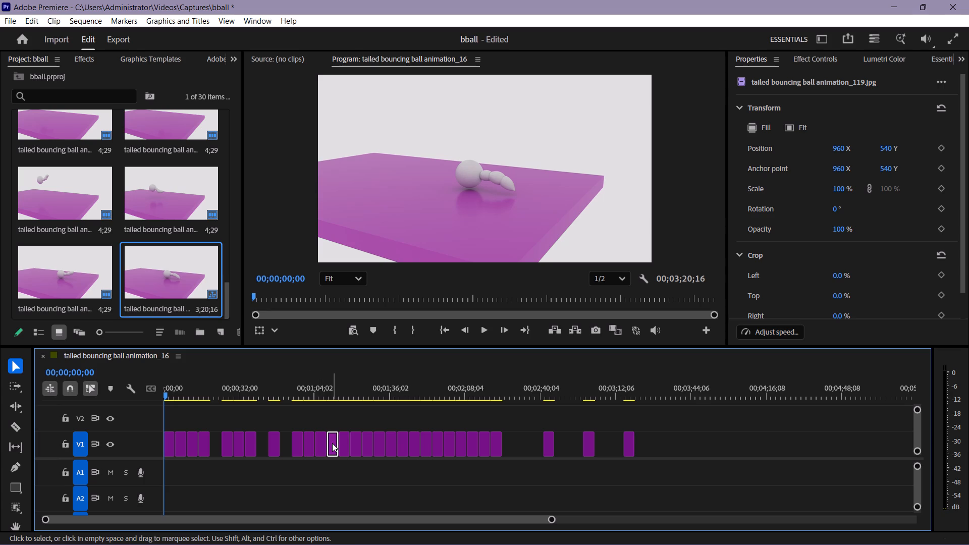
left_click(345, 443)
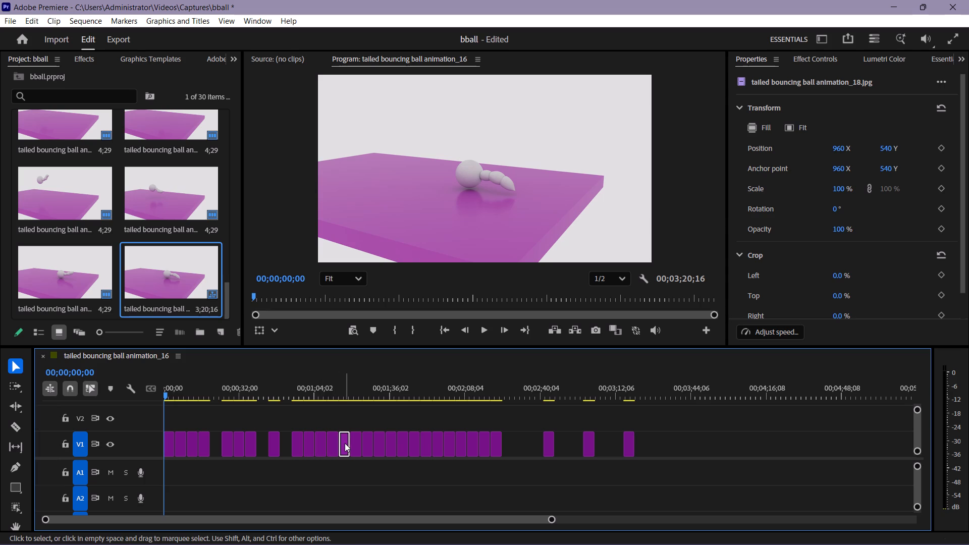
left_click(355, 443)
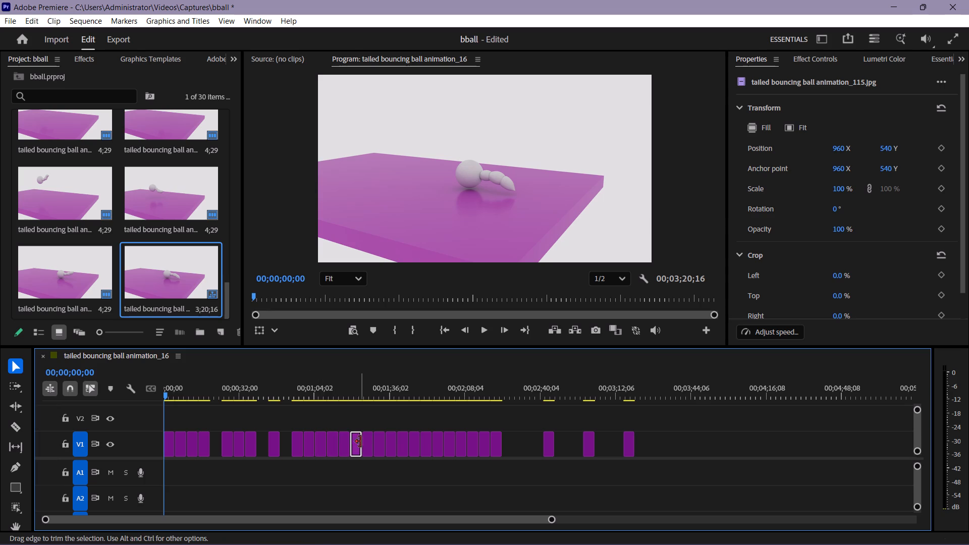
left_click(368, 441)
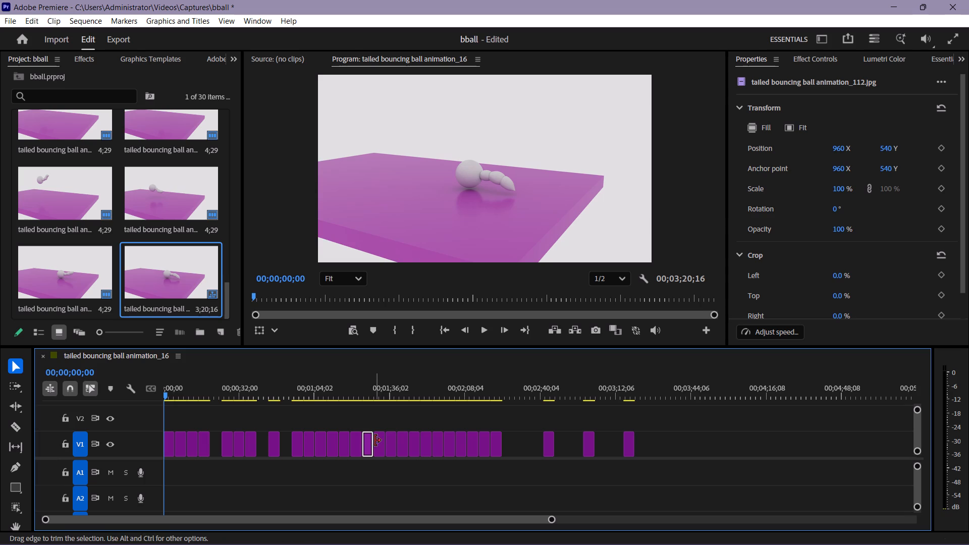
left_click(382, 441)
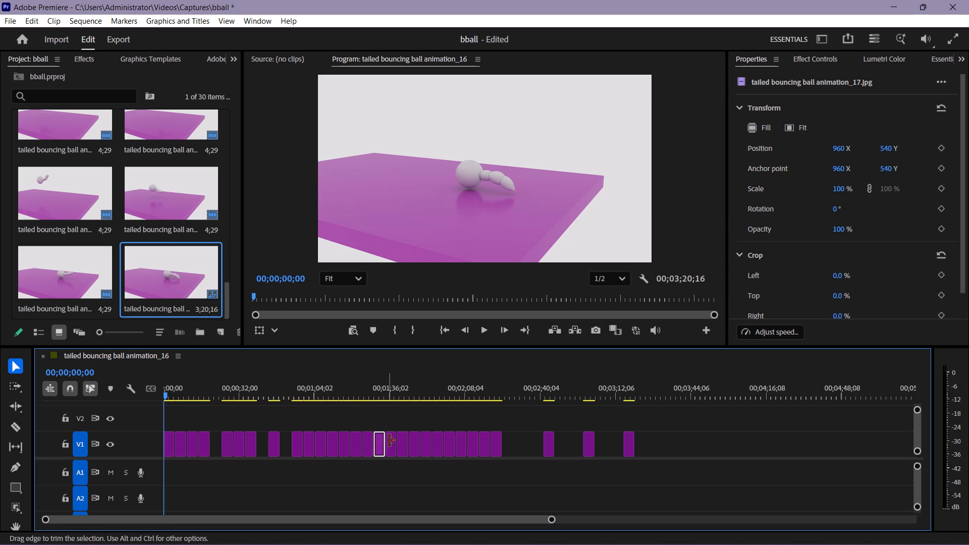
left_click(391, 441)
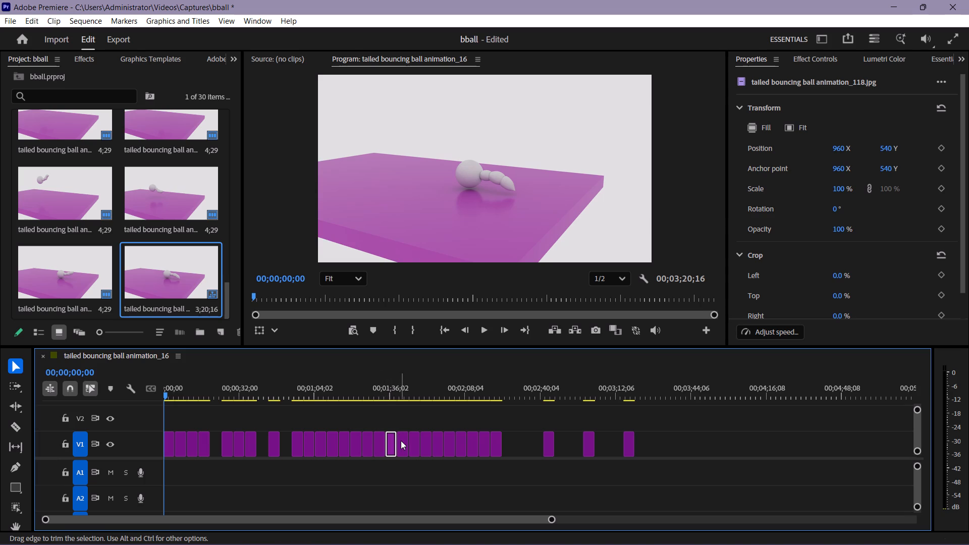
left_click(401, 441)
left_click_drag(401, 441, 302, 385)
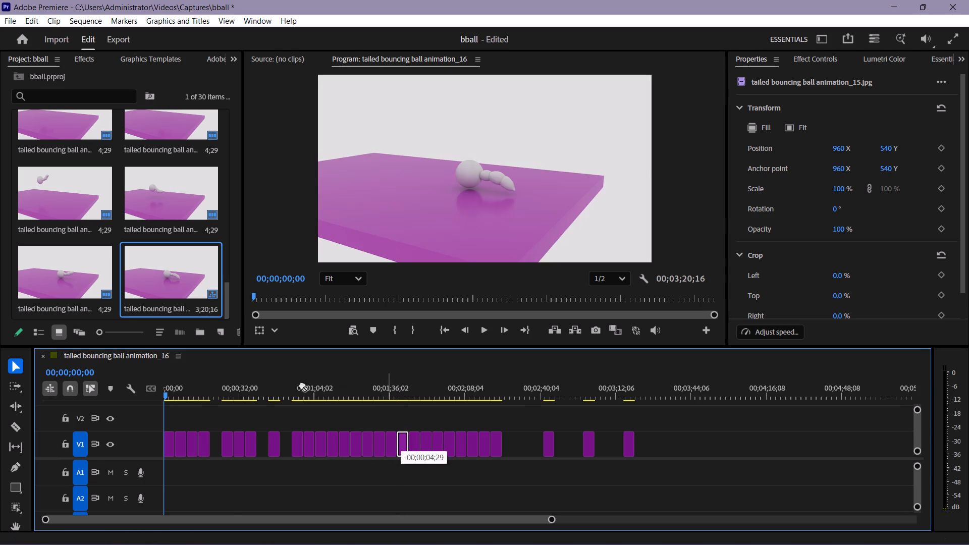
left_click_drag(302, 385, 213, 432)
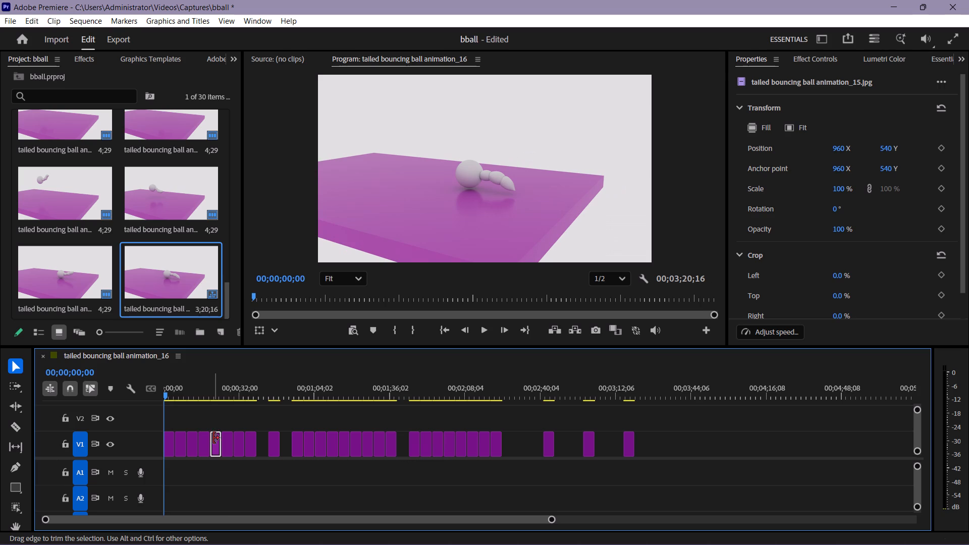
Move animation_121, the clip right after animation_15, past animation_110 to about 00;03;26 on V1.
left_click(206, 444)
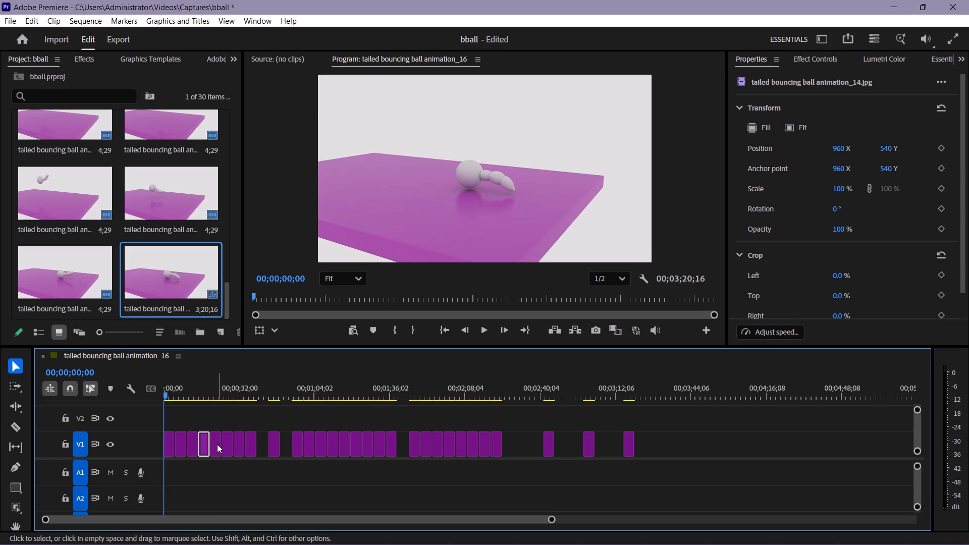
left_click(227, 444)
left_click_drag(227, 444, 647, 416)
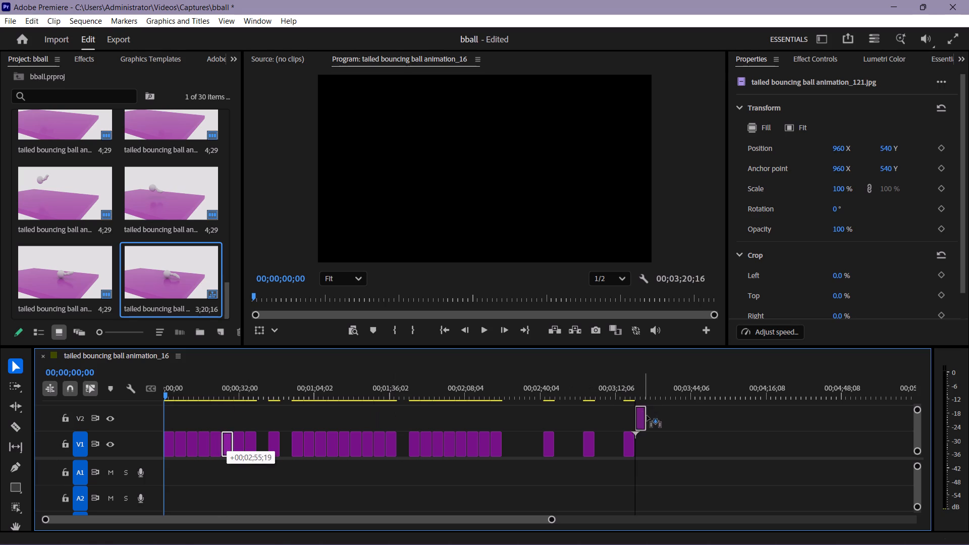
left_click_drag(647, 416, 654, 441)
Check the clips from the end of V1 backwards to find animation_16 and move it into the gap directly after animation_15.
left_click(629, 442)
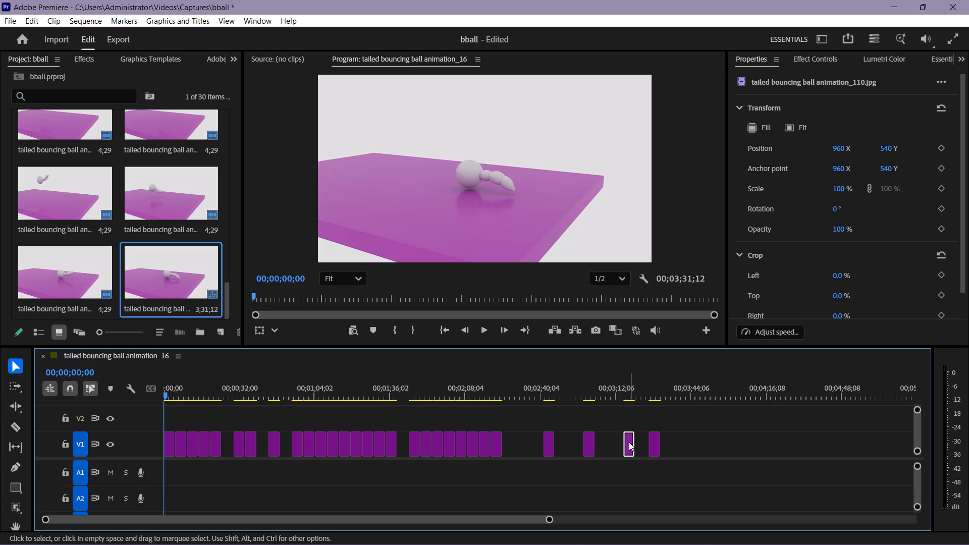
left_click(587, 443)
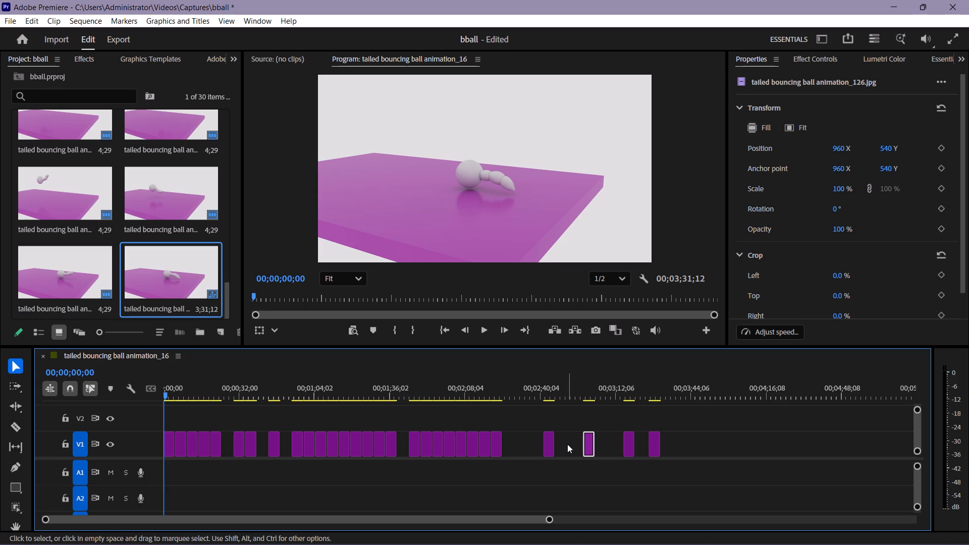
left_click(550, 444)
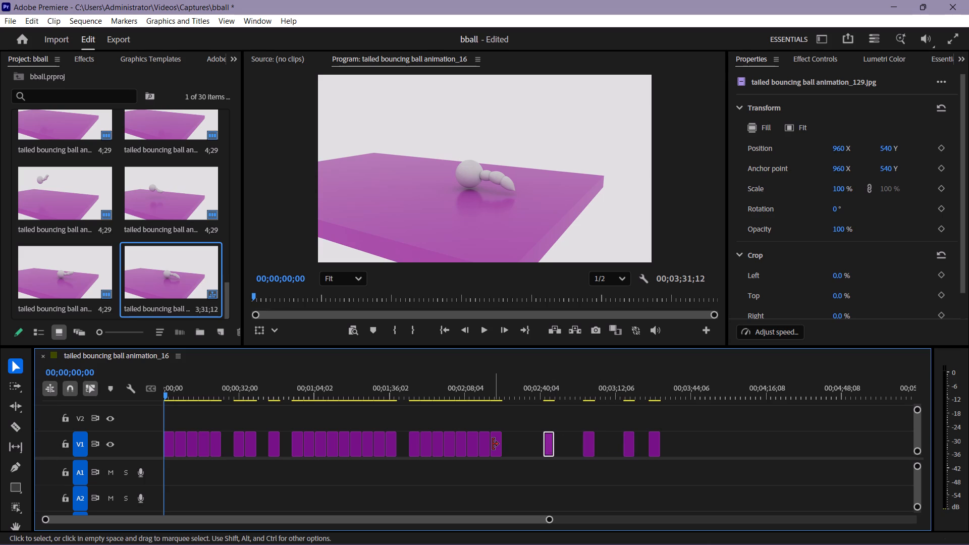
left_click(496, 444)
left_click_drag(496, 444, 456, 401)
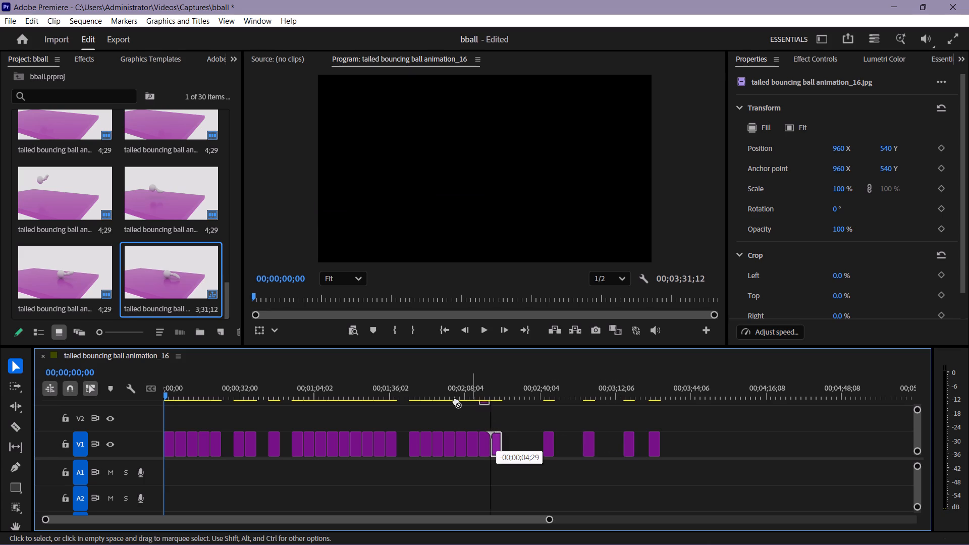
left_click_drag(456, 401, 226, 447)
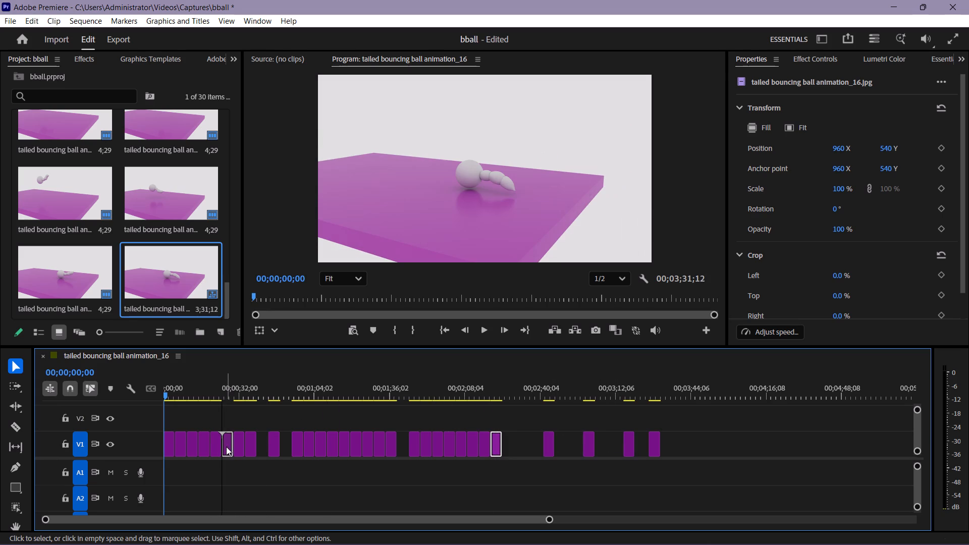
Move animation_117, the clip right after animation_16, past animation_121 to about 00;03;36 on V1.
left_click(238, 444)
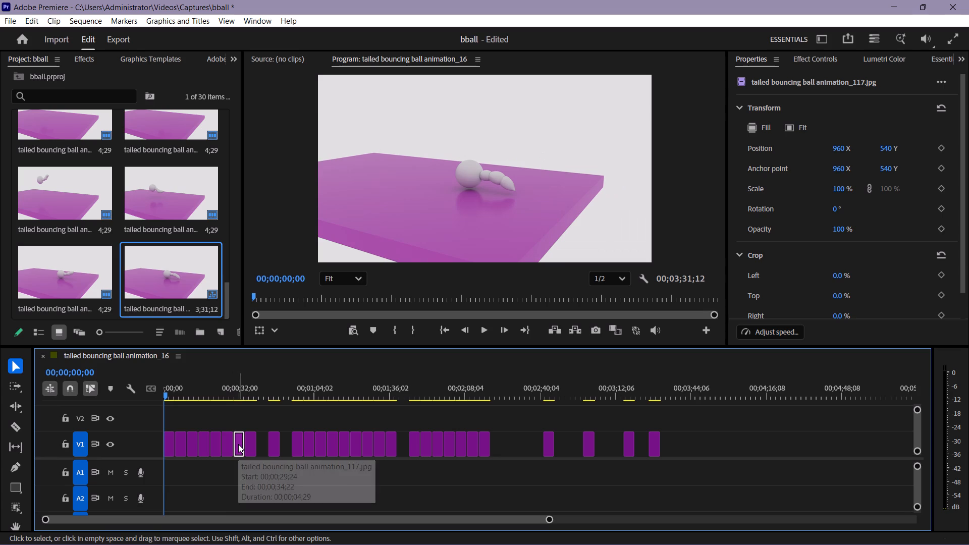
left_click_drag(238, 444, 676, 432)
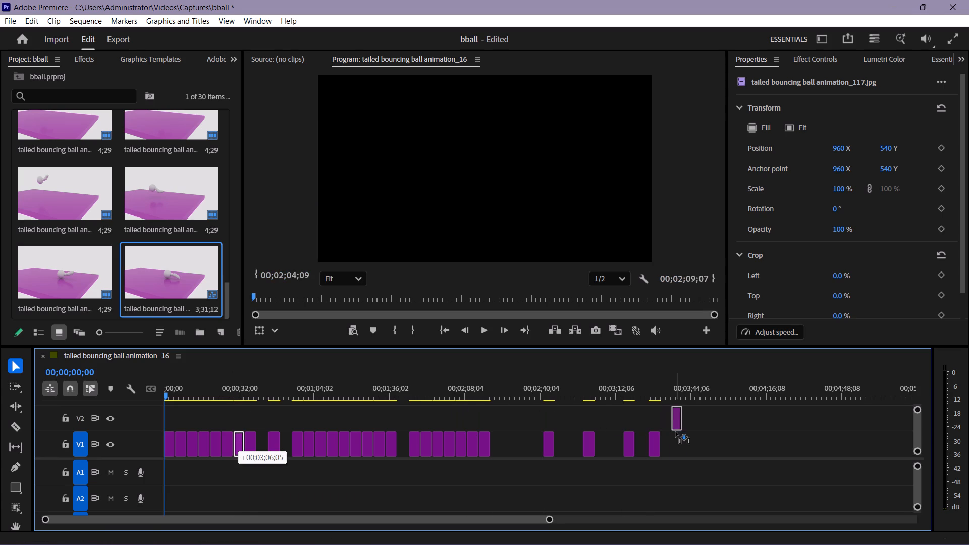
left_click_drag(676, 432, 676, 439)
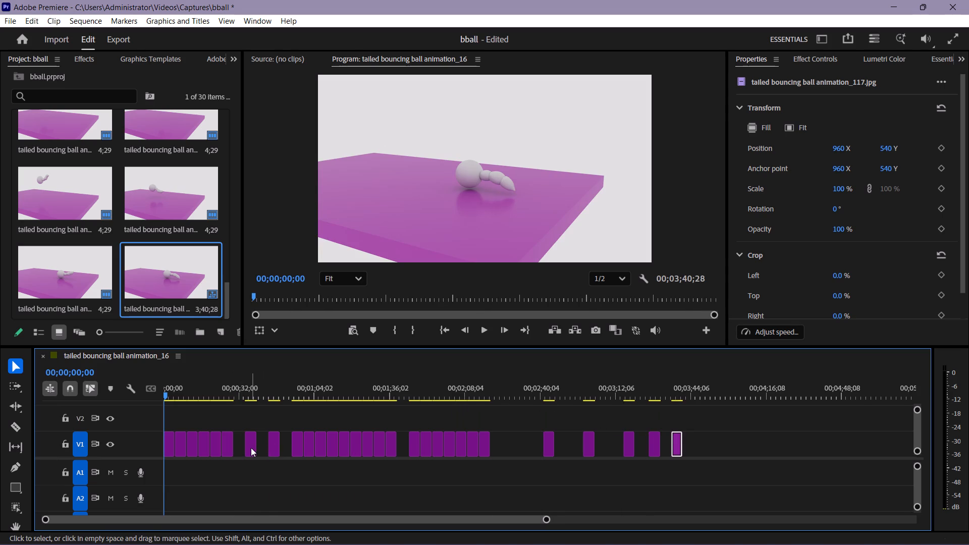
Look through the clips following animation_16 on V1 for animation_17 and move it into the gap directly after animation_16.
left_click(251, 448)
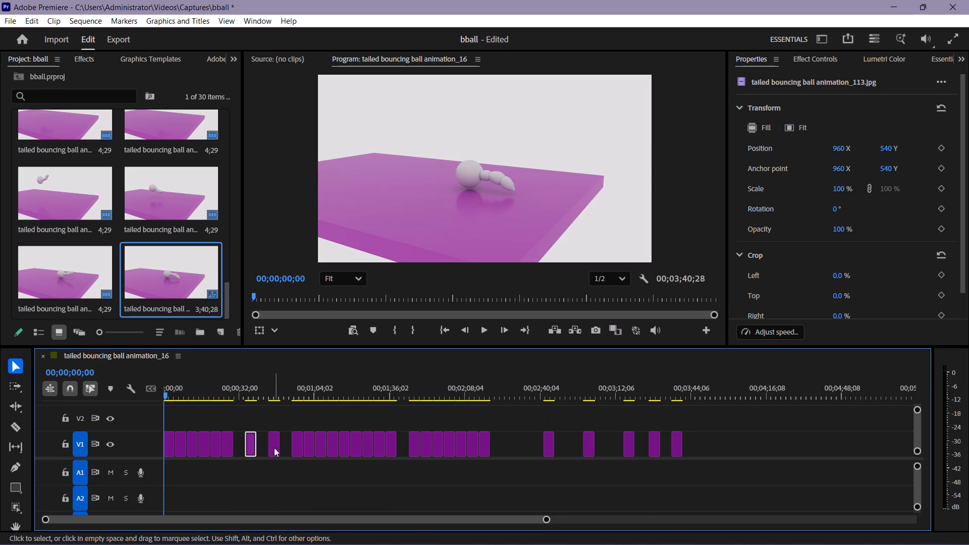
left_click(275, 448)
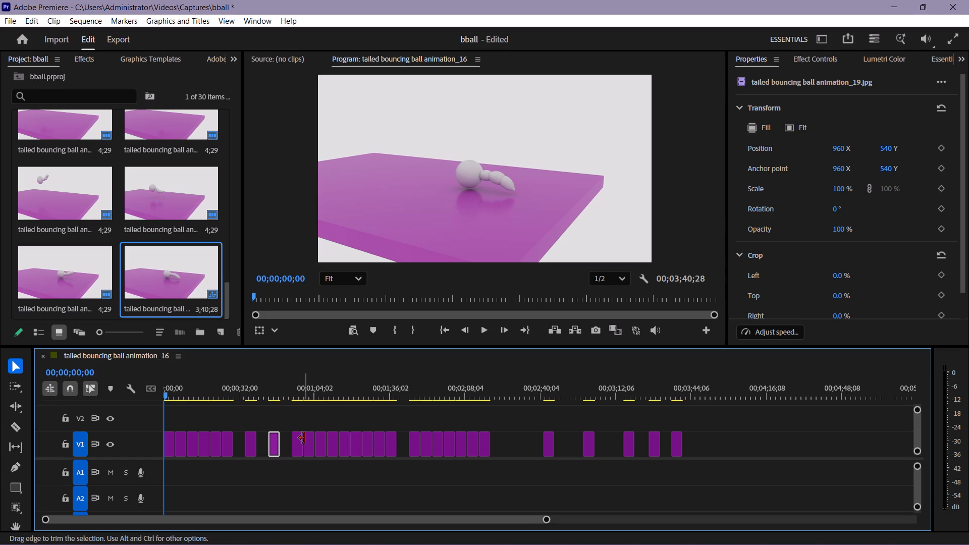
left_click(296, 442)
left_click(307, 442)
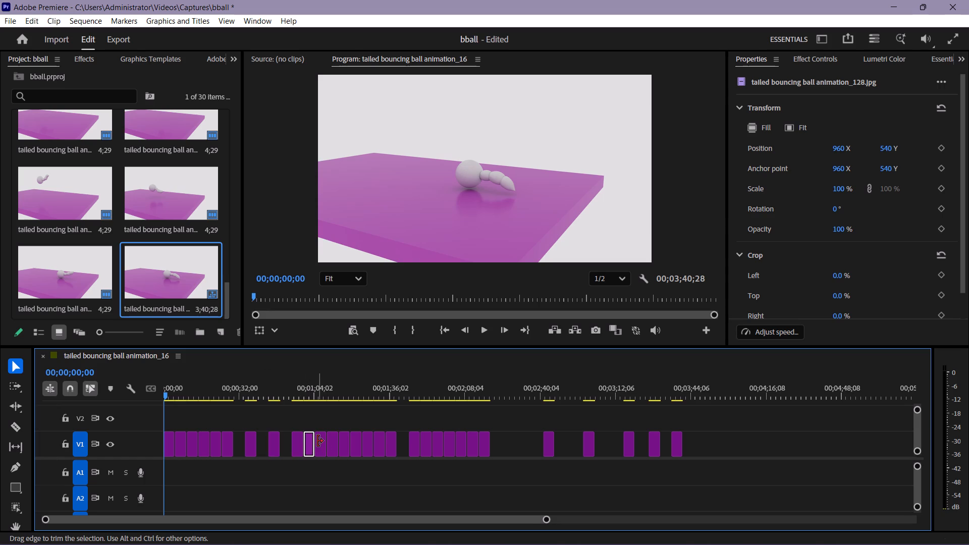
left_click(317, 441)
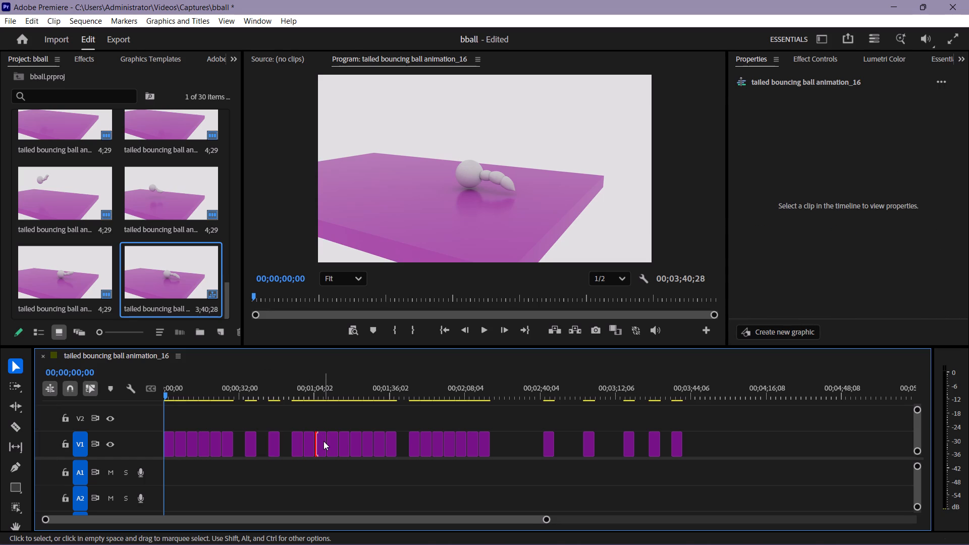
left_click(324, 441)
left_click(333, 441)
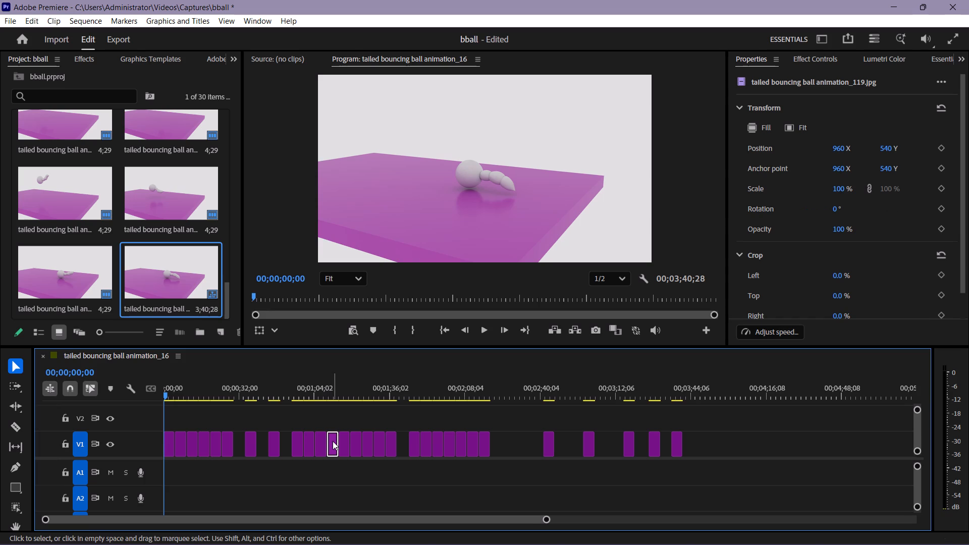
left_click(344, 441)
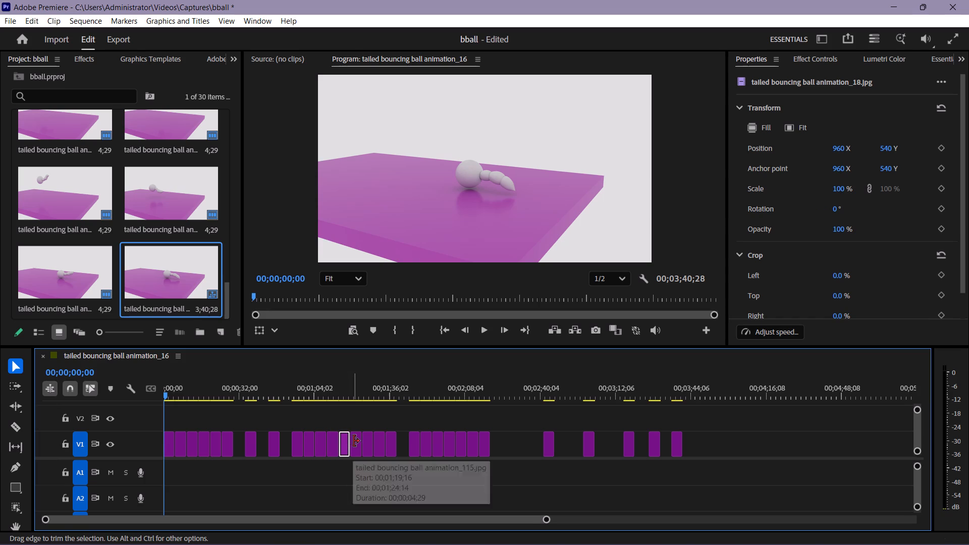
left_click(356, 441)
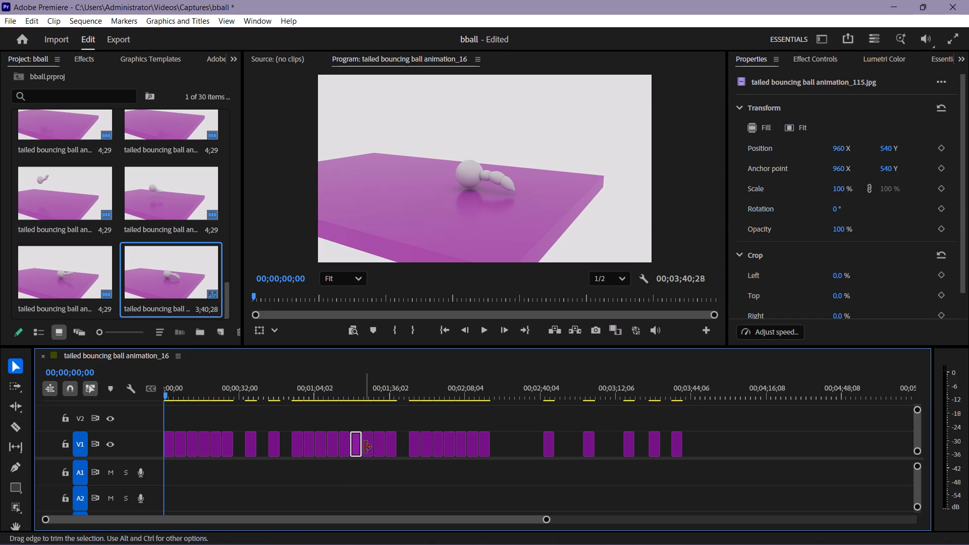
left_click(366, 446)
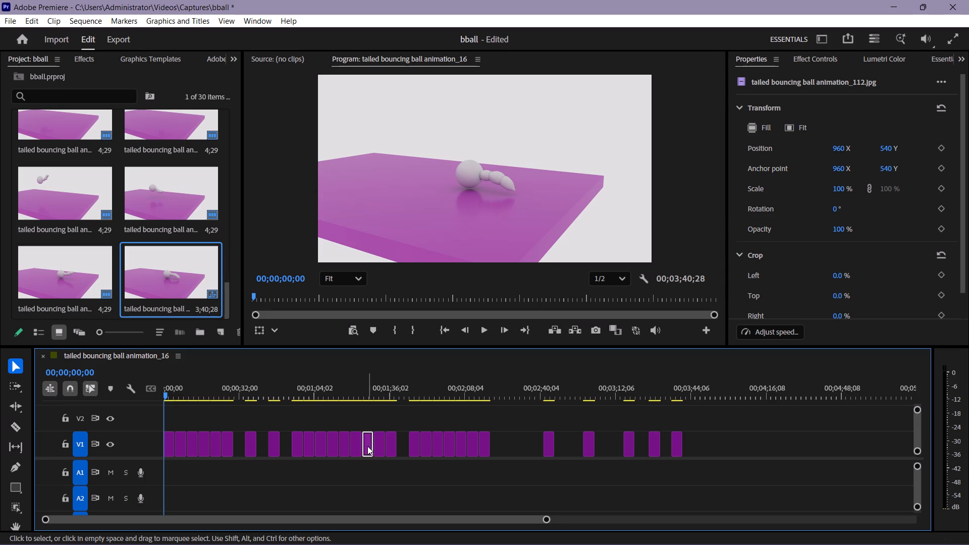
left_click(381, 440)
left_click_drag(381, 440, 381, 434)
left_click_drag(381, 434, 234, 444)
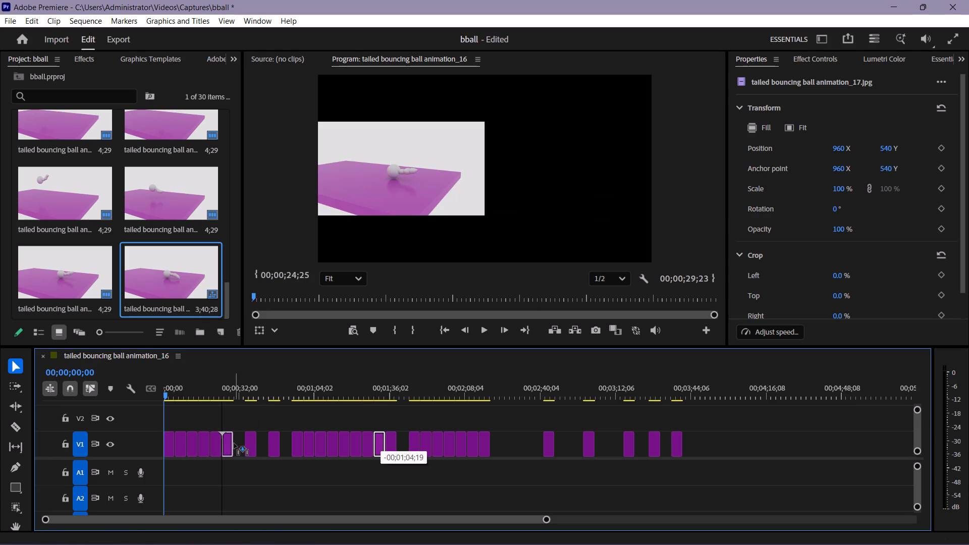
left_click_drag(234, 444, 245, 444)
Move animation_113, the clip right after animation_17, into the empty stretch at about 00;02;32 on V1.
left_click_drag(252, 444, 257, 438)
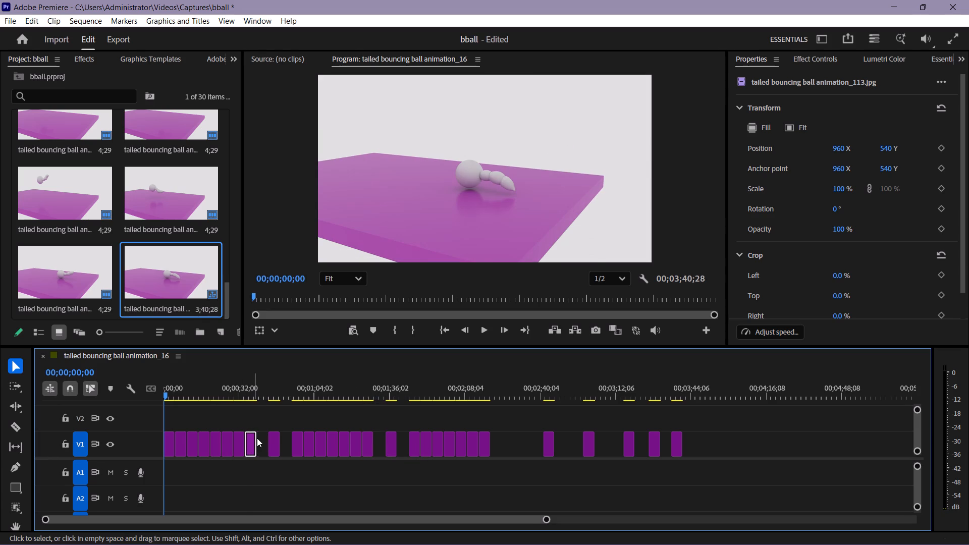
left_click_drag(257, 438, 529, 447)
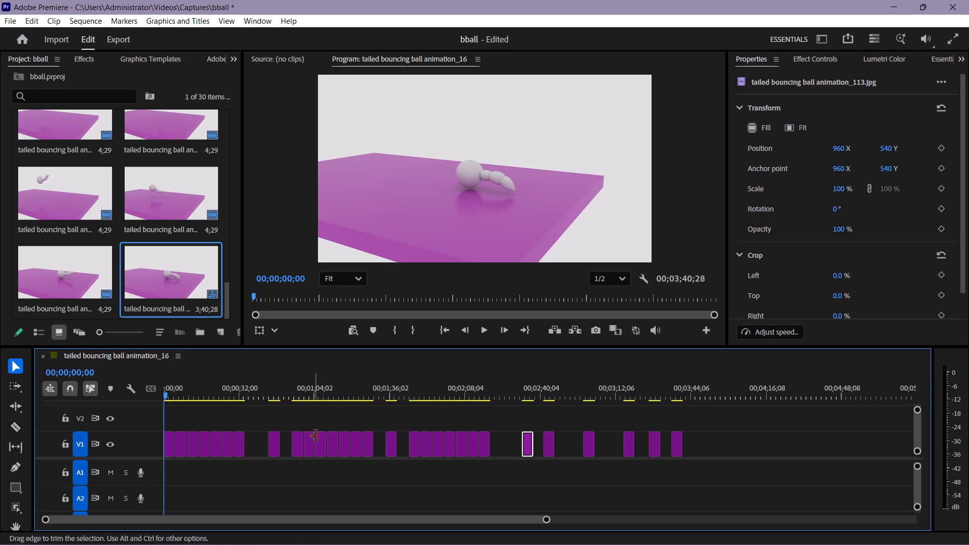
Check the clips in the middle group on V1 for animation_18 and move it into the gap directly after animation_17.
left_click(322, 438)
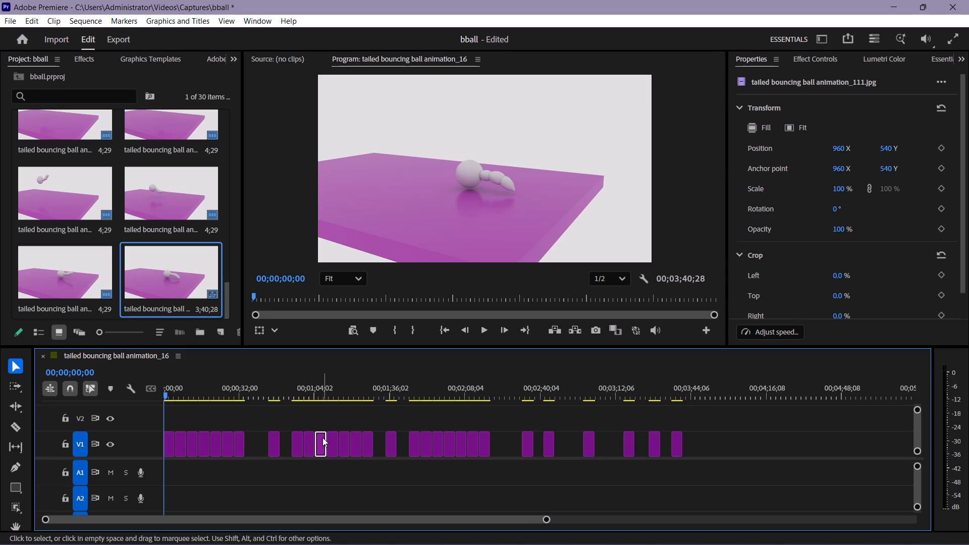
left_click(310, 441)
left_click(333, 442)
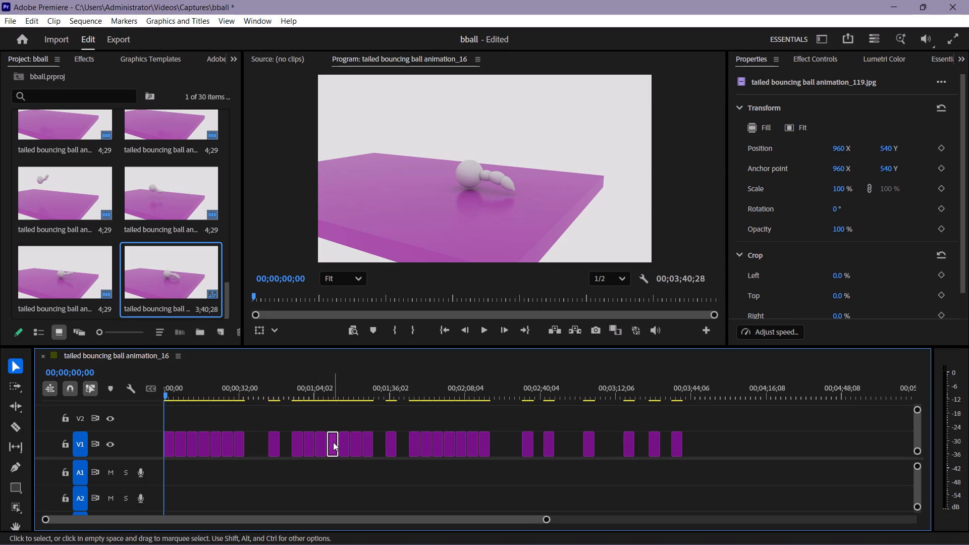
left_click(344, 442)
left_click_drag(344, 442, 254, 435)
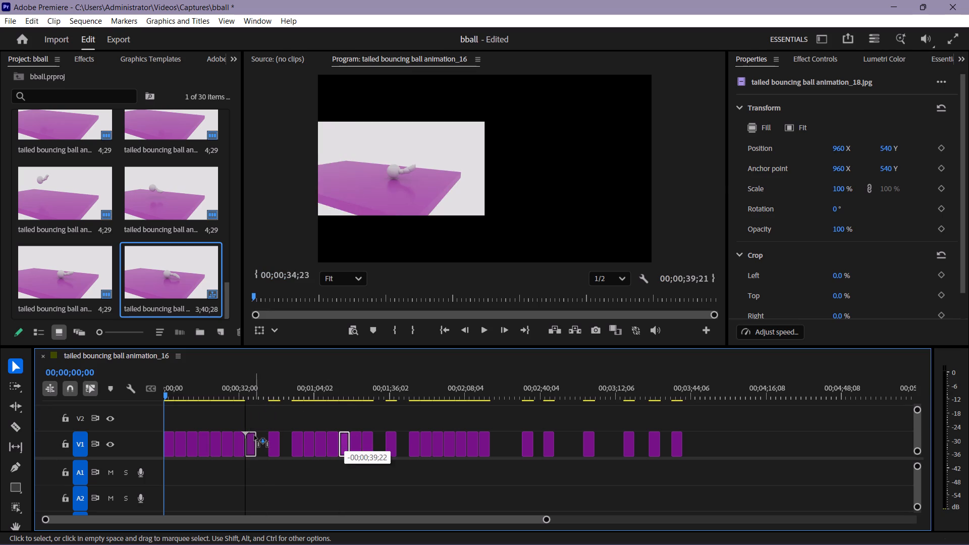
Move animation_19 back on V1 so it sits directly after animation_18.
left_click(273, 441)
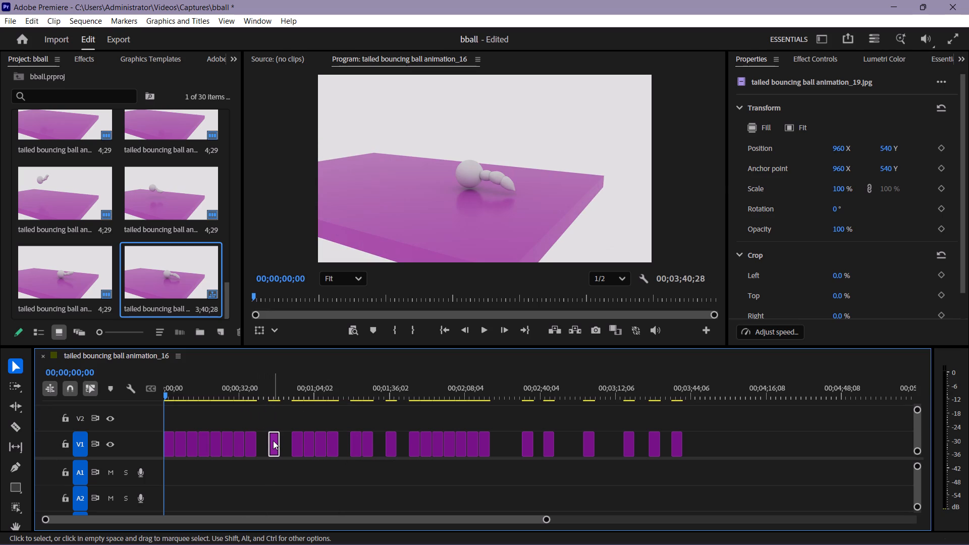
left_click_drag(273, 441, 267, 441)
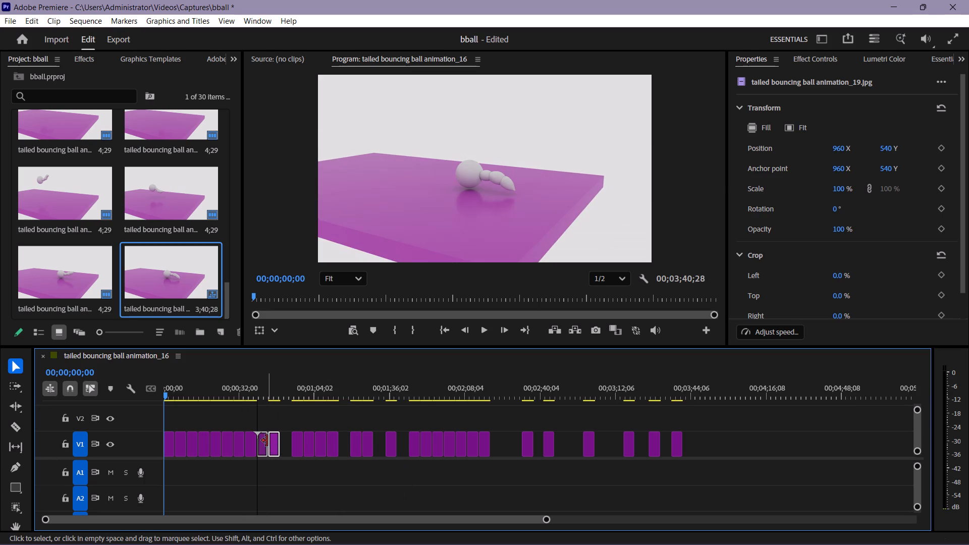
Check the clips following animation_19 on V1, through the middle groups, for the next frame in the sequence.
left_click(296, 441)
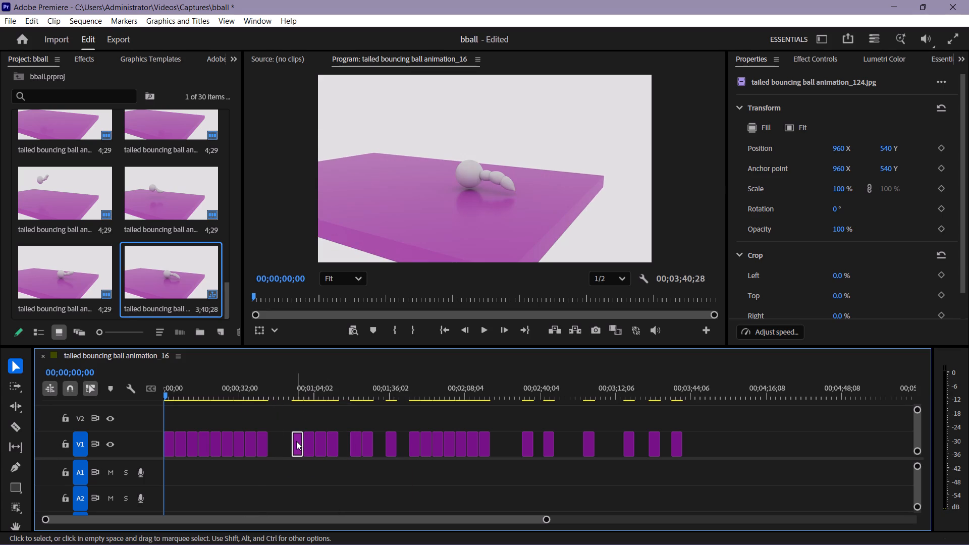
left_click(311, 441)
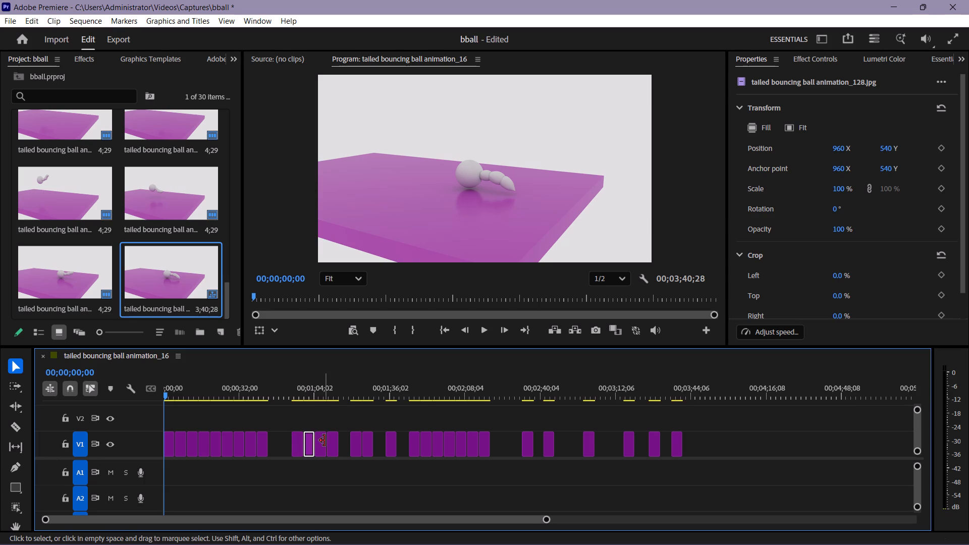
left_click(322, 441)
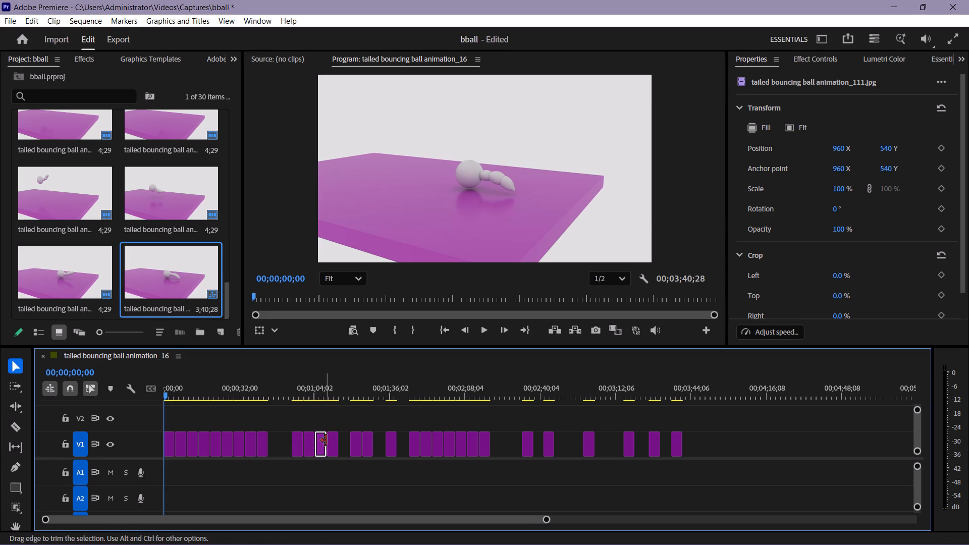
left_click(331, 441)
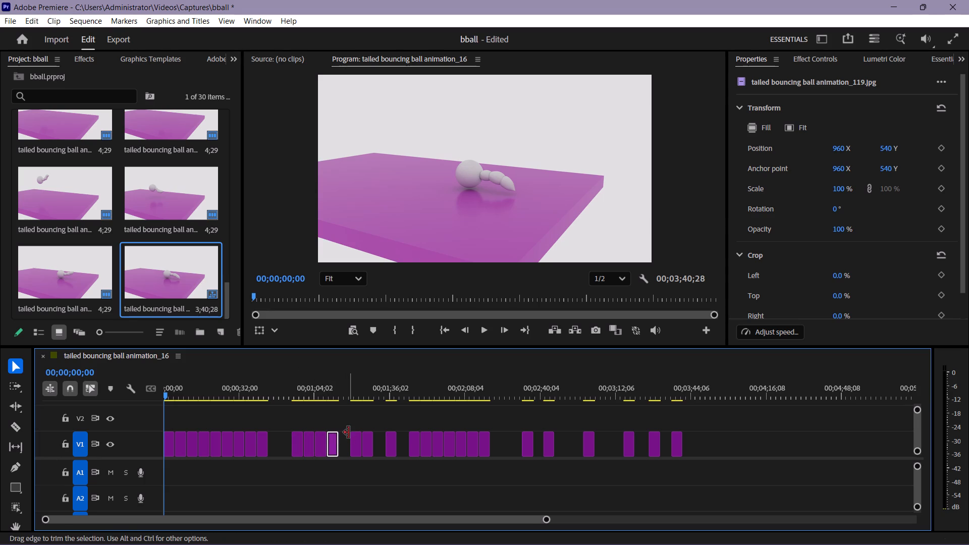
left_click(354, 437)
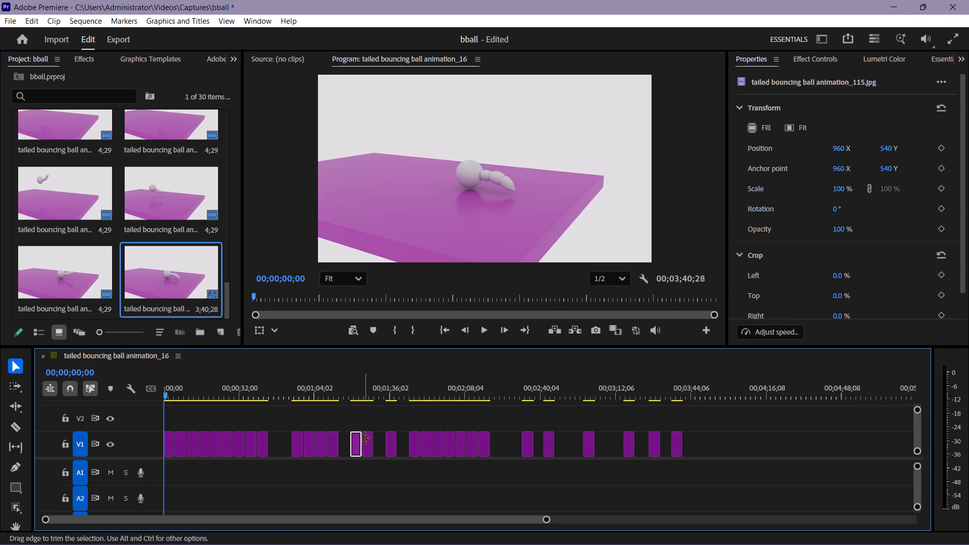
left_click(365, 439)
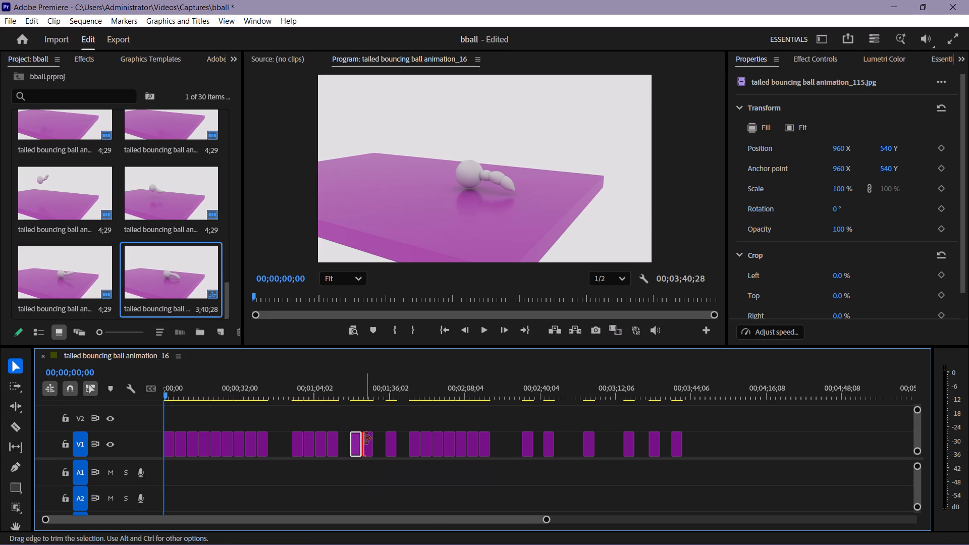
left_click(367, 440)
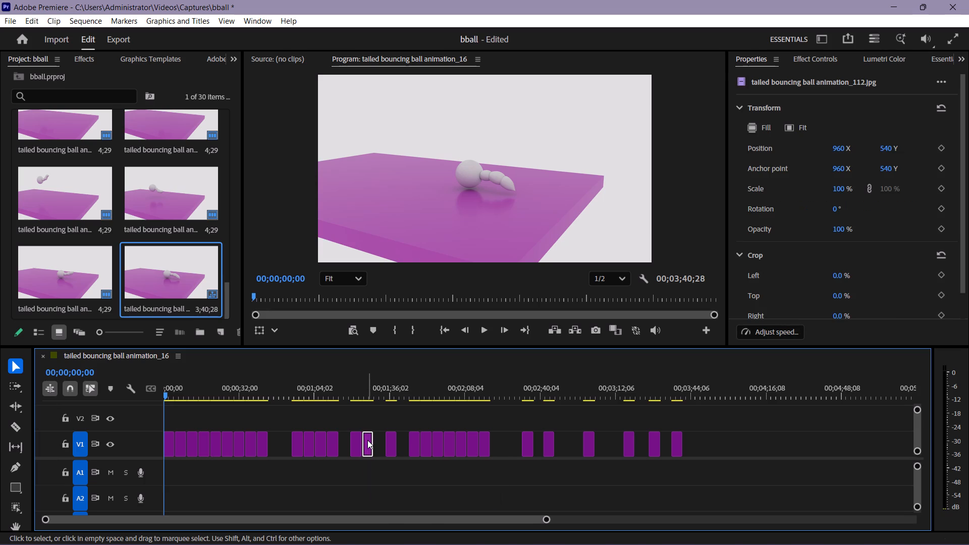
left_click(391, 440)
left_click(261, 446)
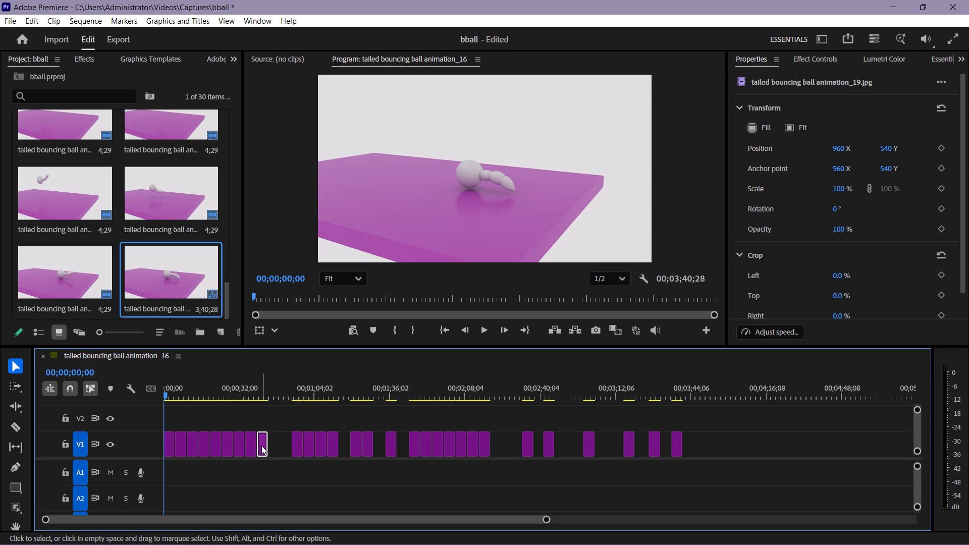
left_click(390, 441)
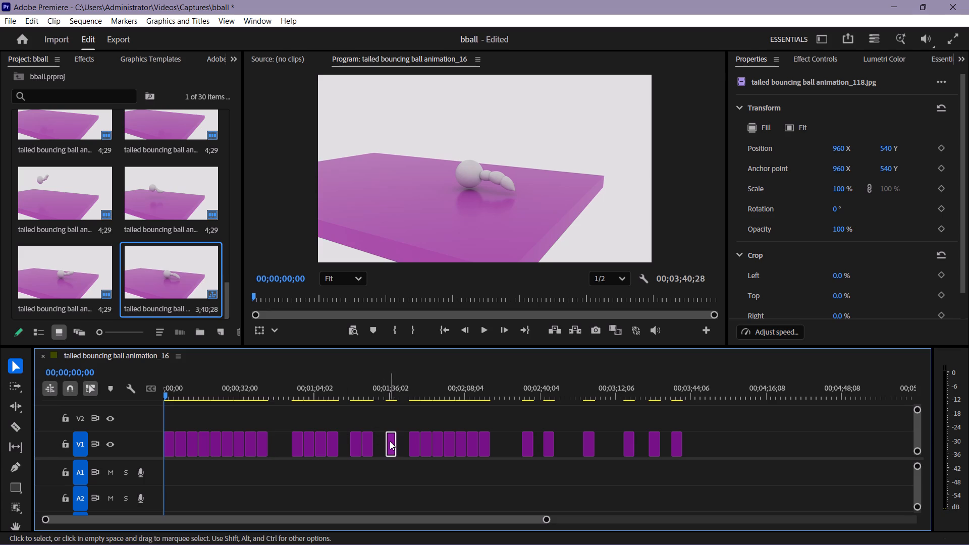
left_click(365, 444)
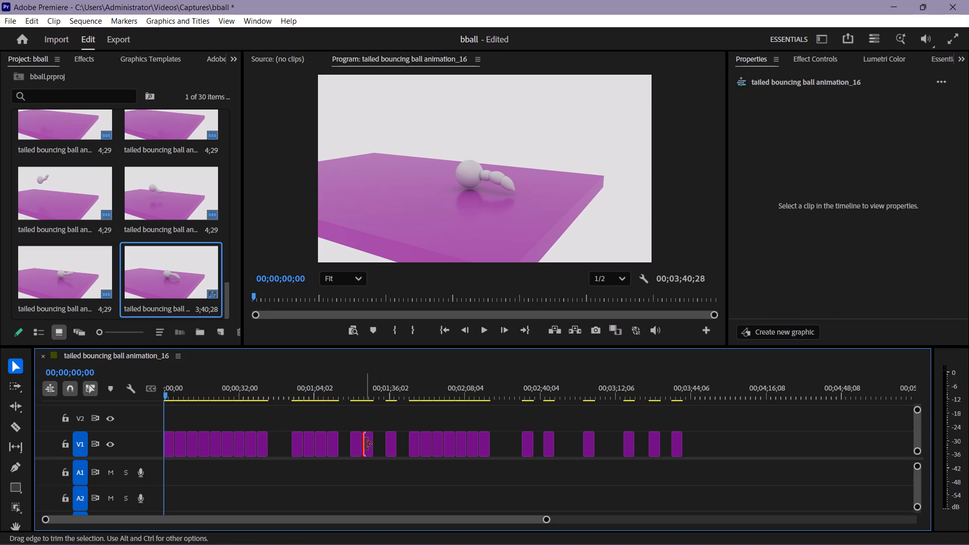
left_click(369, 444)
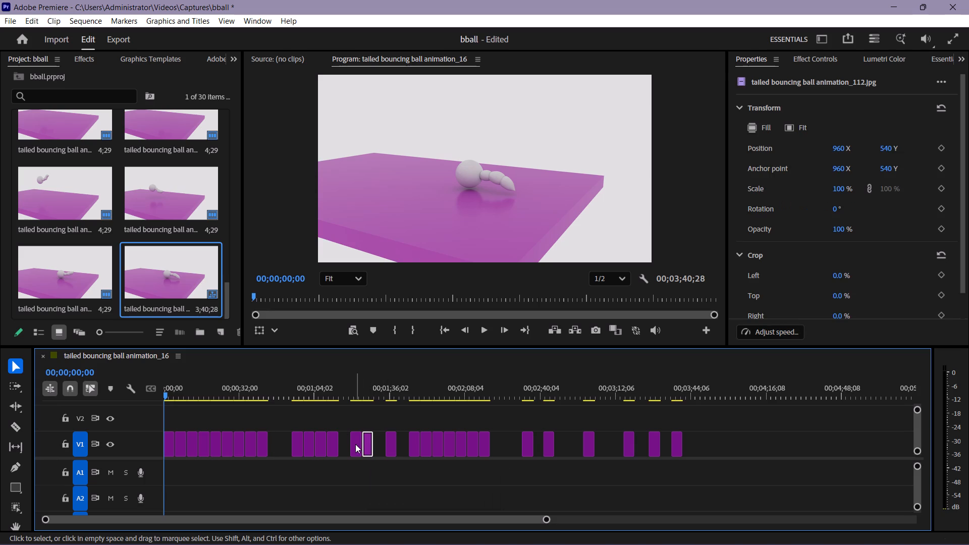
left_click(355, 444)
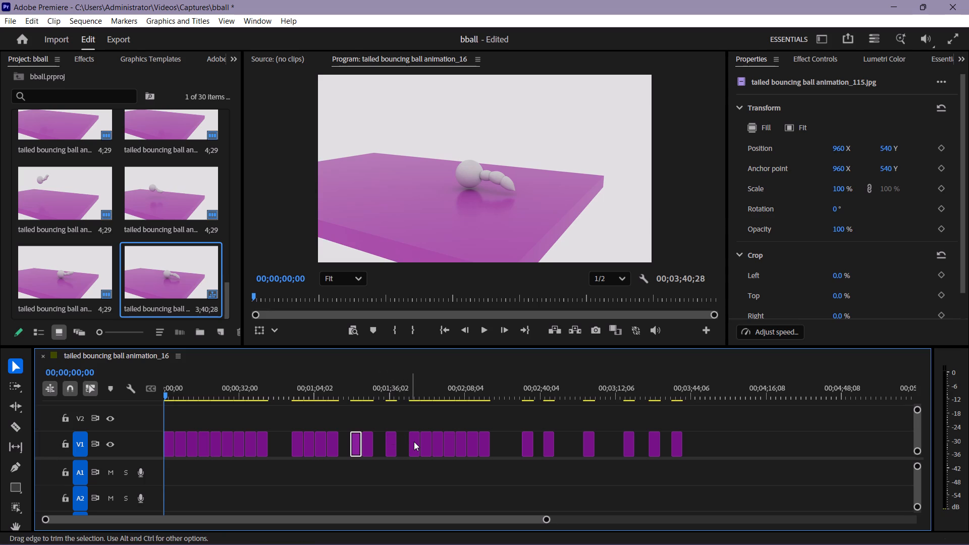
left_click(415, 442)
left_click(424, 445)
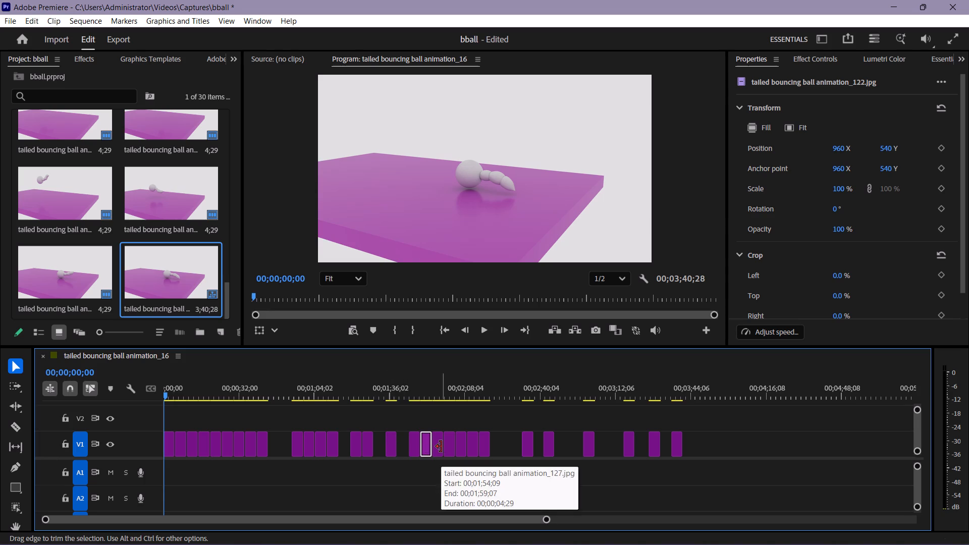
left_click(440, 447)
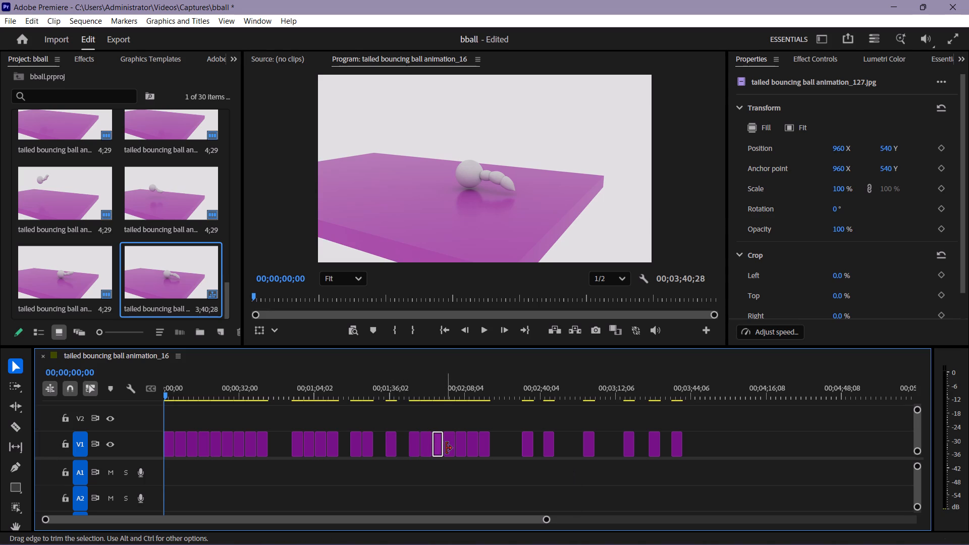
left_click(446, 445)
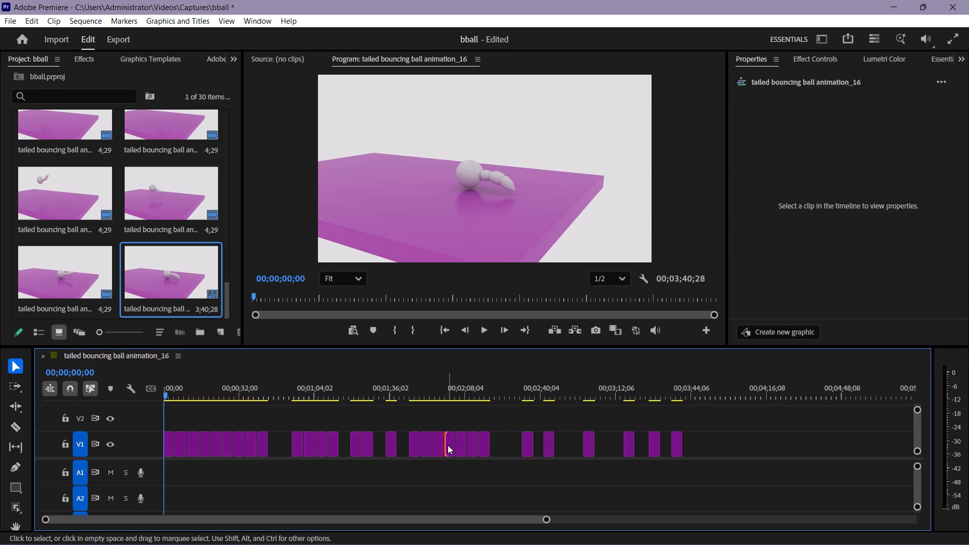
left_click(456, 449)
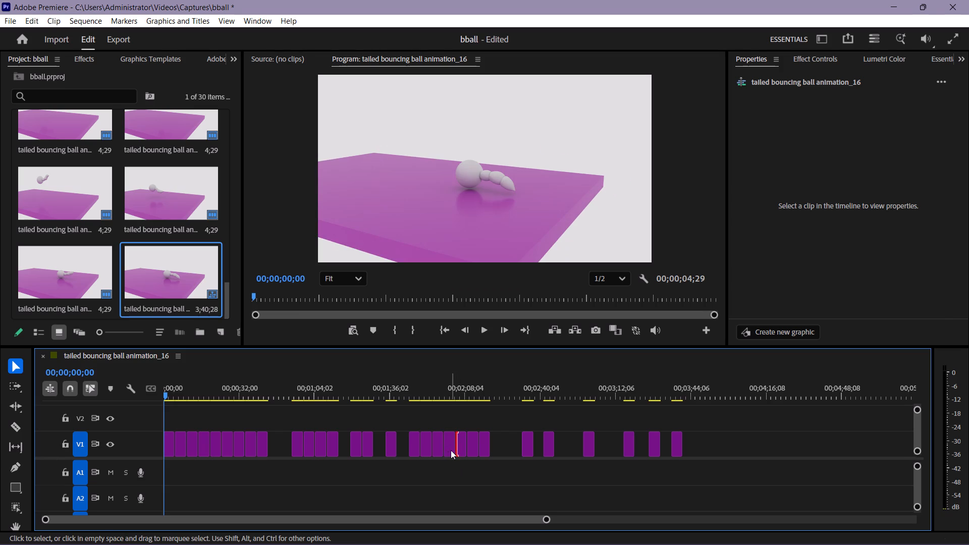
left_click(451, 450)
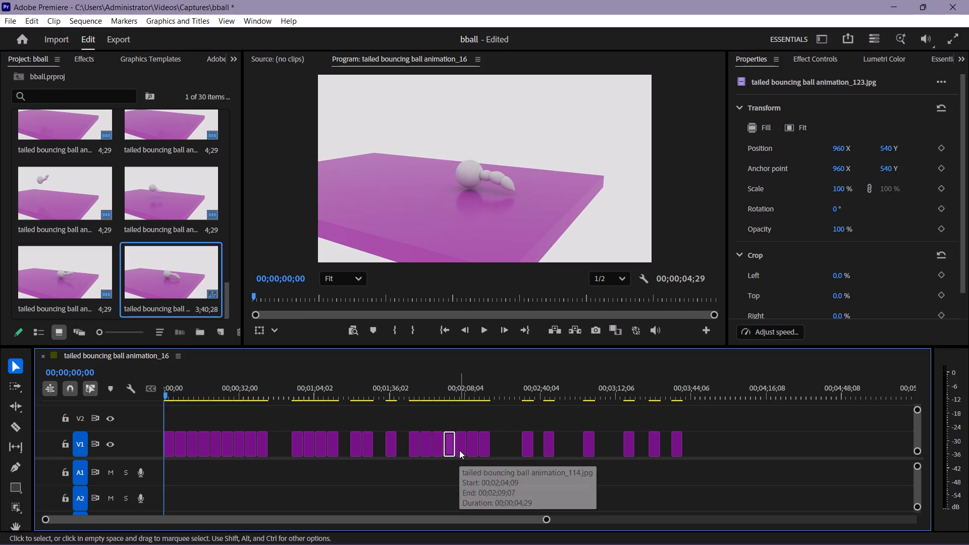
left_click(459, 450)
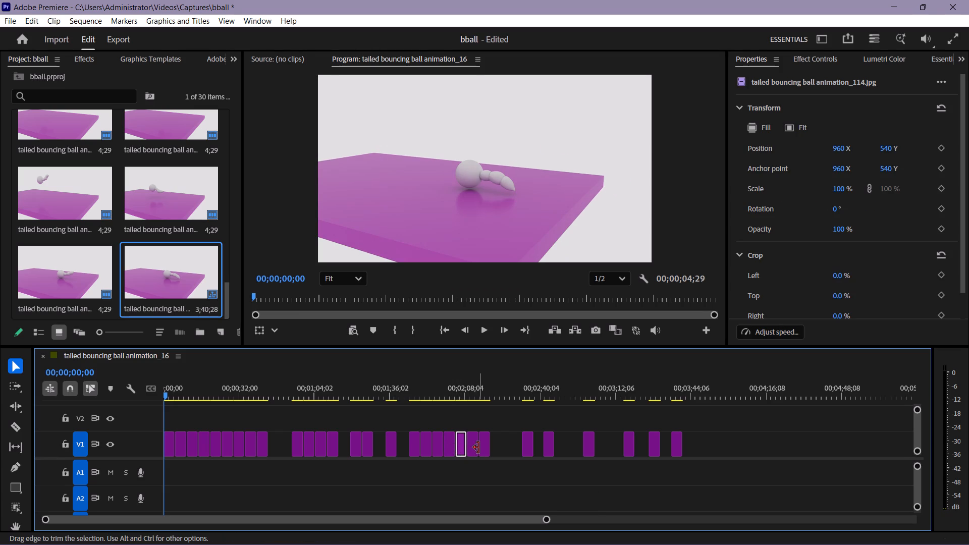
left_click(475, 446)
left_click(486, 445)
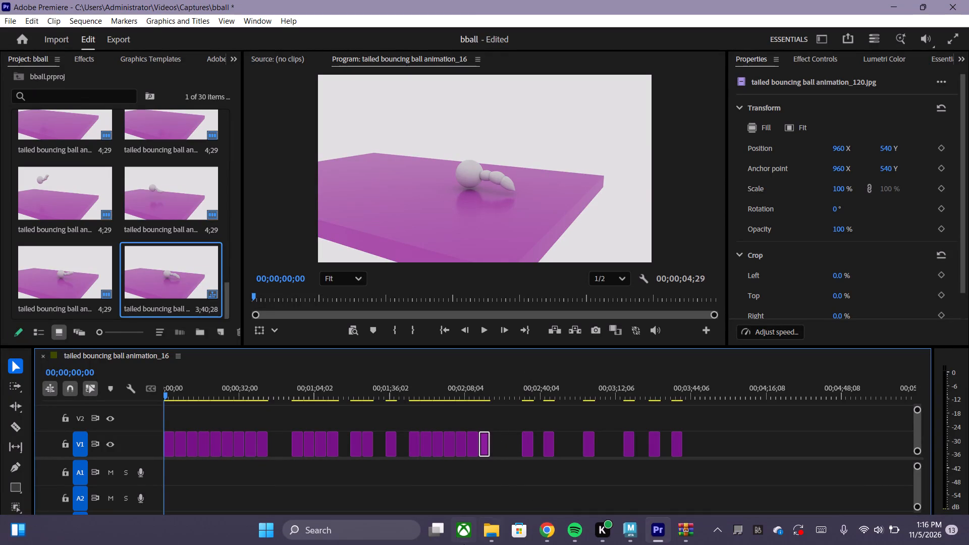
Check the frame numbering in File Explorer's persp folder for the frame that follows animation_19, and return to Premiere.
left_click(490, 532)
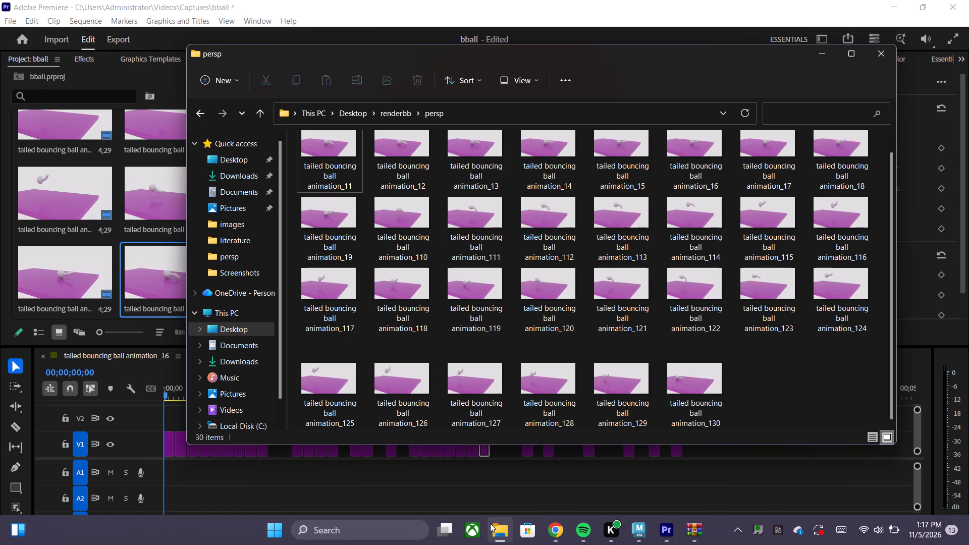
left_click(826, 54)
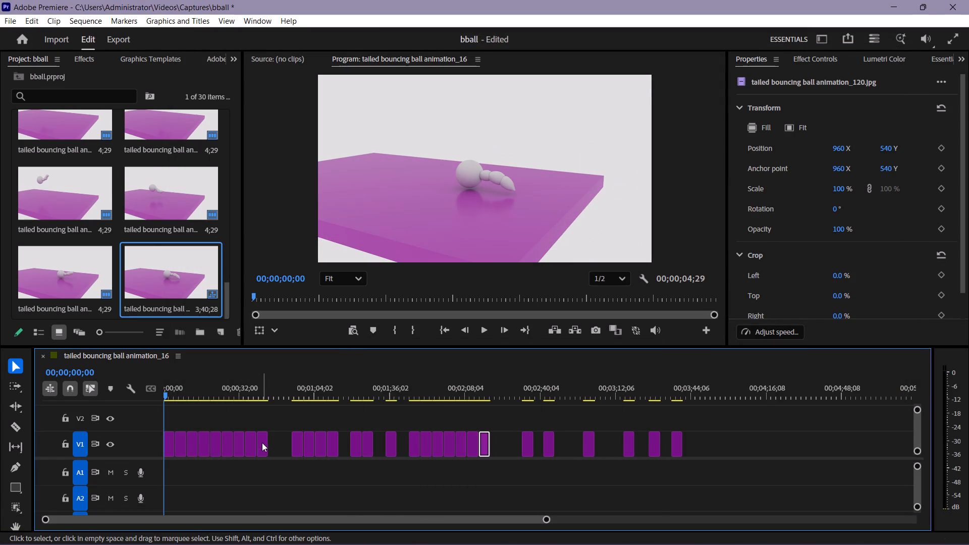
Move animation_110, the clip at about 00;03;15 on V1, into the gap directly after animation_19.
left_click(262, 441)
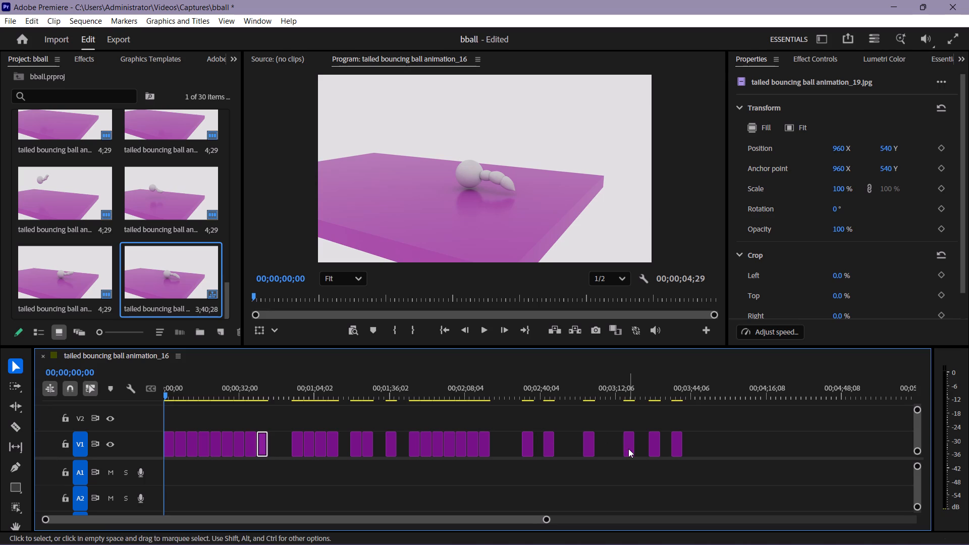
left_click(629, 449)
left_click_drag(629, 449, 276, 462)
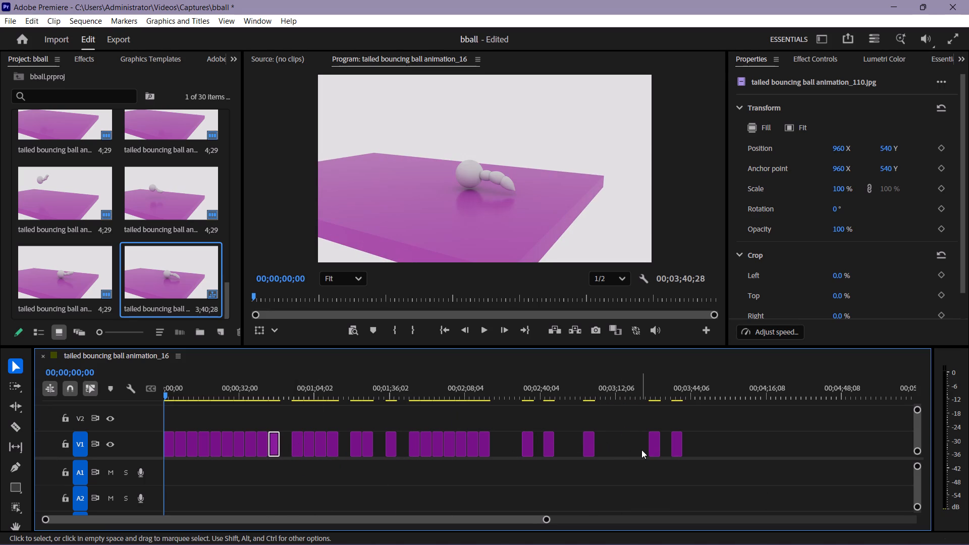
Check the clips on V1, from the isolated ones at the end back to the earlier groups, for the frame following animation_110.
left_click(655, 442)
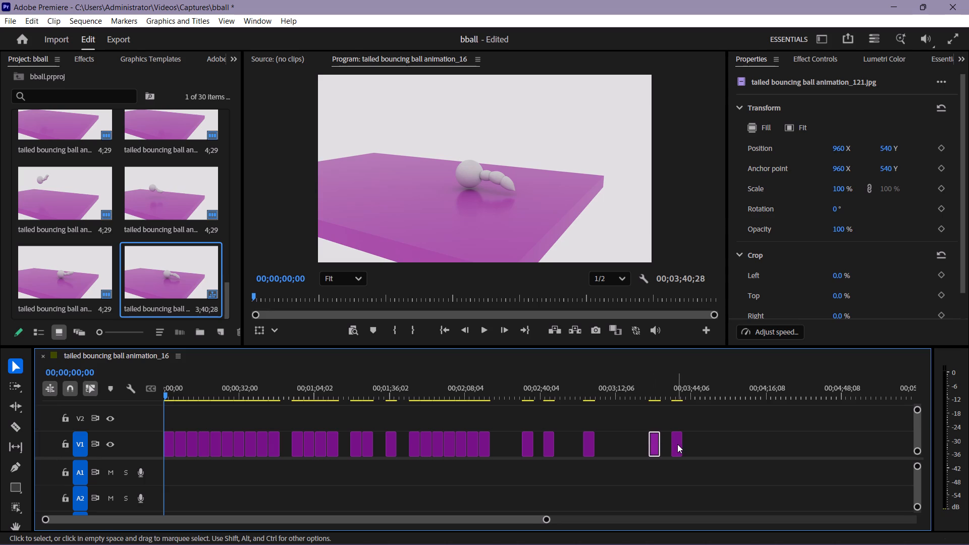
left_click(677, 444)
left_click(591, 446)
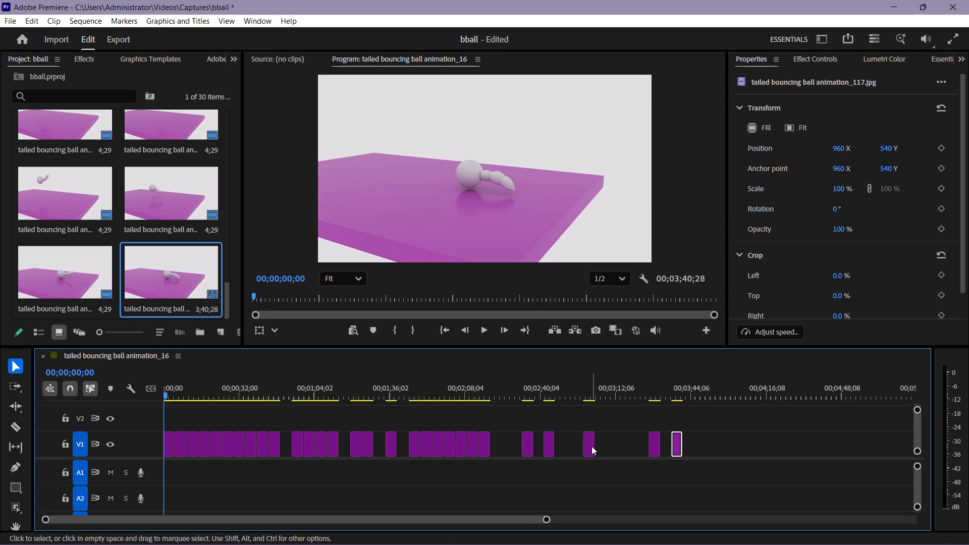
left_click(548, 447)
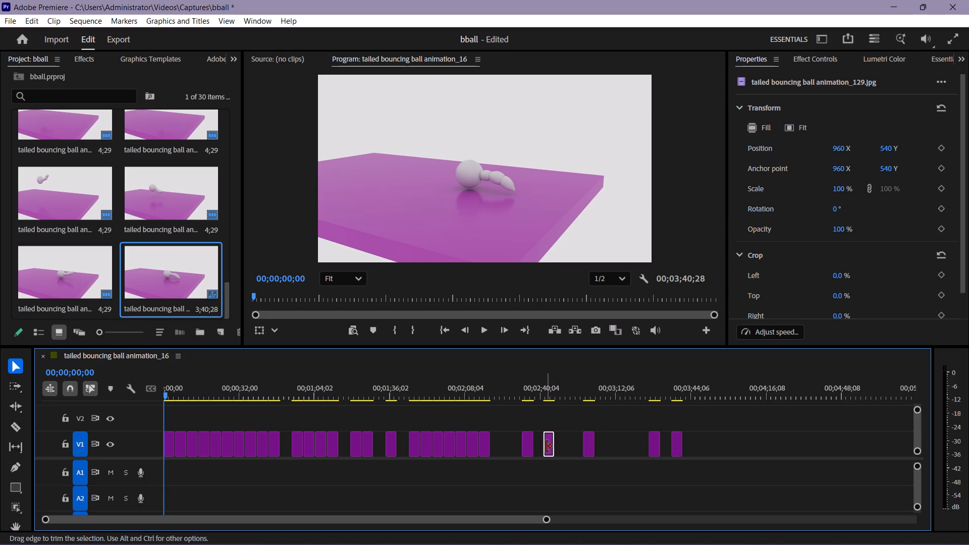
left_click(529, 447)
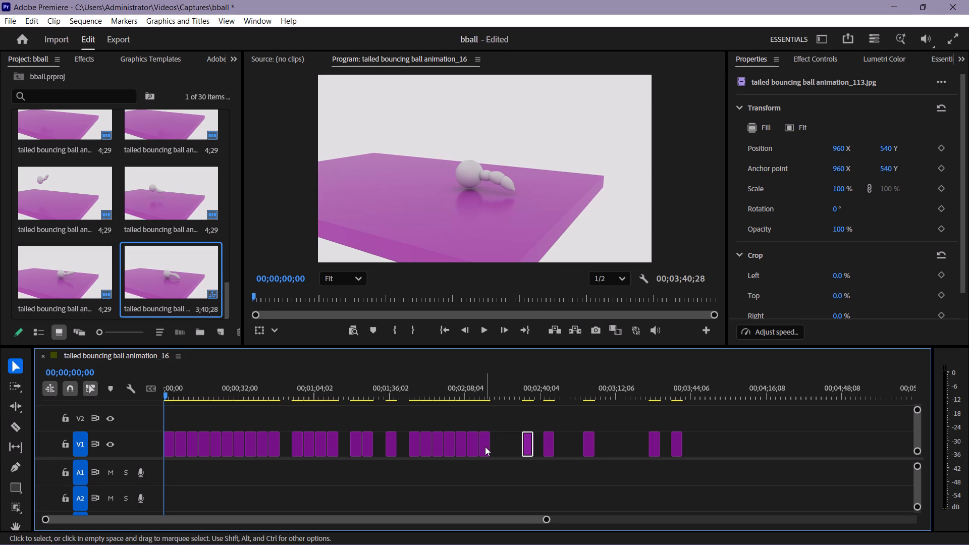
left_click(485, 447)
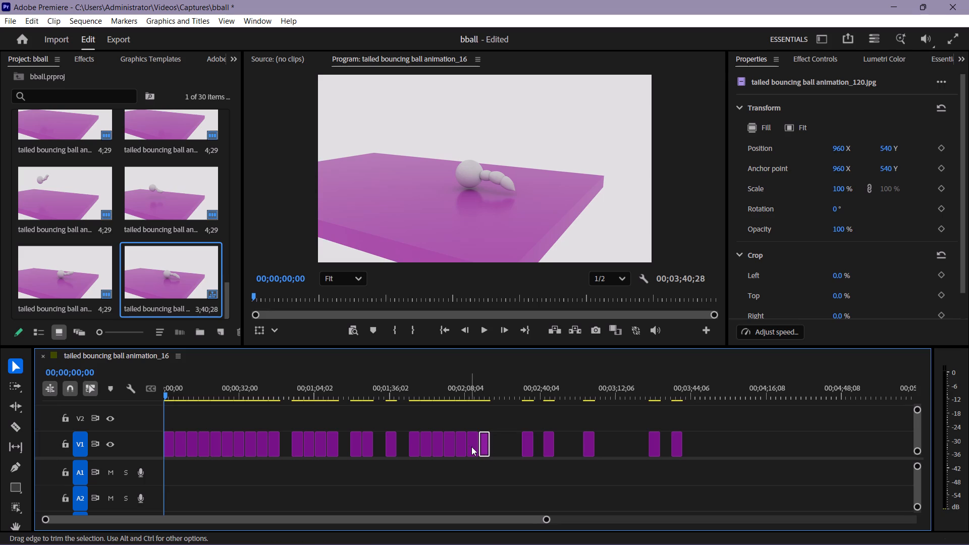
left_click(471, 447)
left_click(464, 447)
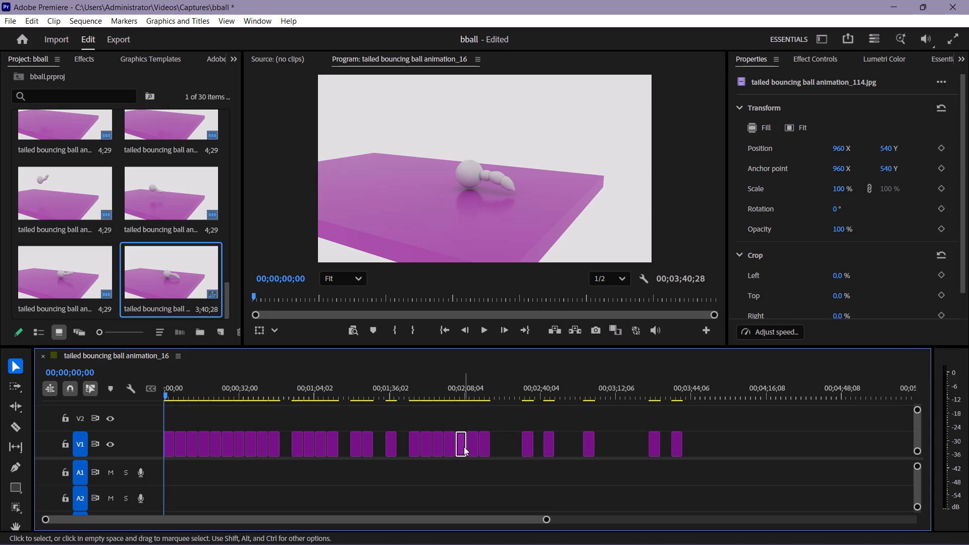
left_click(451, 447)
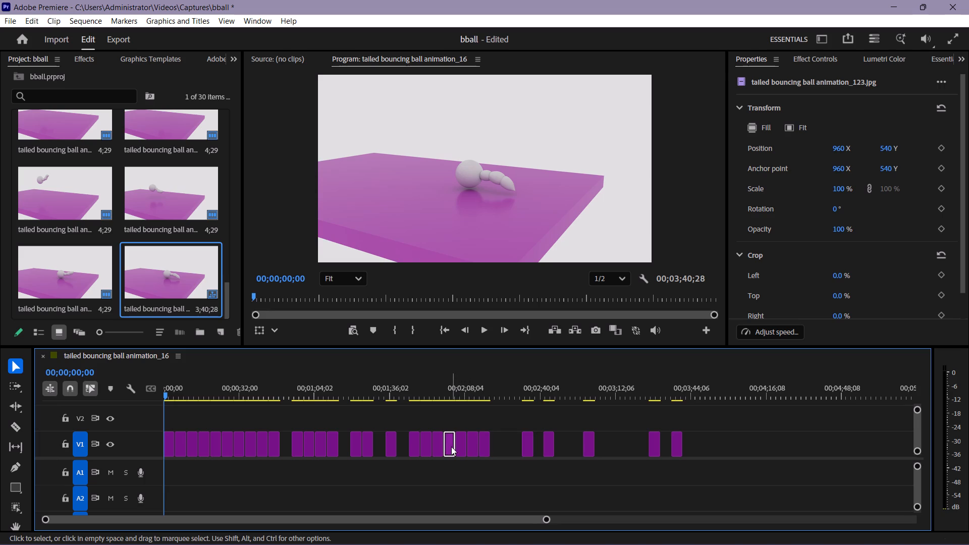
left_click(436, 448)
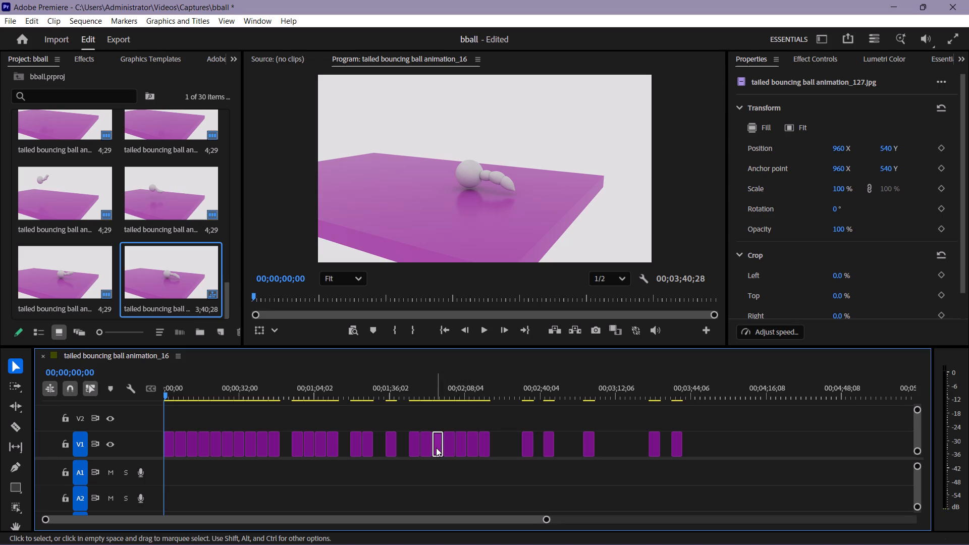
left_click(427, 448)
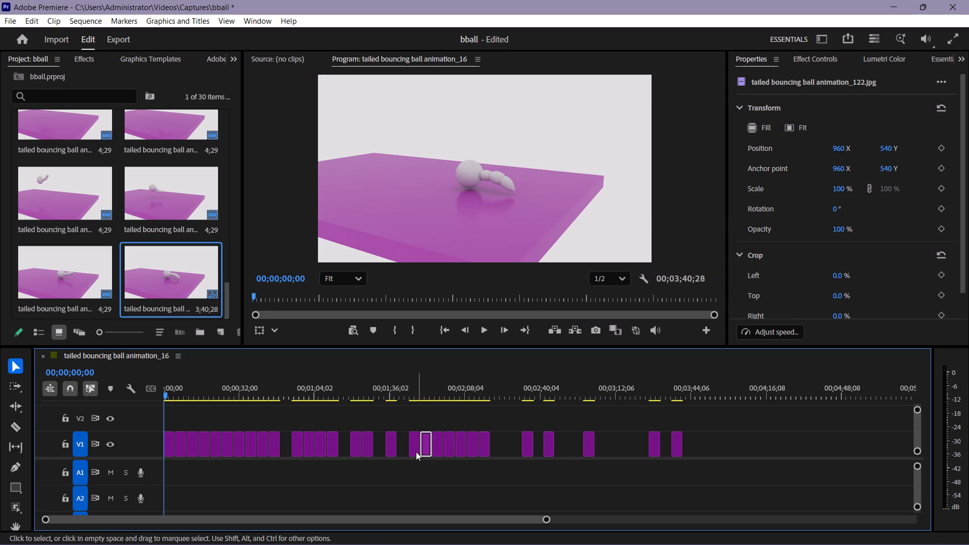
left_click(416, 452)
left_click(392, 452)
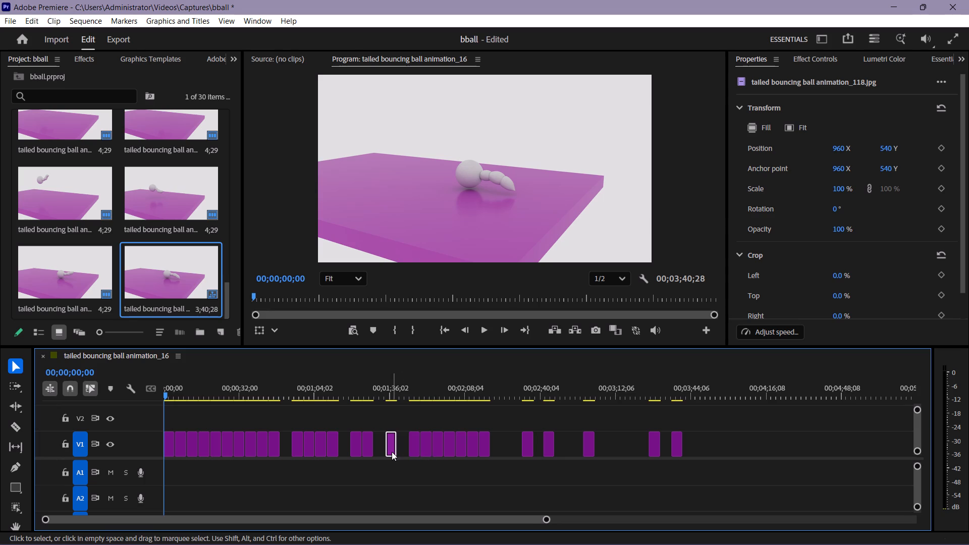
left_click(369, 453)
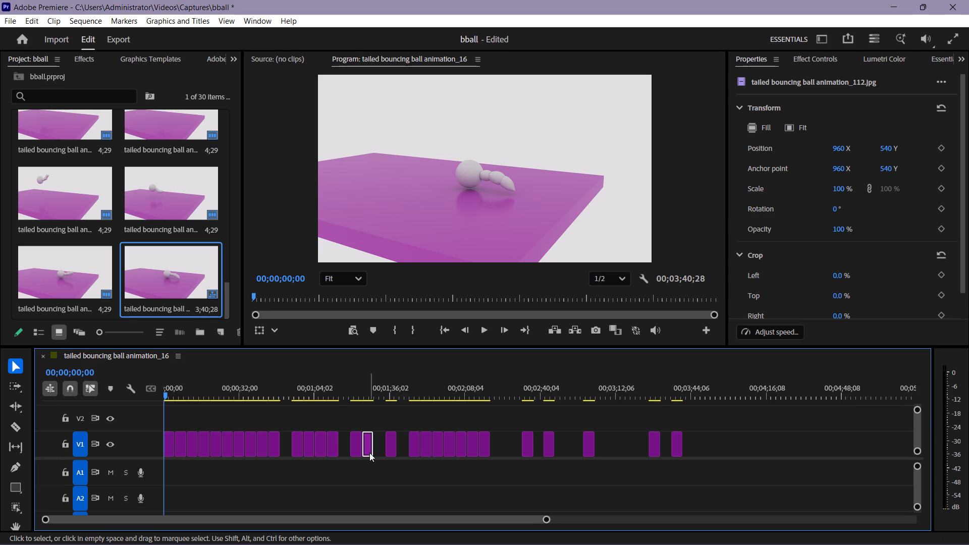
left_click(358, 453)
left_click(336, 449)
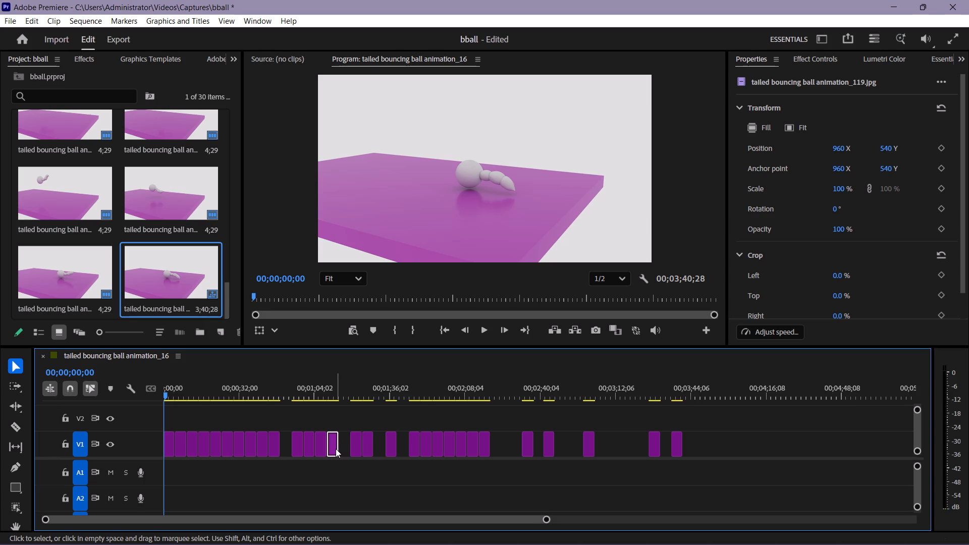
Move animation_111, the clip at about 00;01;04 on V1, into the gap directly after animation_110.
left_click(320, 449)
left_click_drag(320, 449, 290, 433)
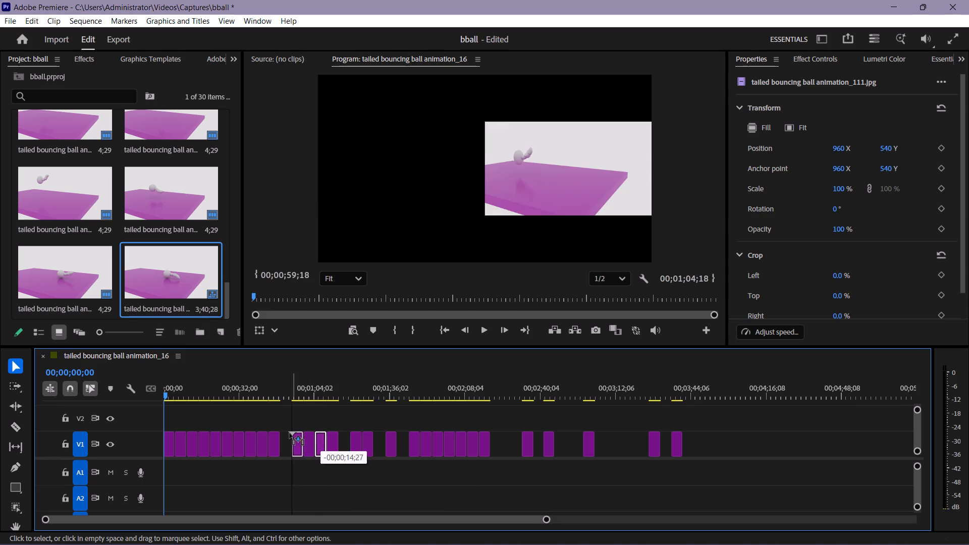
left_click_drag(290, 433, 286, 440)
Move animation_124 from its place directly after animation_111 to the gap between animation_119 and animation_115 on V1.
left_click_drag(297, 442, 299, 442)
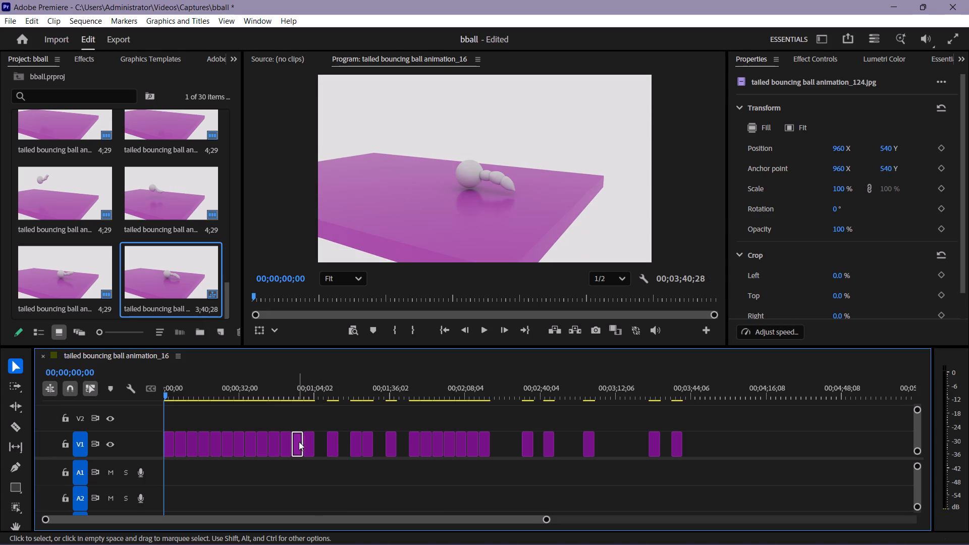
left_click_drag(299, 442, 341, 431)
Move animation_112, the clip following animation_115 on V1, into the gap directly after animation_111.
left_click(354, 439)
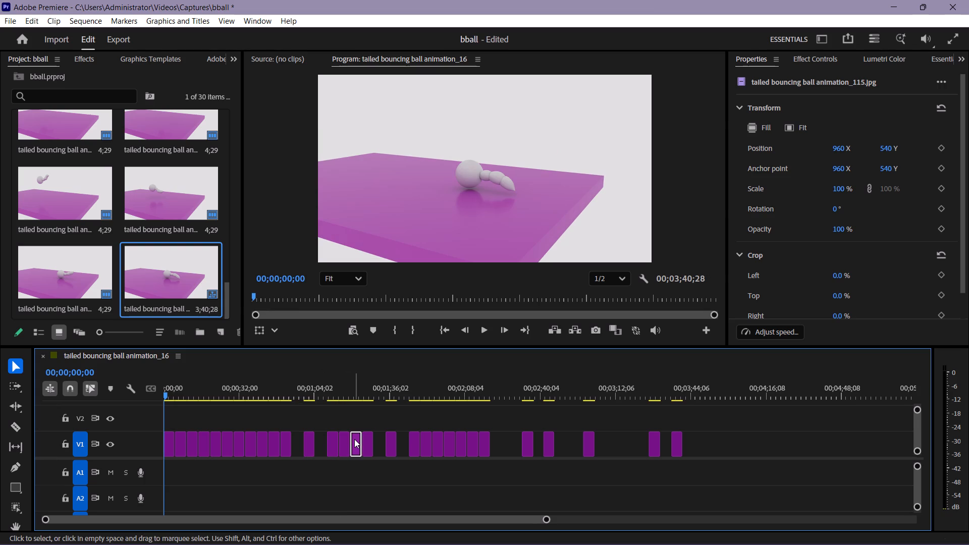
left_click(366, 441)
left_click_drag(366, 441, 301, 437)
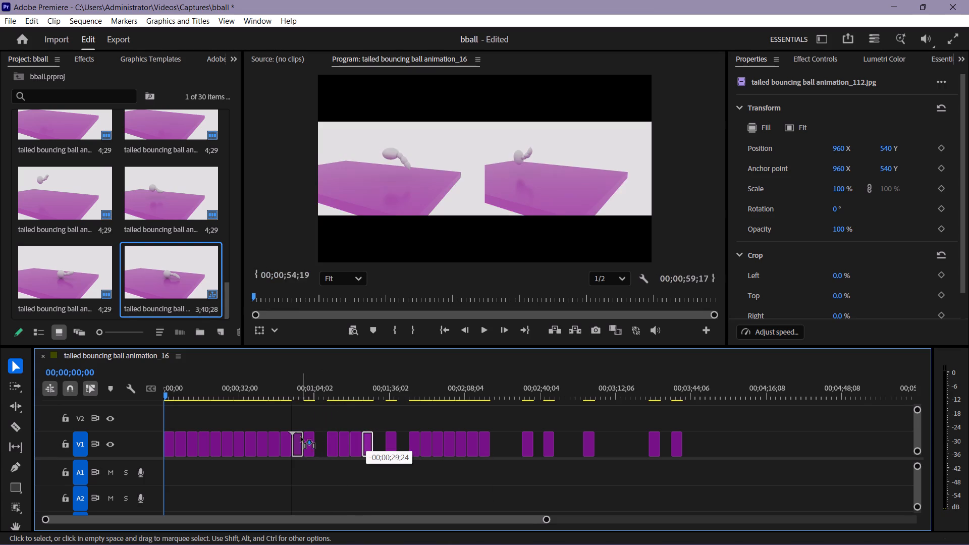
left_click_drag(301, 437, 299, 439)
Move animation_128 from its place directly after animation_112 to the empty end of V1, past animation_117, at about 00;03;48.
left_click(307, 443)
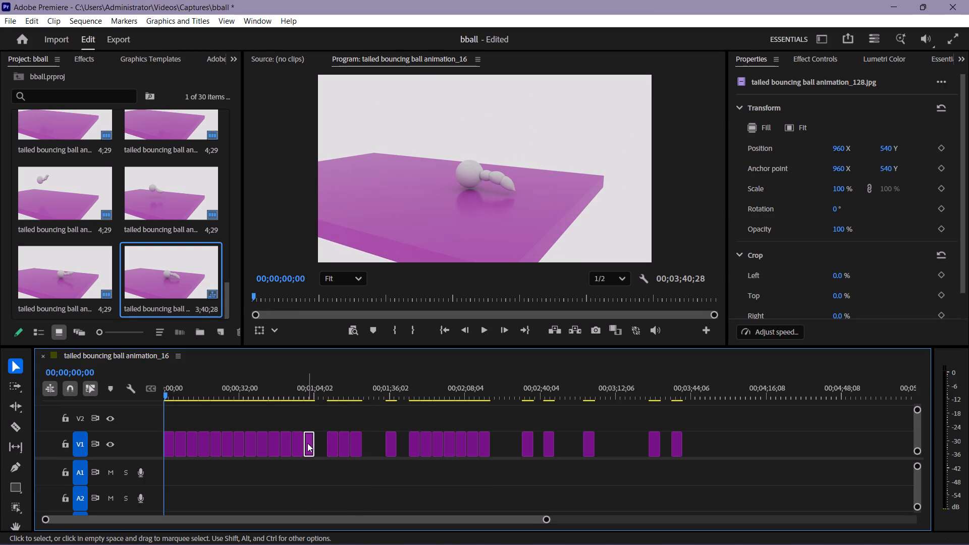
left_click_drag(307, 443, 710, 421)
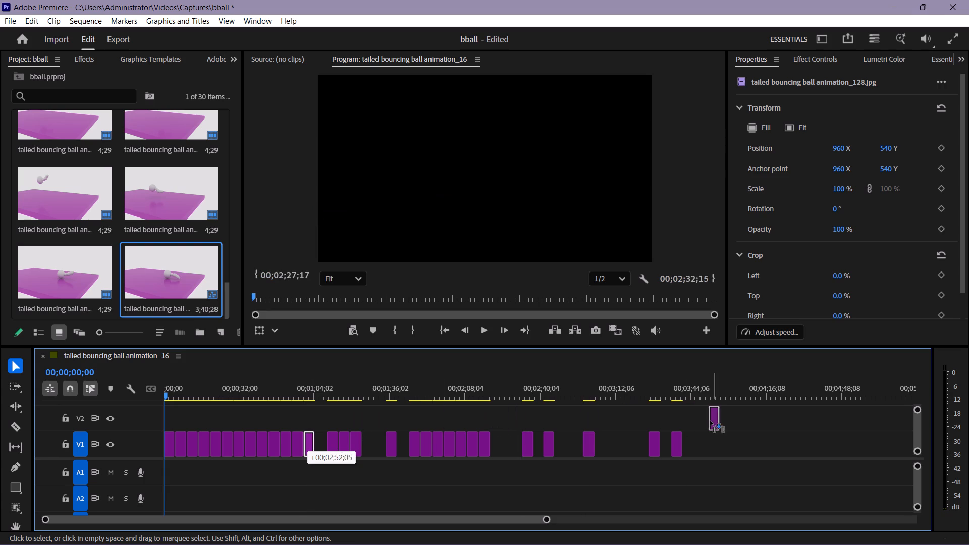
left_click_drag(710, 421, 703, 435)
Find animation_113 among the isolated later clips on V1 and move it into the gap directly after animation_112.
left_click(658, 448)
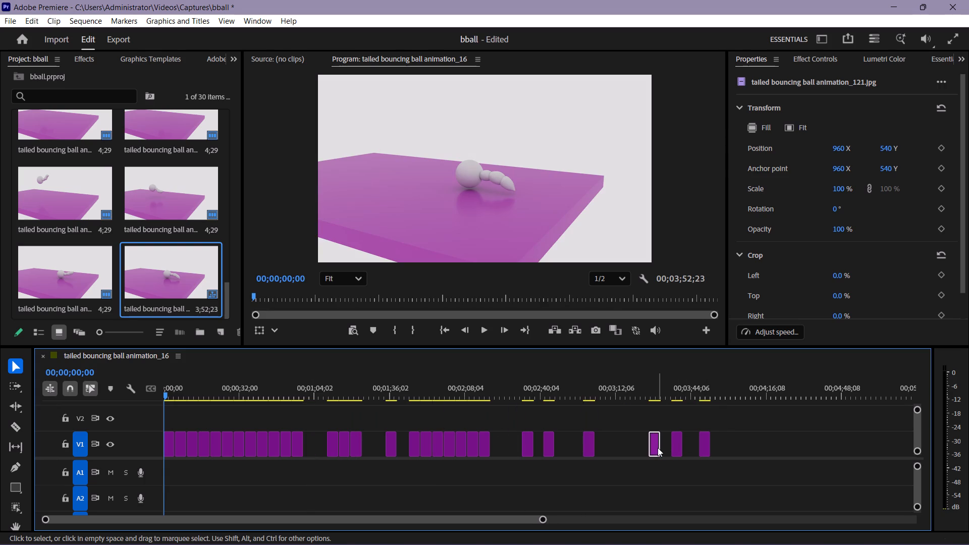
left_click(676, 448)
left_click(589, 450)
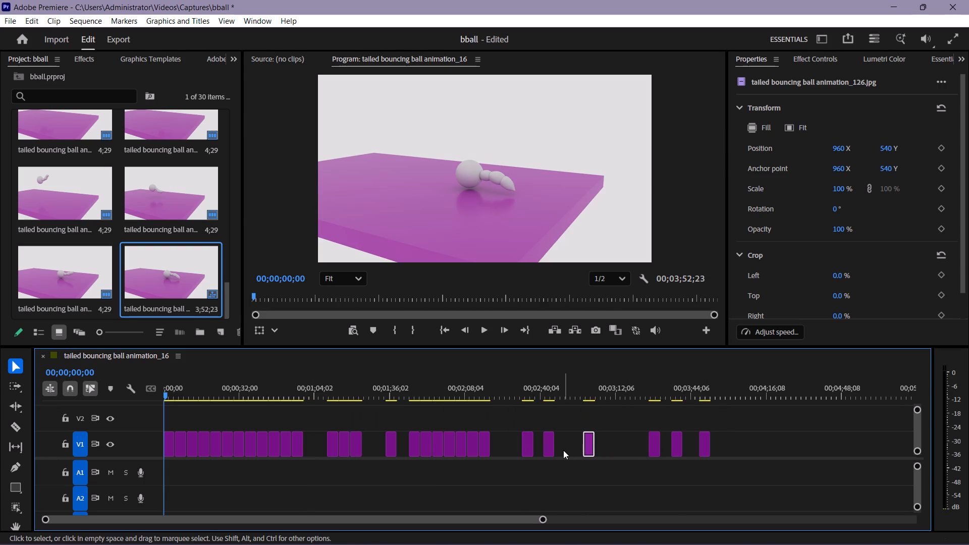
left_click(553, 450)
left_click(549, 447)
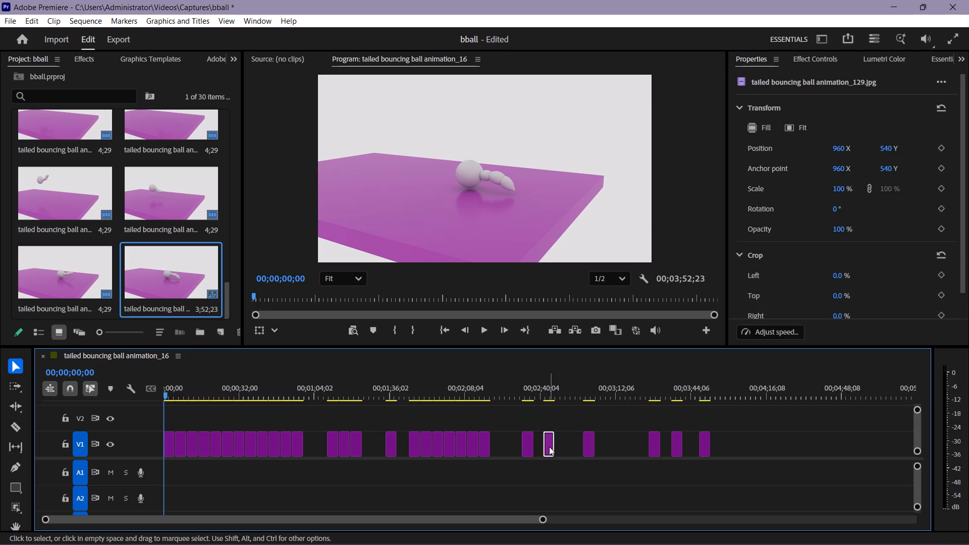
left_click(527, 448)
left_click_drag(527, 448, 316, 461)
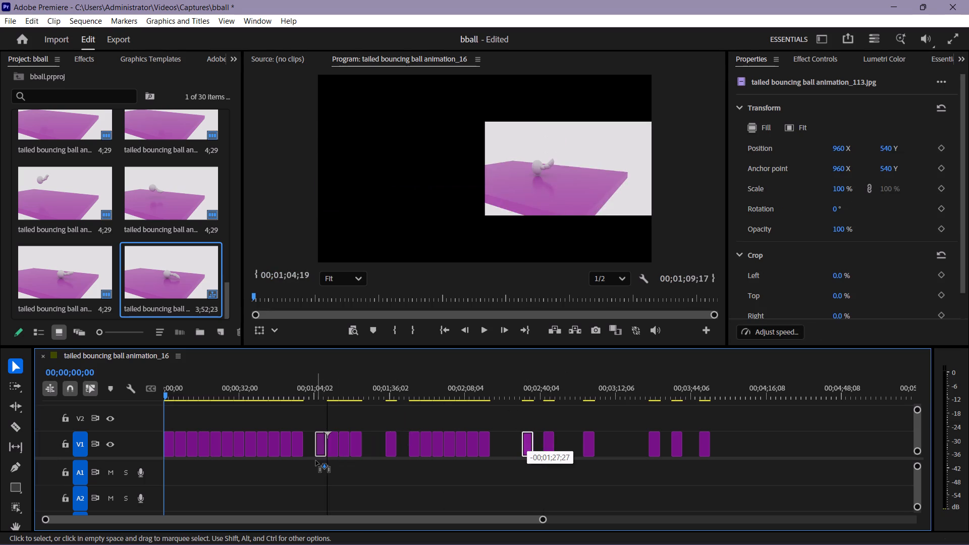
left_click_drag(316, 461, 313, 461)
Check the three clips following animation_113, and move animation_124 to the end of V1, past animation_128, at about 00;03;58.
left_click(332, 445)
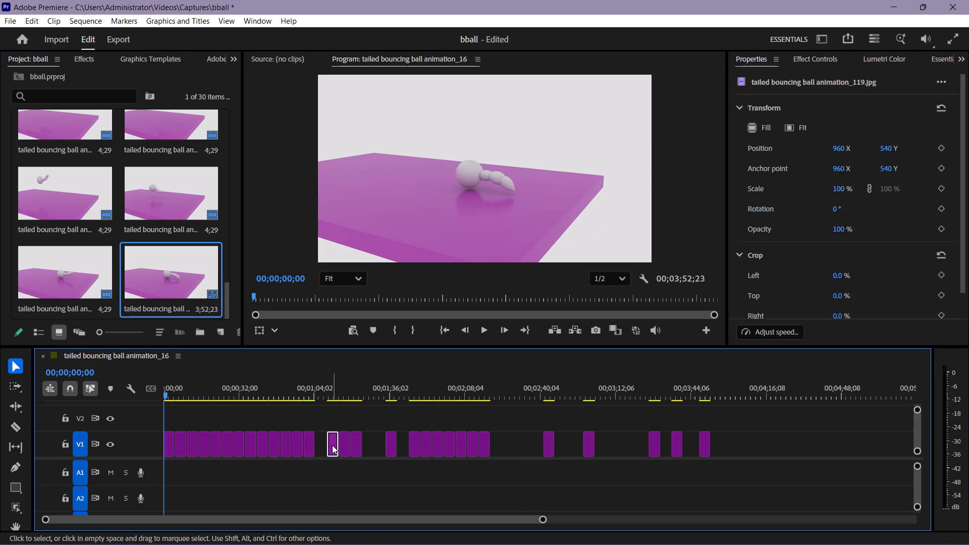
left_click(344, 442)
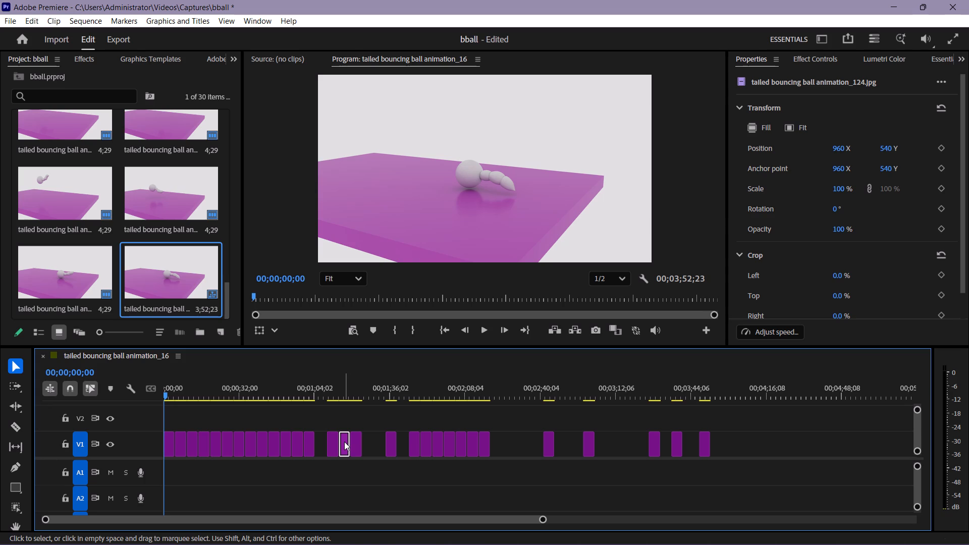
left_click(355, 442)
left_click_drag(345, 444, 660, 432)
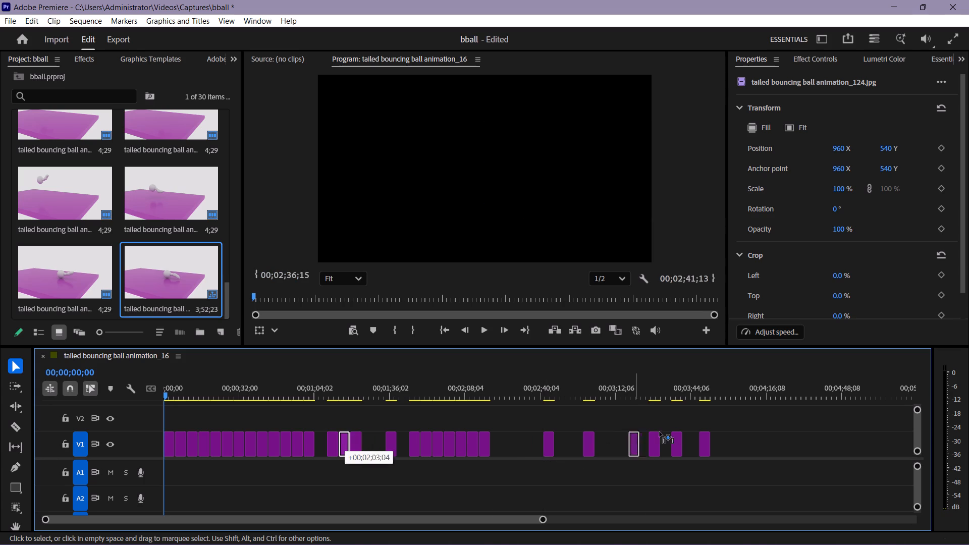
left_click_drag(660, 432, 729, 434)
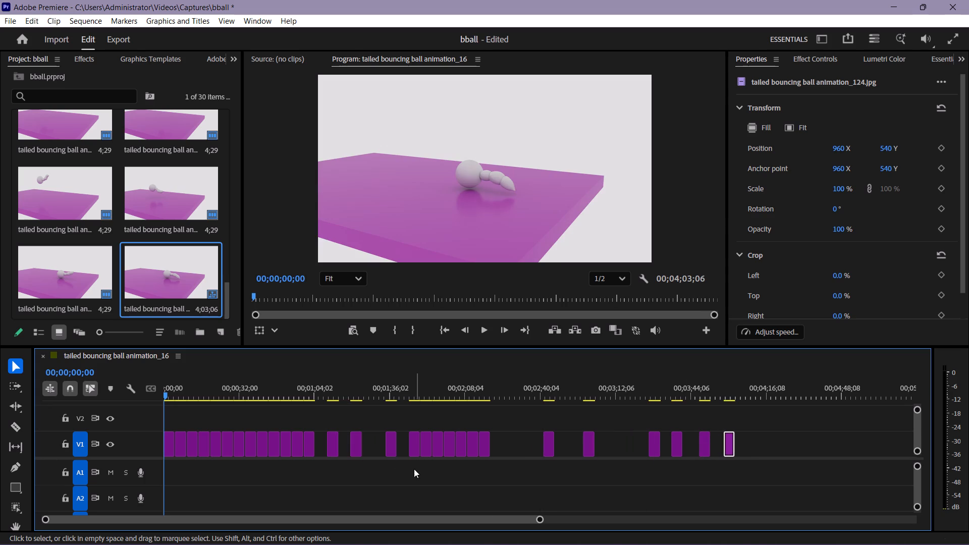
Move animation_119 on V1 so it sits directly after animation_115, clearing the space behind animation_113.
left_click(334, 452)
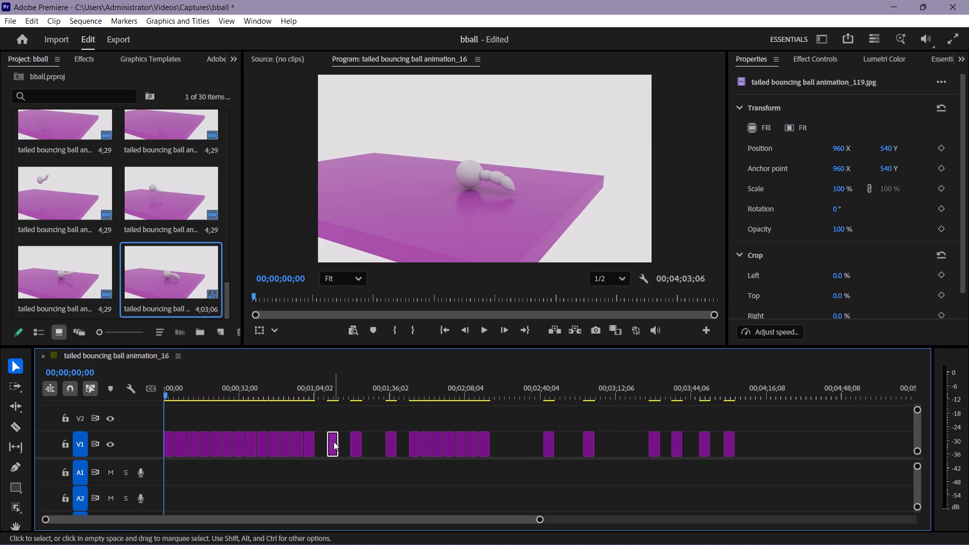
left_click_drag(334, 442, 364, 441)
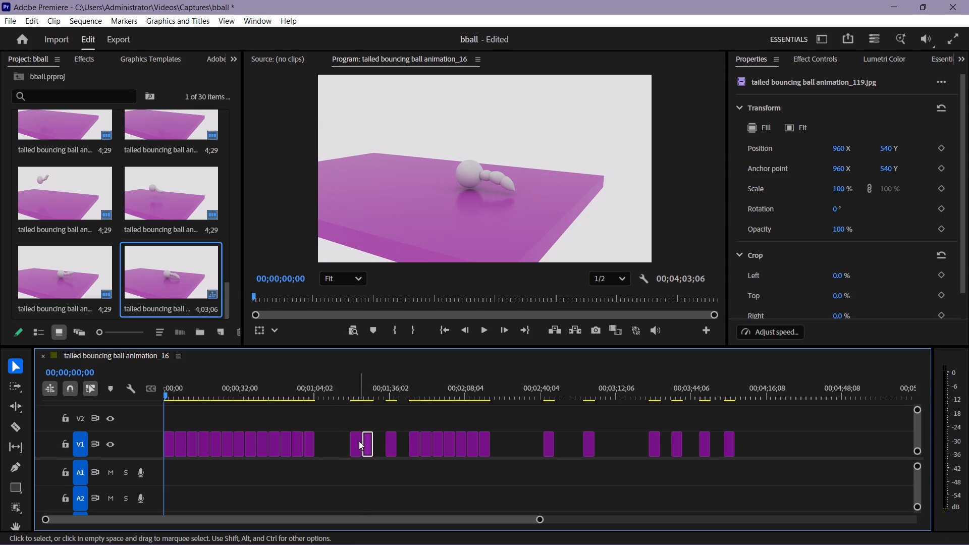
Find animation_114 among the later clips on V1 and move it into the gap directly after animation_113.
left_click(355, 441)
left_click(389, 441)
left_click(416, 441)
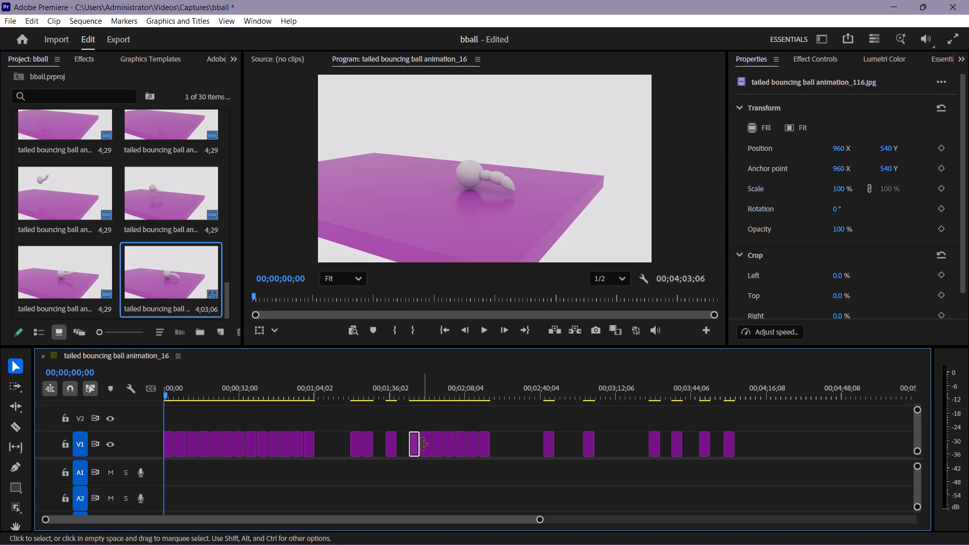
left_click(427, 444)
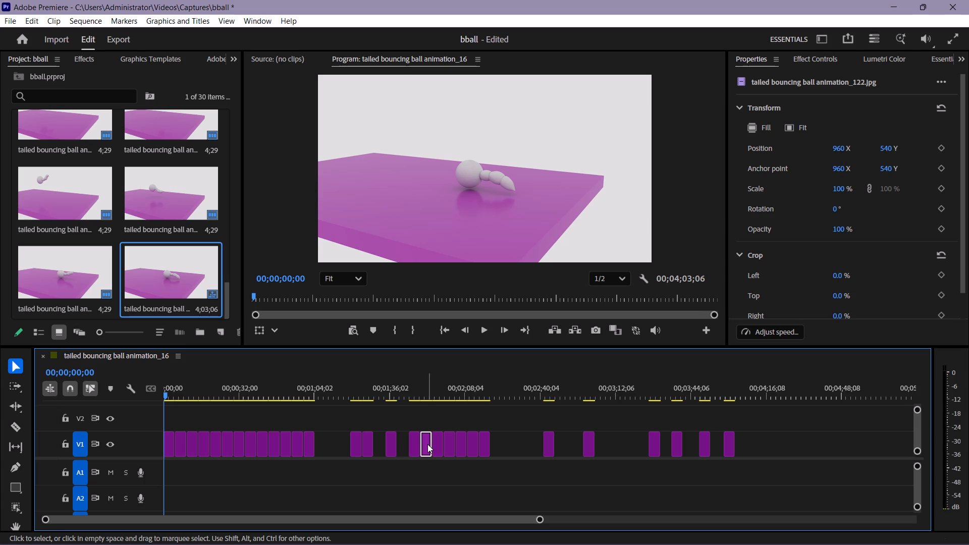
left_click(439, 444)
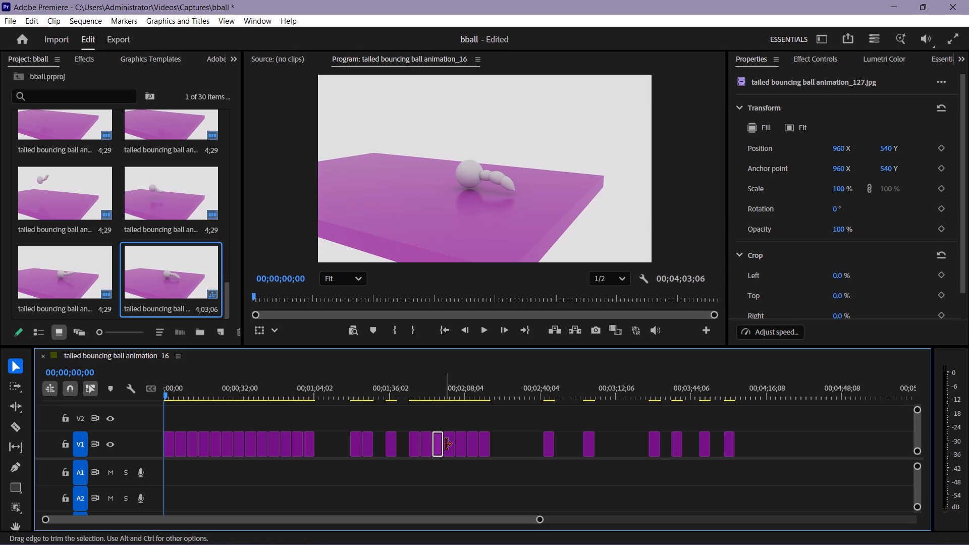
left_click(449, 444)
left_click(461, 444)
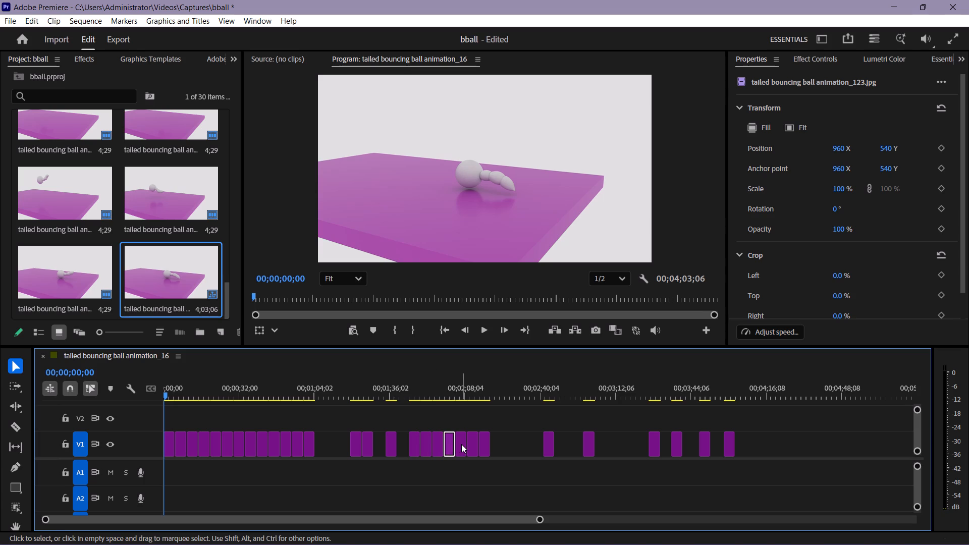
left_click_drag(463, 444, 354, 408)
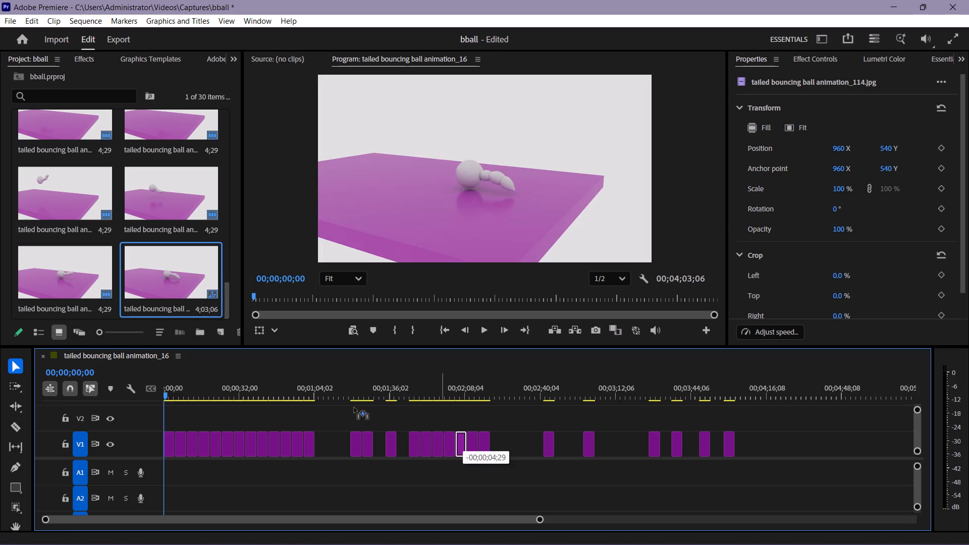
left_click_drag(354, 408, 321, 442)
Move animation_115 on V1 back so it sits directly after animation_114.
left_click(360, 441)
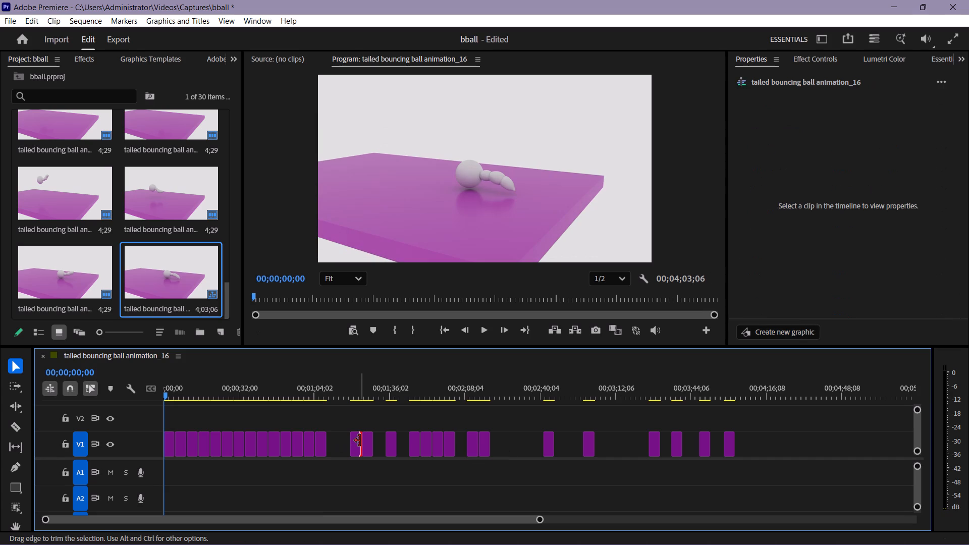
left_click(356, 441)
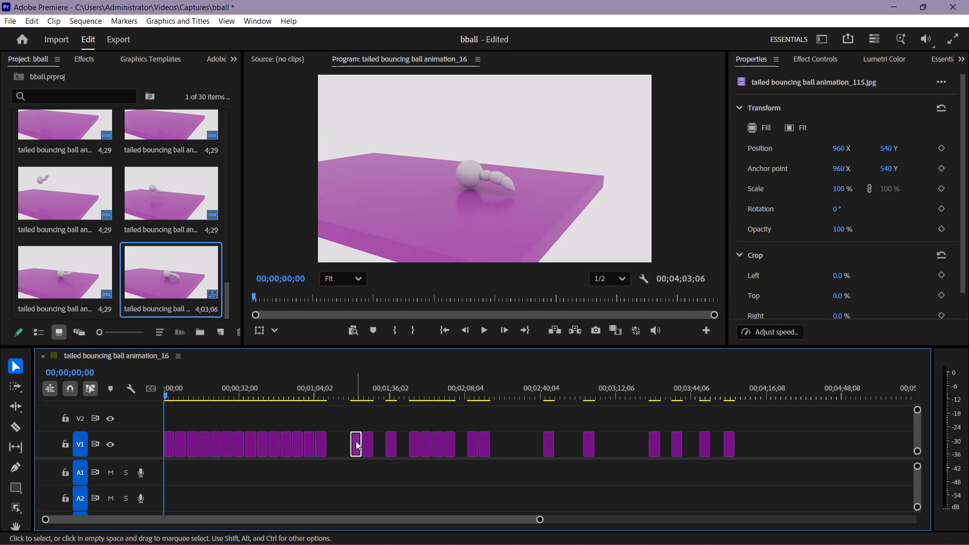
left_click_drag(356, 441, 337, 441)
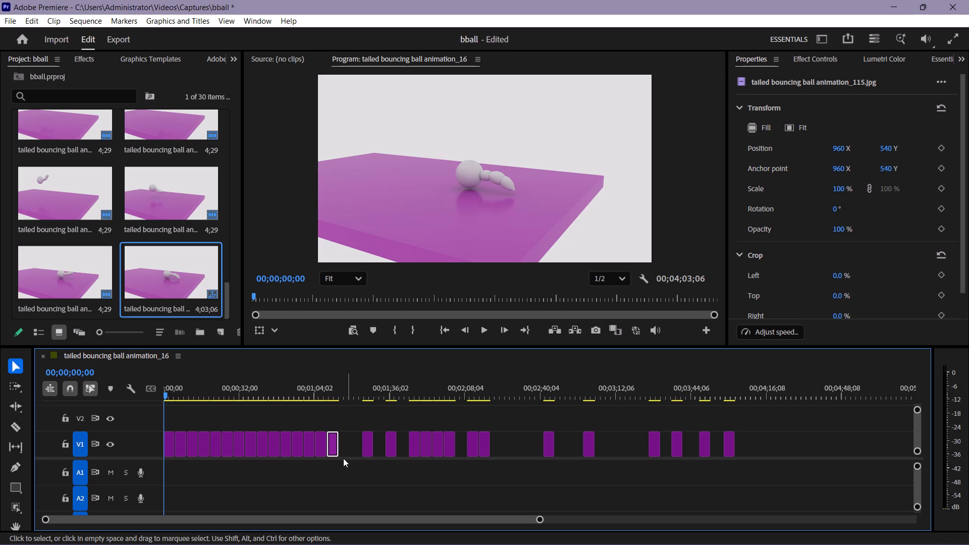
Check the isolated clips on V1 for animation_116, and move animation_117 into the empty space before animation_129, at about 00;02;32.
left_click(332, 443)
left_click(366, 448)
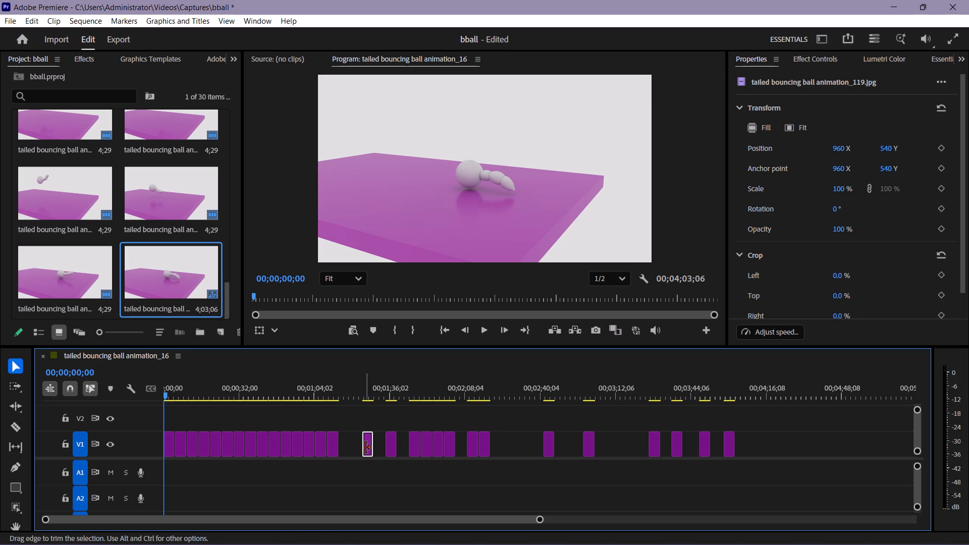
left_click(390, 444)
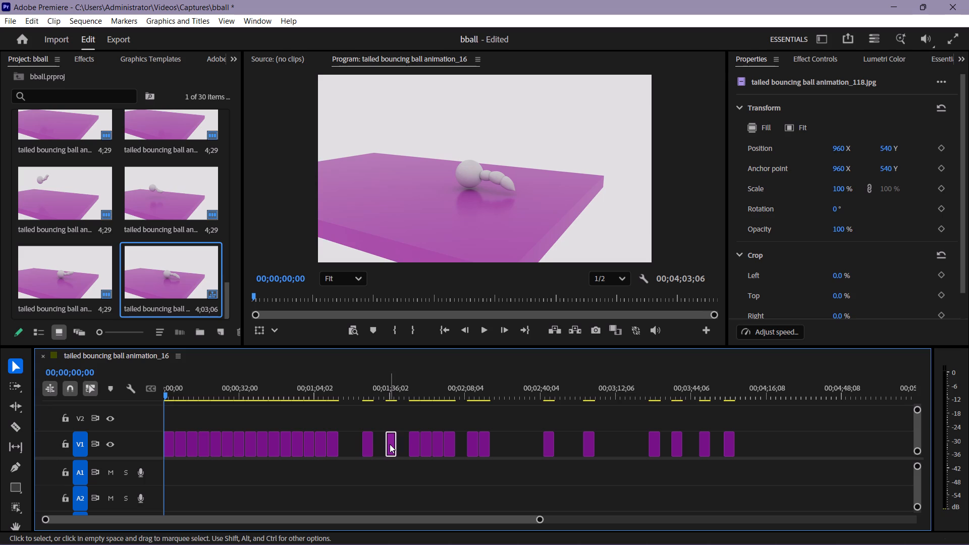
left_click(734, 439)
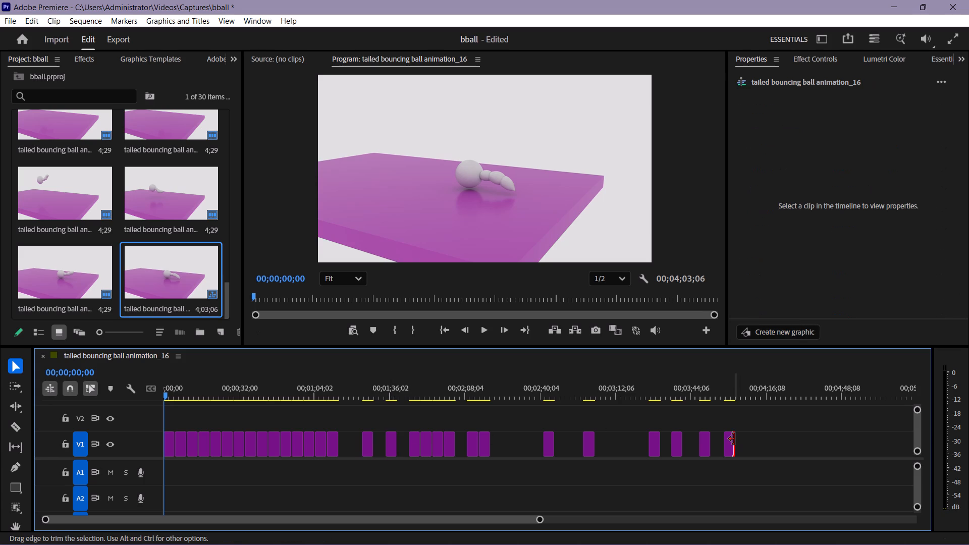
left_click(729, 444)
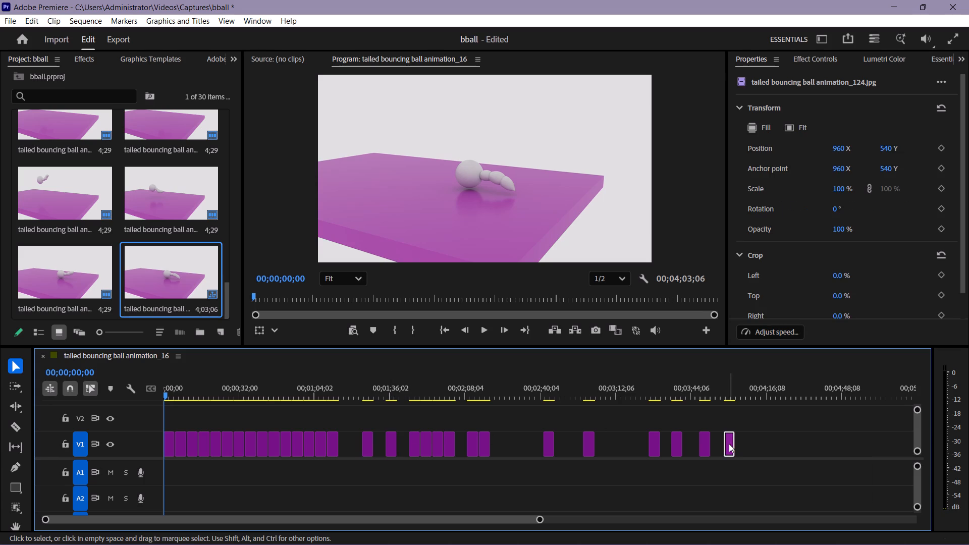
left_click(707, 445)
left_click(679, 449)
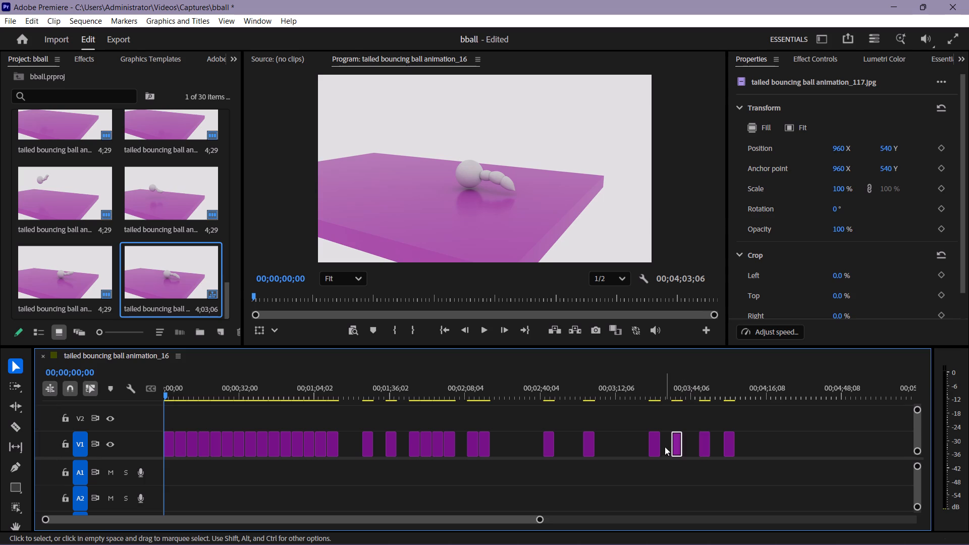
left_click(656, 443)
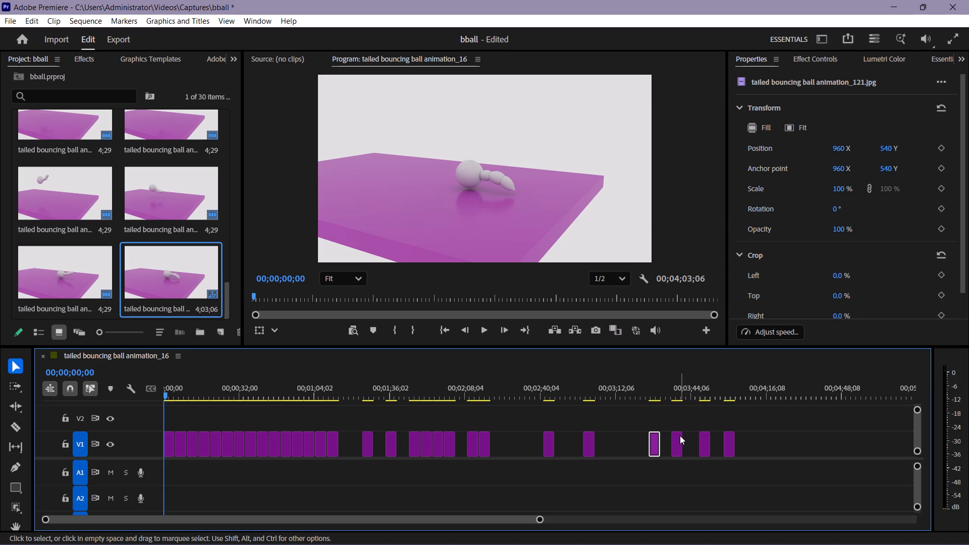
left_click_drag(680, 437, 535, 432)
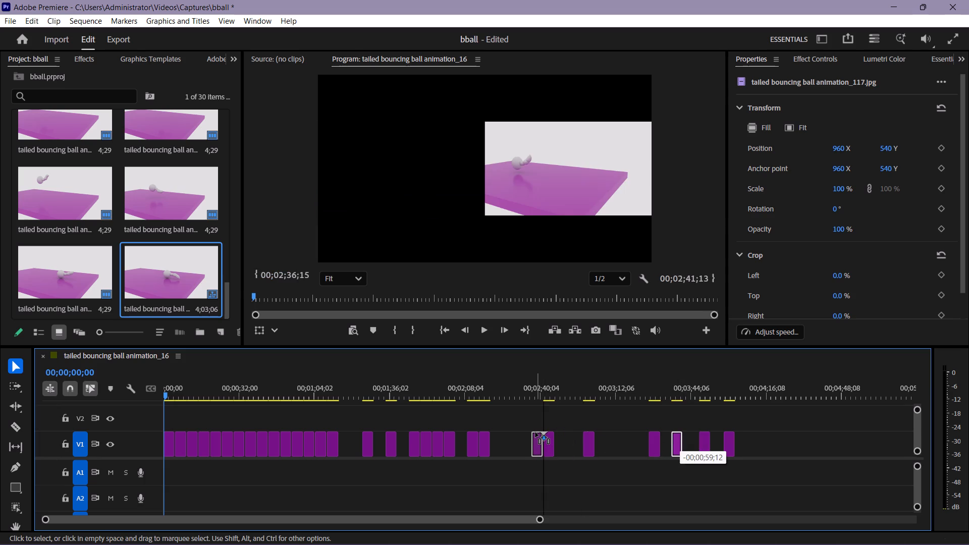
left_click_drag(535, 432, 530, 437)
Find animation_116 among the grouped clips in the middle of V1 and move it directly after animation_115.
left_click(486, 444)
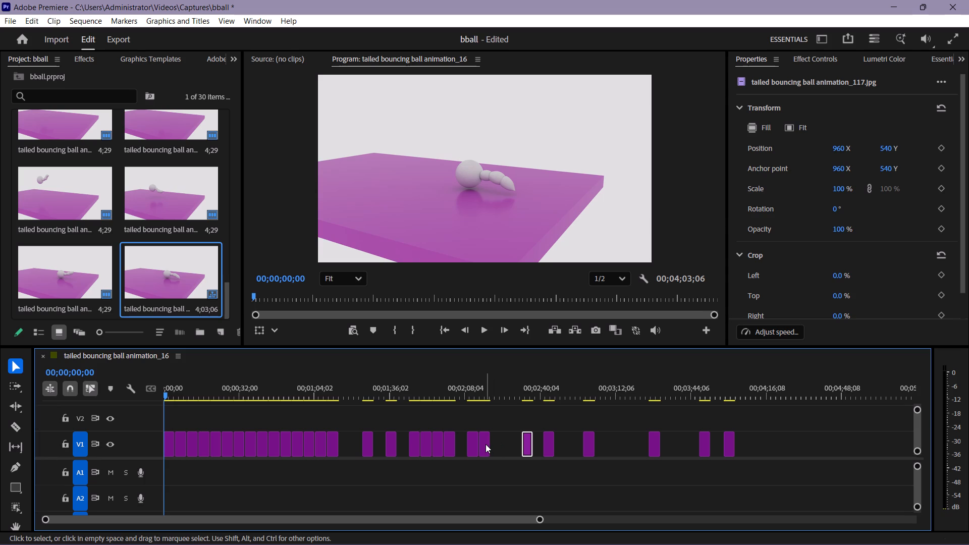
left_click(471, 444)
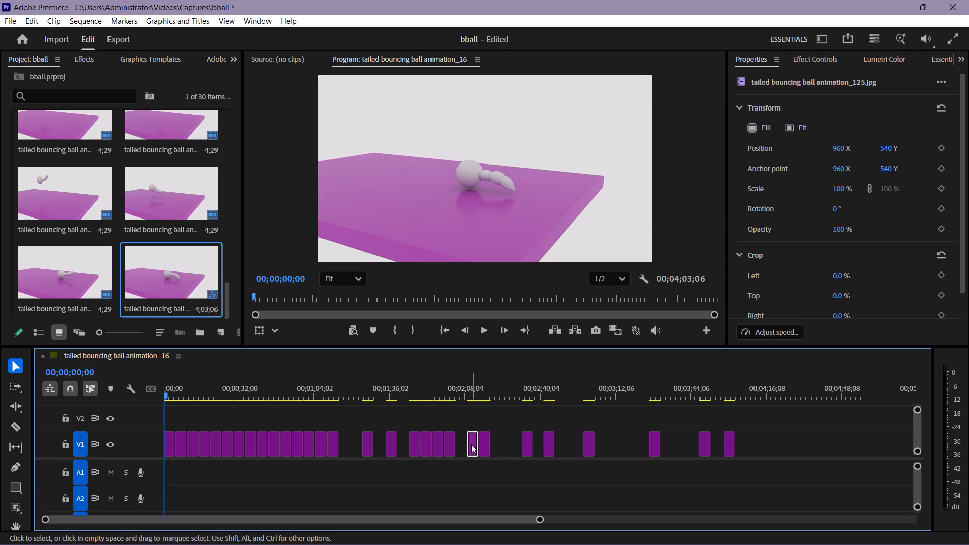
left_click(448, 443)
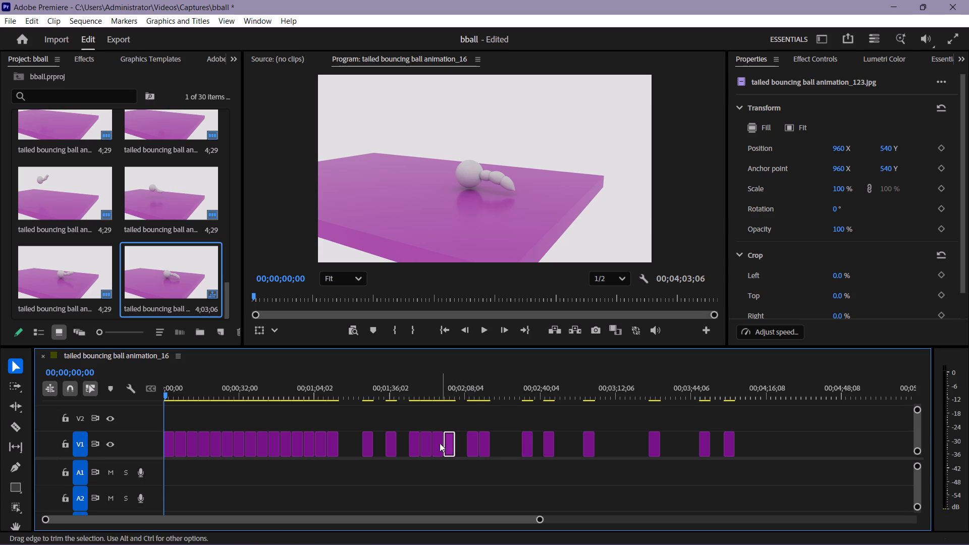
left_click(438, 443)
left_click(426, 443)
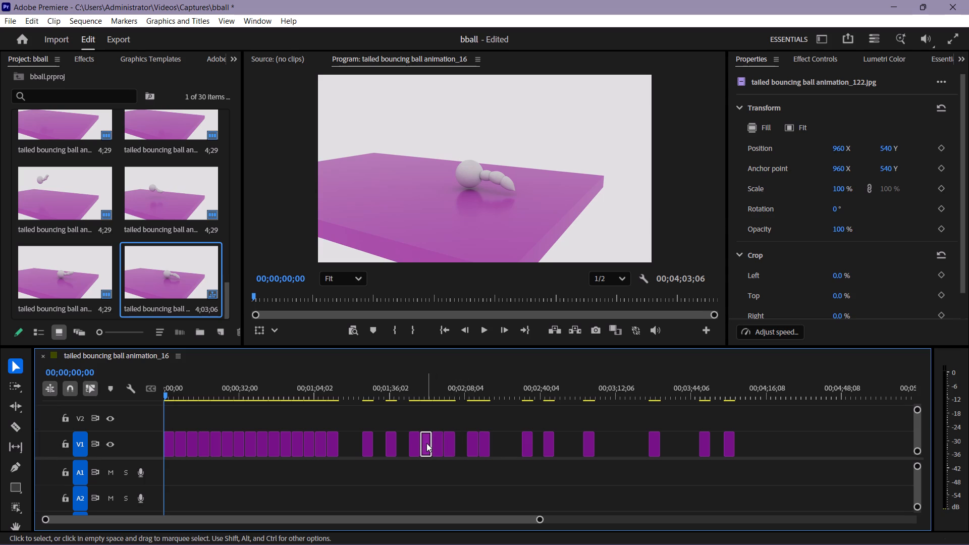
left_click(414, 443)
left_click_drag(414, 443, 348, 438)
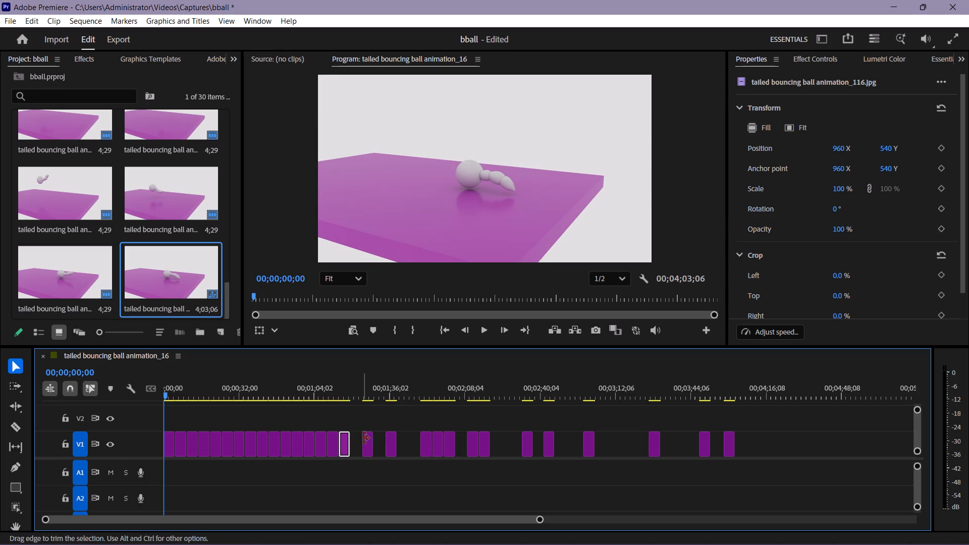
Find animation_117 among the isolated clips on V1 and move it into the gap directly after animation_116.
left_click(370, 440)
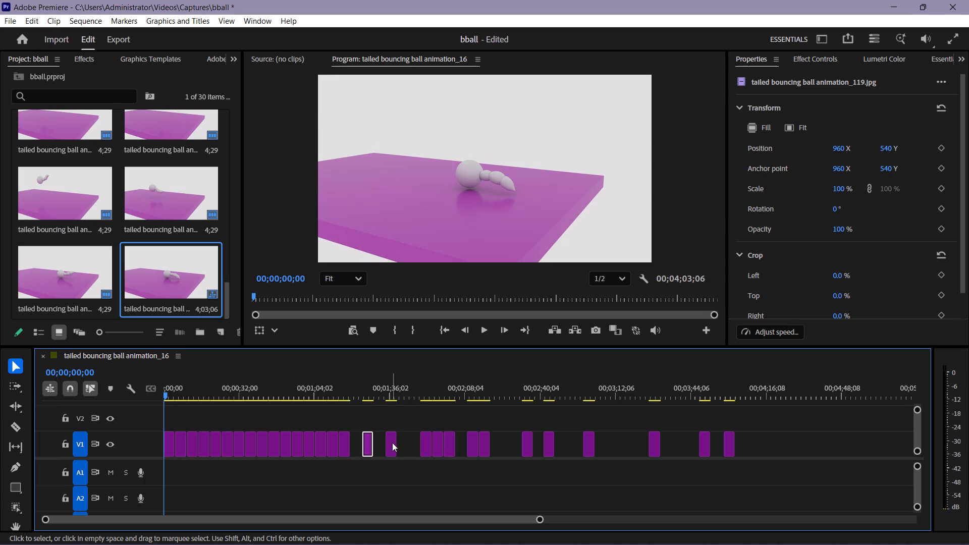
left_click(392, 443)
left_click(732, 447)
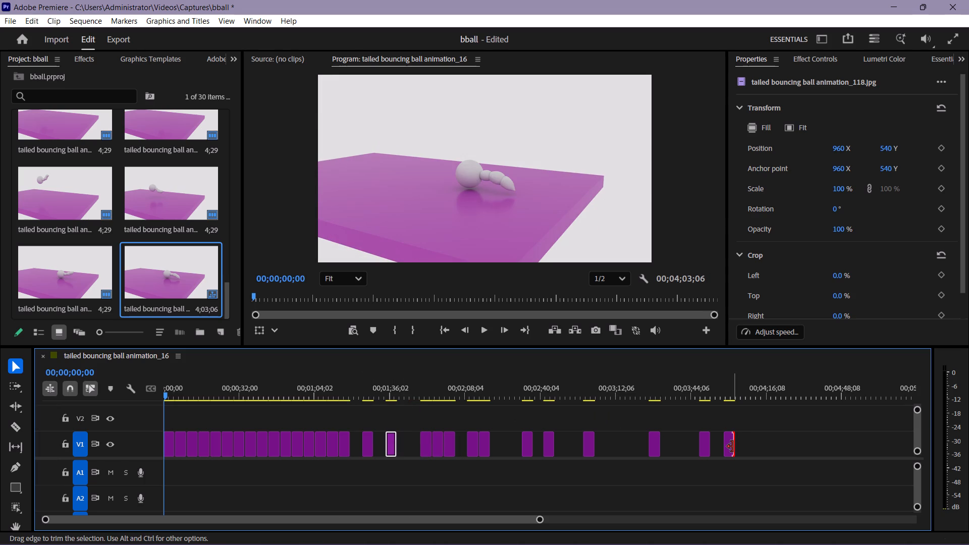
left_click(728, 447)
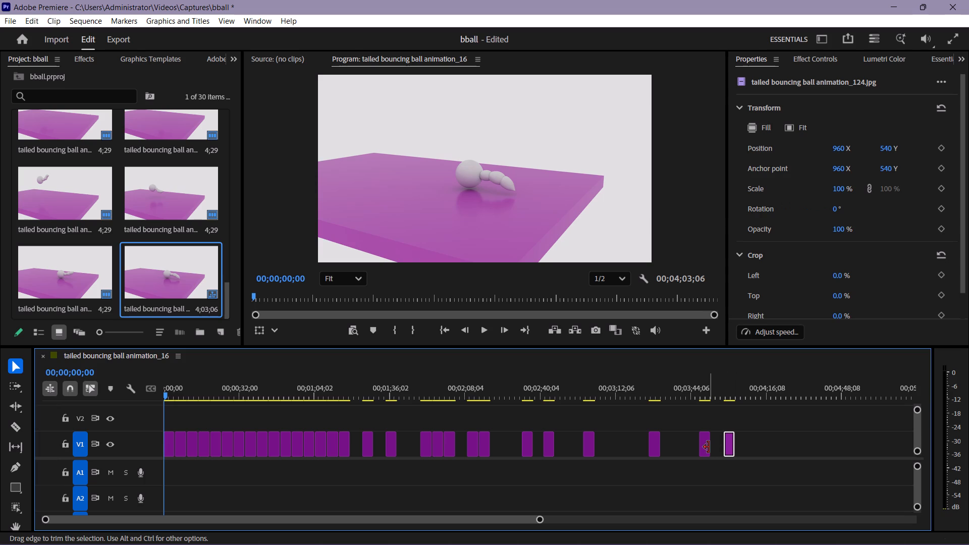
left_click(707, 447)
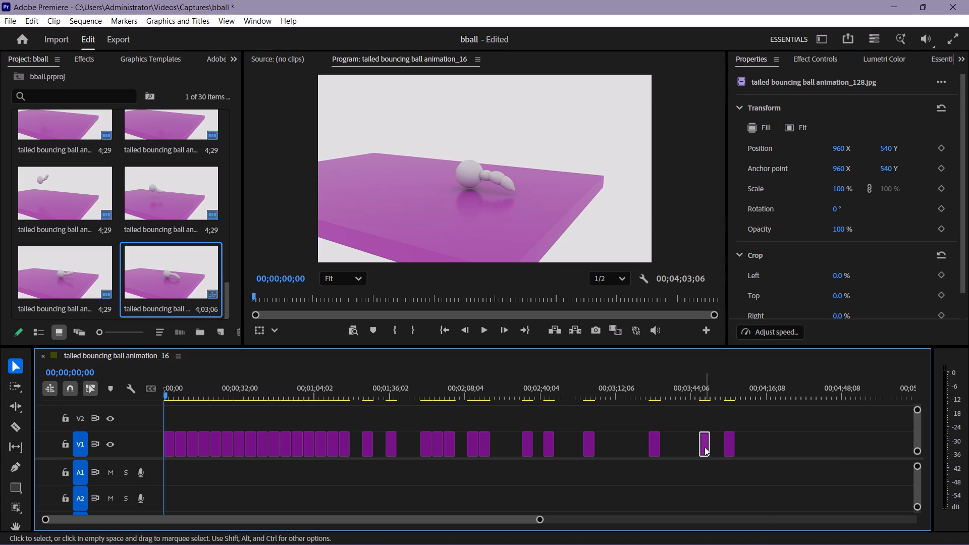
left_click(655, 444)
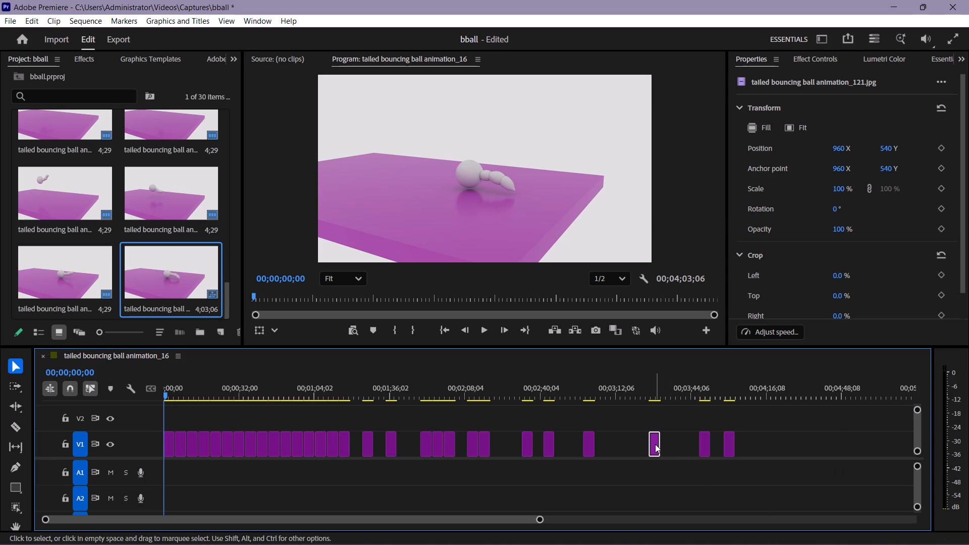
left_click(590, 440)
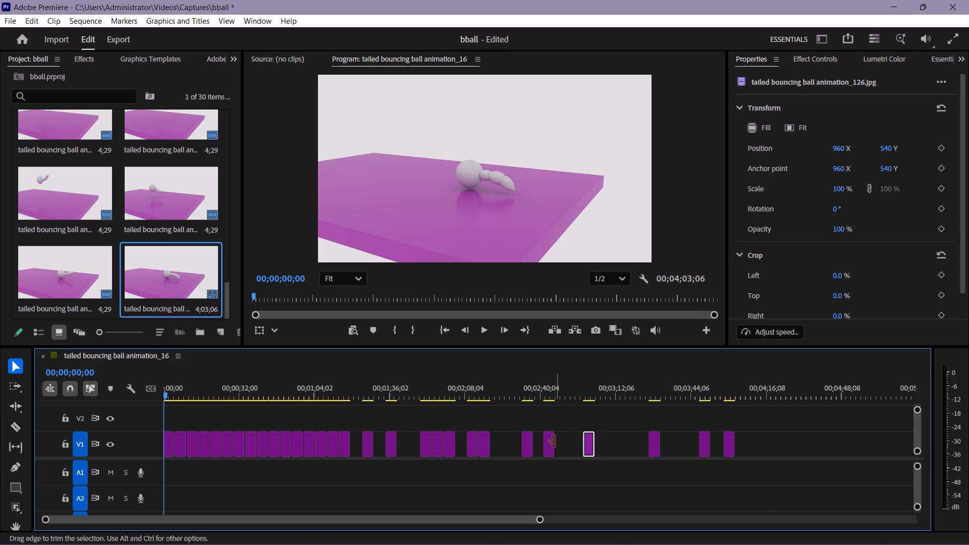
left_click(546, 442)
left_click(553, 442)
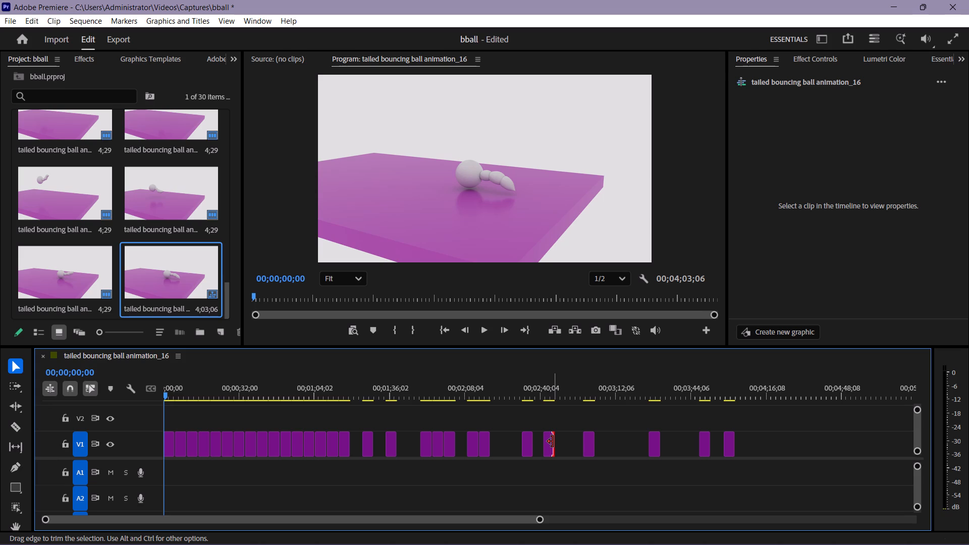
left_click(549, 442)
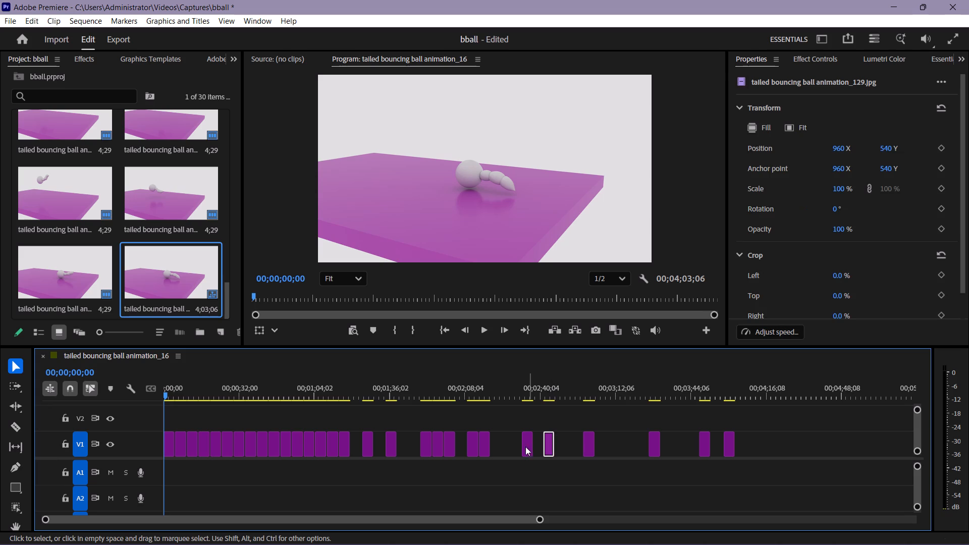
left_click(527, 442)
left_click_drag(527, 442, 354, 441)
Move animation_119 on V1 later so it sits directly before animation_118, leaving a one-clip gap after animation_117.
left_click(369, 445)
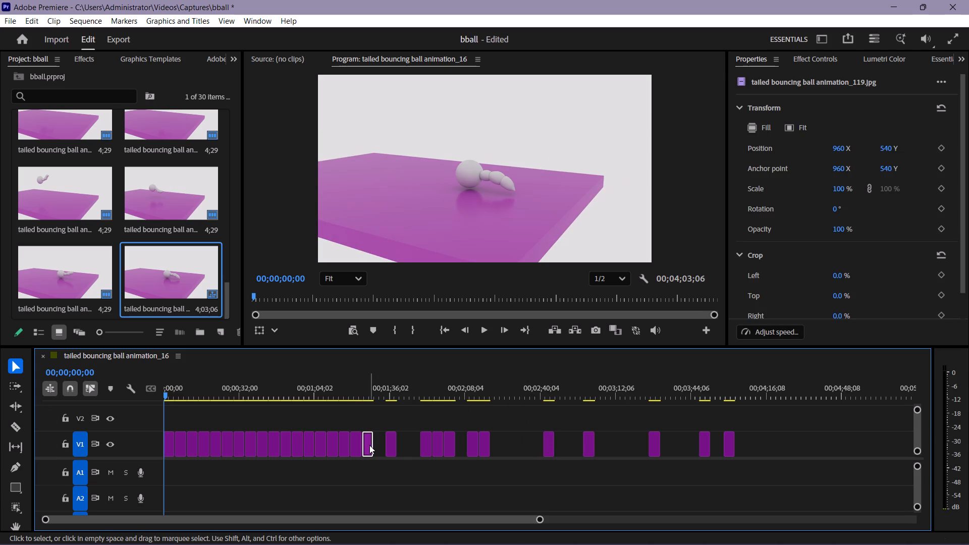
left_click_drag(369, 445, 381, 447)
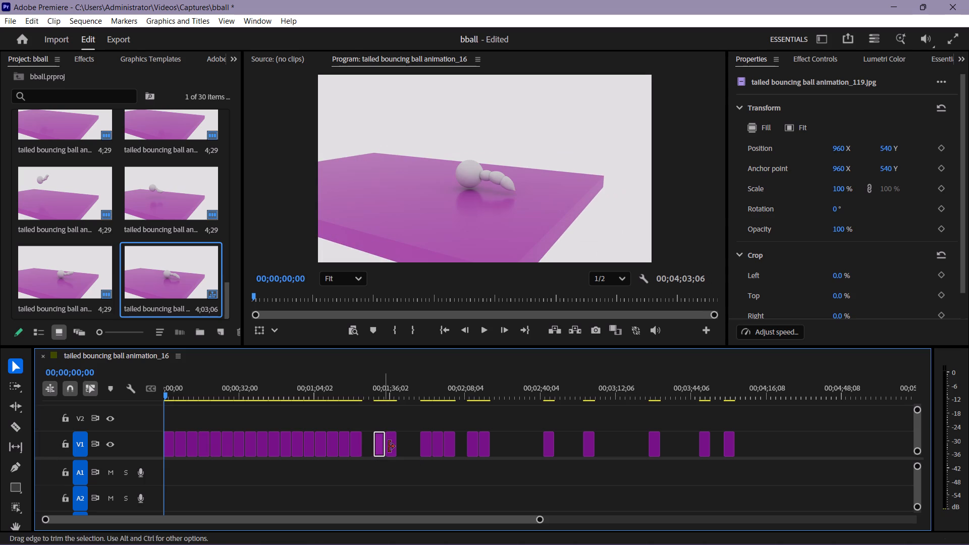
Move animation_118 on V1 into the one-clip gap between animation_117 and animation_119.
left_click(393, 447)
left_click_drag(393, 447, 393, 425)
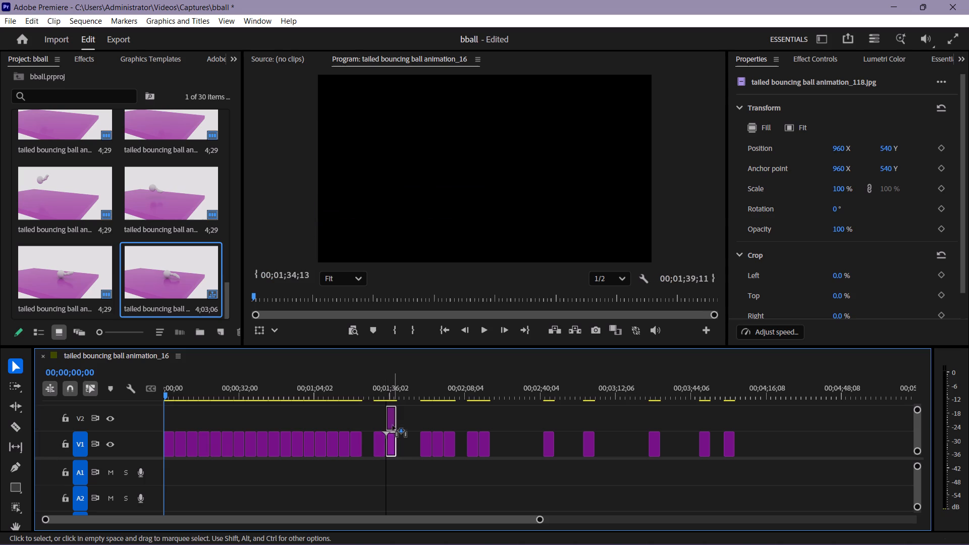
left_click_drag(393, 425, 368, 445)
left_click(381, 445)
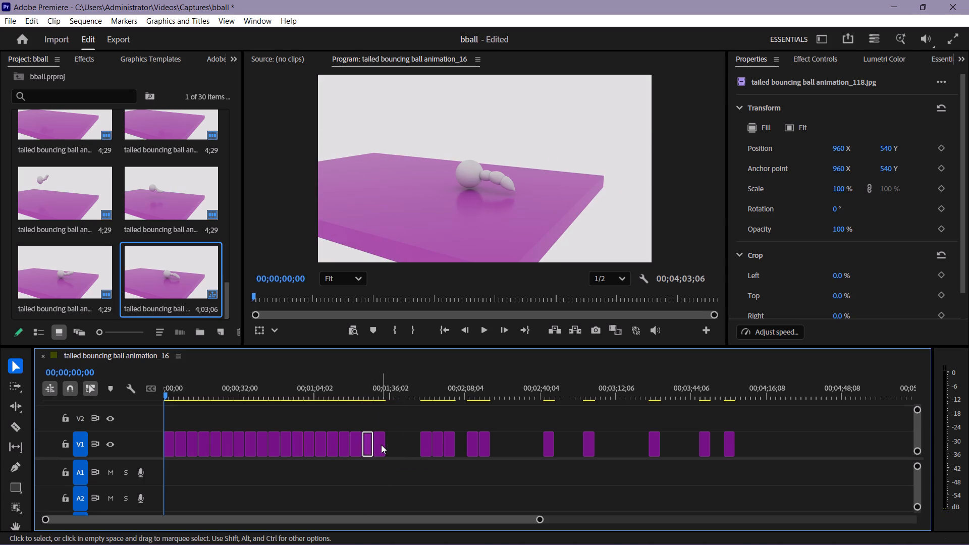
Find animation_120 among the grouped clips in the middle of V1 and move it directly after animation_119.
left_click(424, 444)
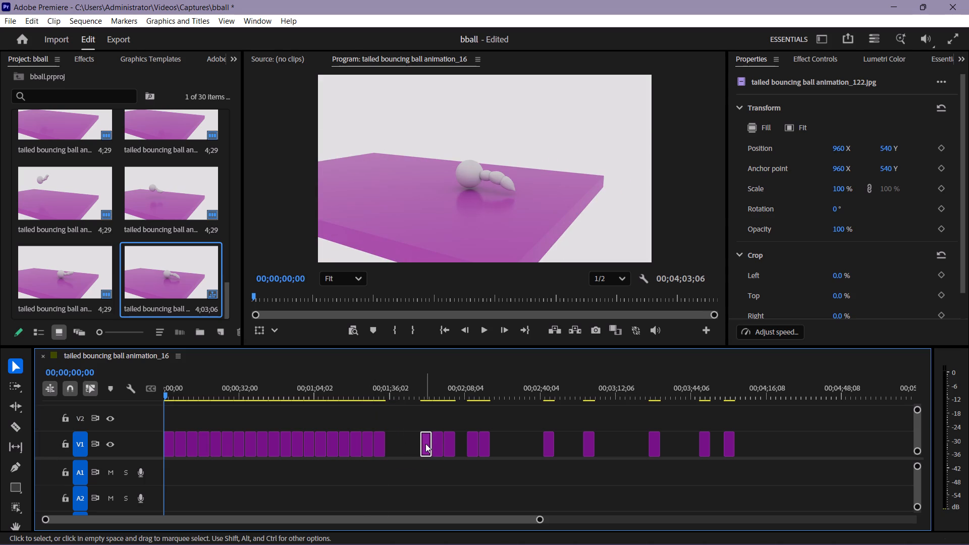
left_click(438, 440)
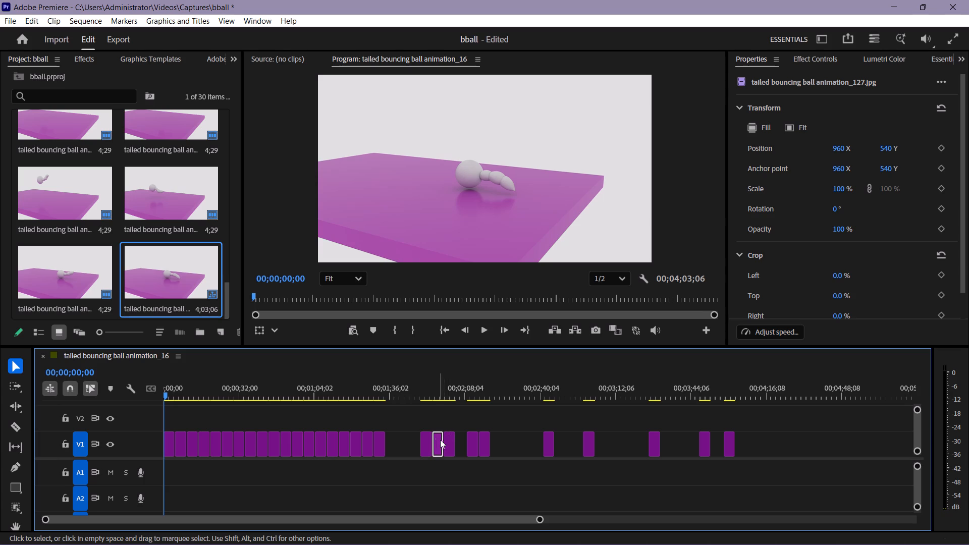
left_click(448, 440)
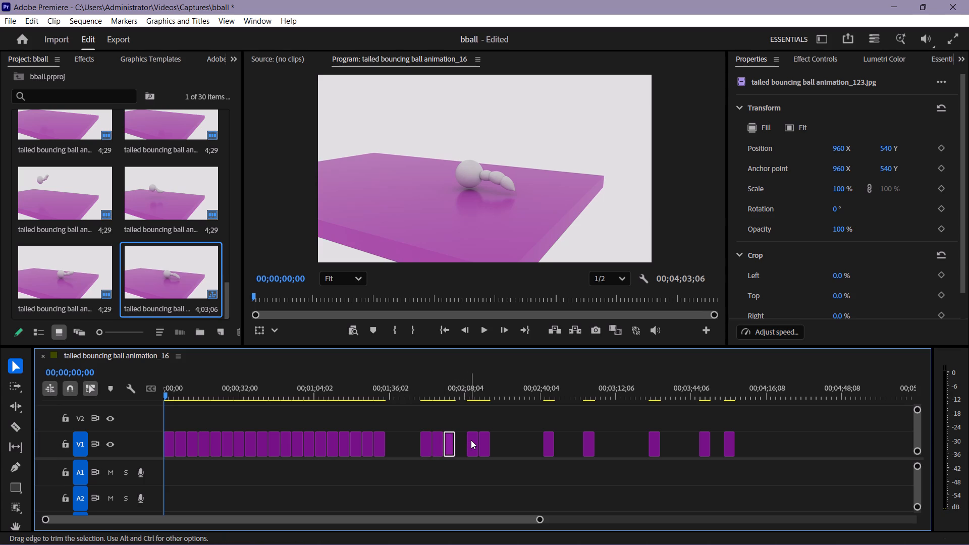
left_click(472, 443)
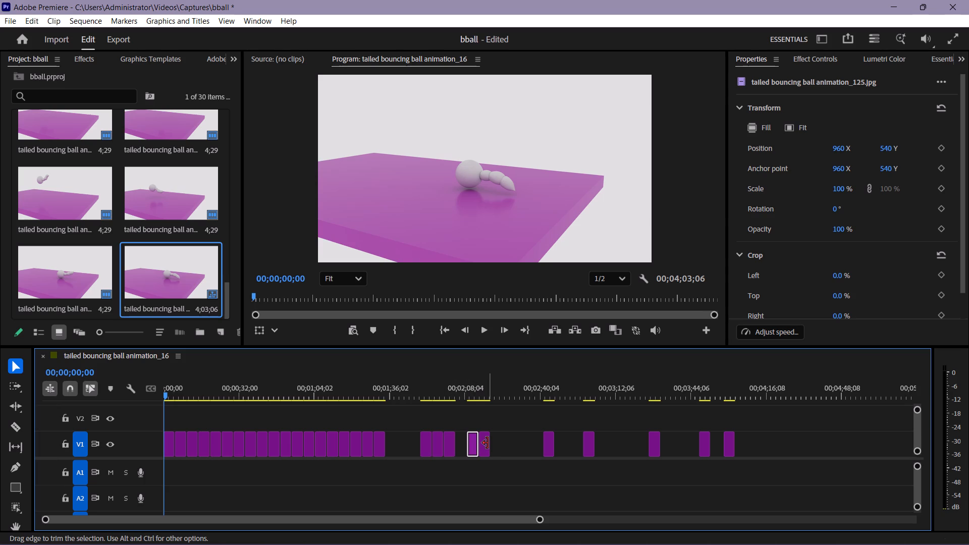
left_click(482, 443)
left_click_drag(482, 443, 482, 422)
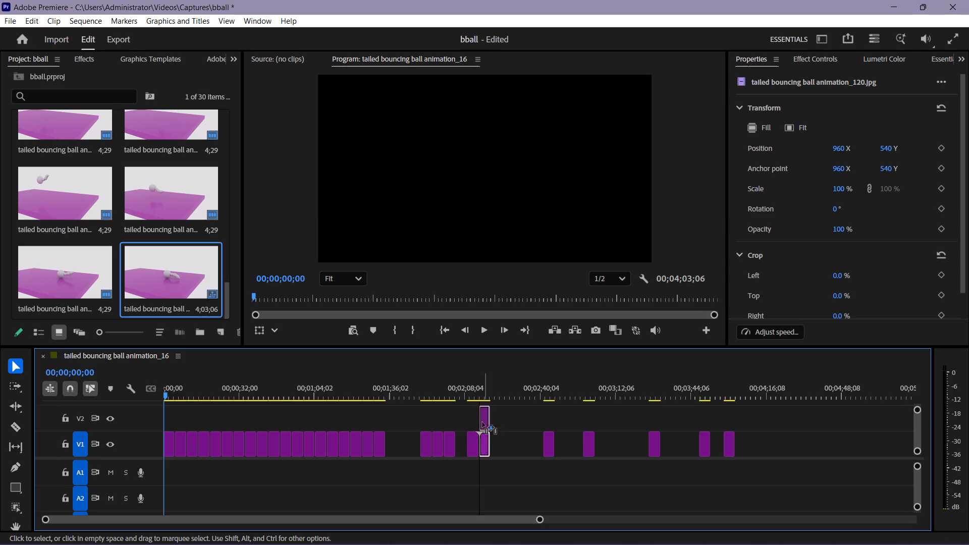
left_click_drag(482, 422, 396, 432)
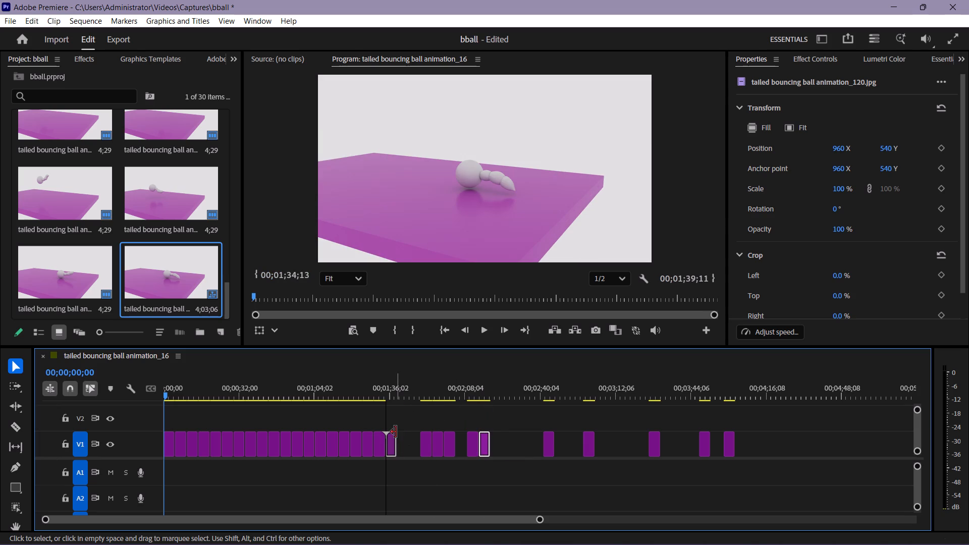
Find animation_121 among the isolated clips on V1 and move it directly after animation_120.
left_click(549, 448)
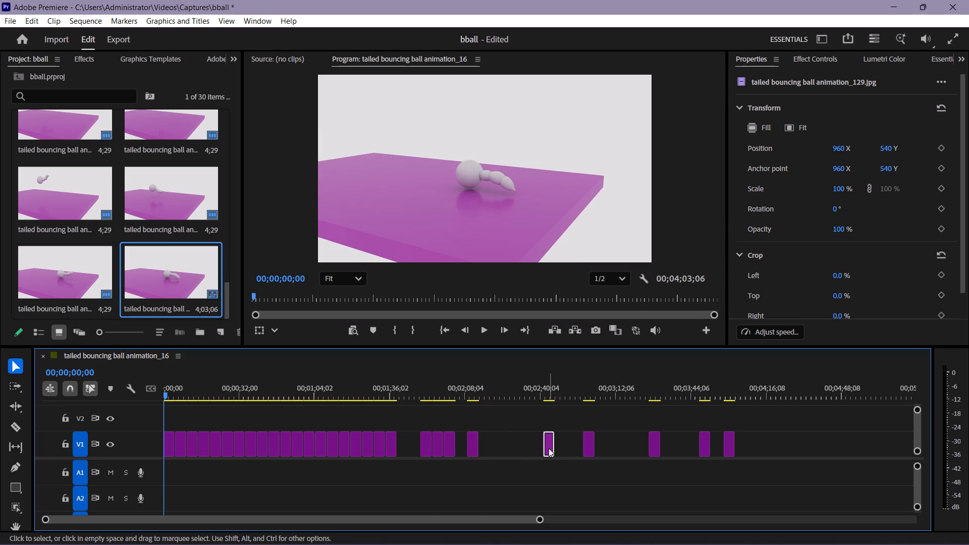
left_click(590, 439)
left_click(653, 438)
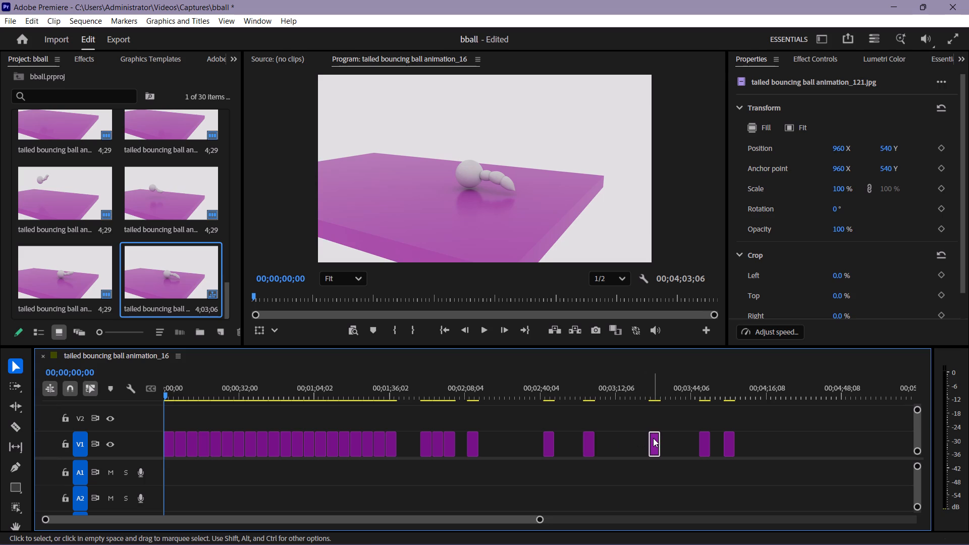
left_click_drag(655, 439, 617, 434)
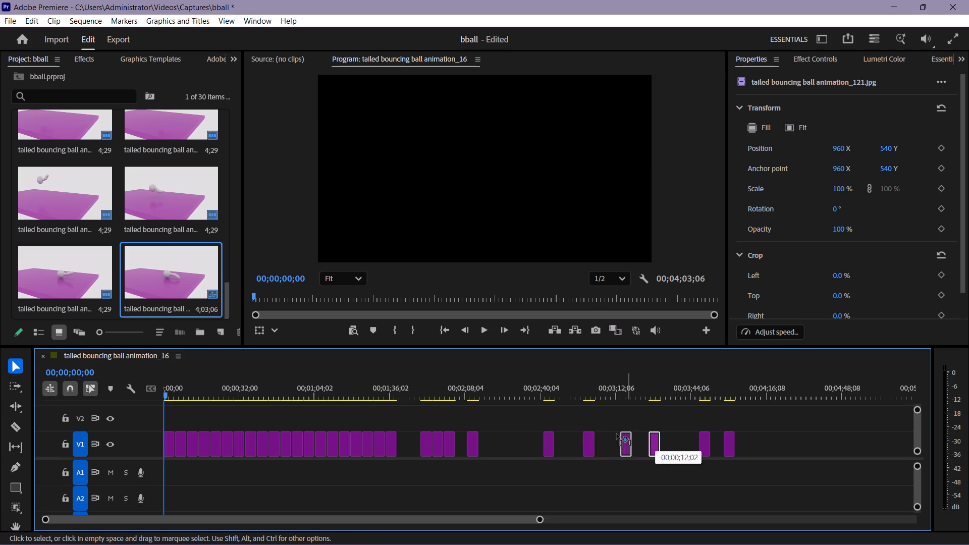
left_click_drag(617, 434, 403, 442)
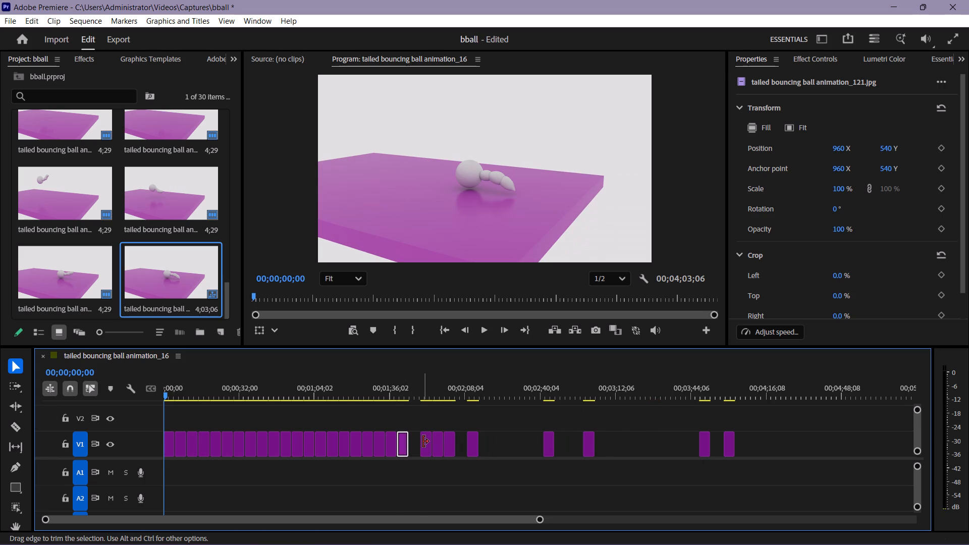
Move animation_122 on V1 earlier so it sits directly after animation_121.
left_click(424, 442)
left_click_drag(424, 442, 421, 442)
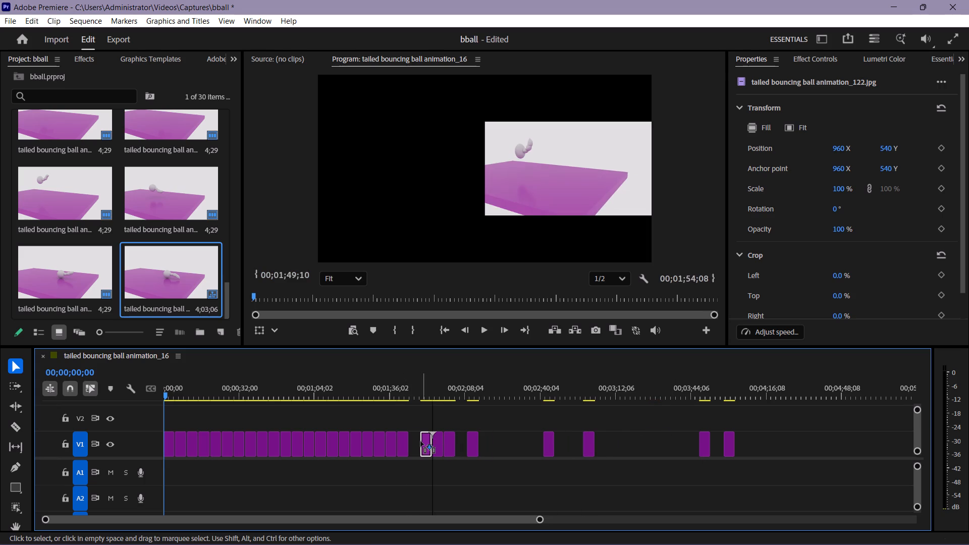
left_click_drag(421, 442, 417, 442)
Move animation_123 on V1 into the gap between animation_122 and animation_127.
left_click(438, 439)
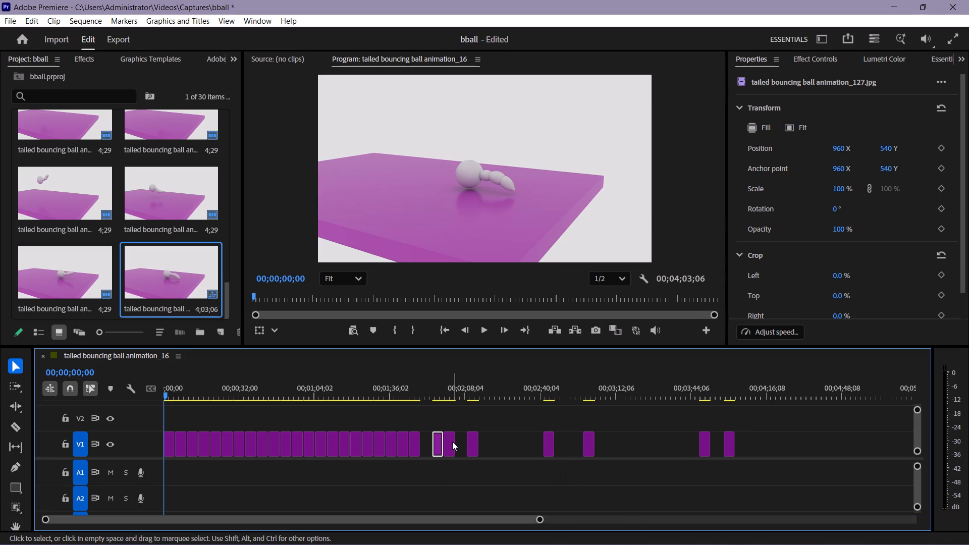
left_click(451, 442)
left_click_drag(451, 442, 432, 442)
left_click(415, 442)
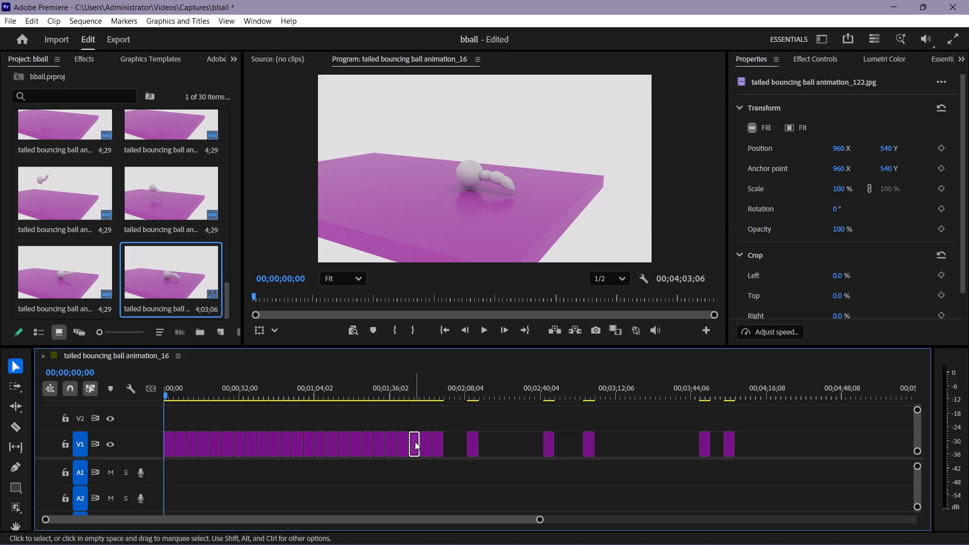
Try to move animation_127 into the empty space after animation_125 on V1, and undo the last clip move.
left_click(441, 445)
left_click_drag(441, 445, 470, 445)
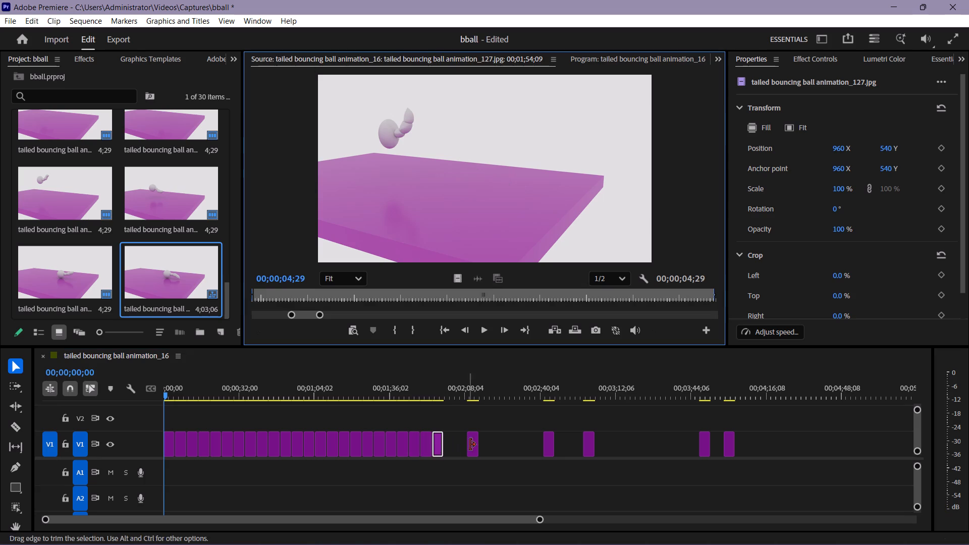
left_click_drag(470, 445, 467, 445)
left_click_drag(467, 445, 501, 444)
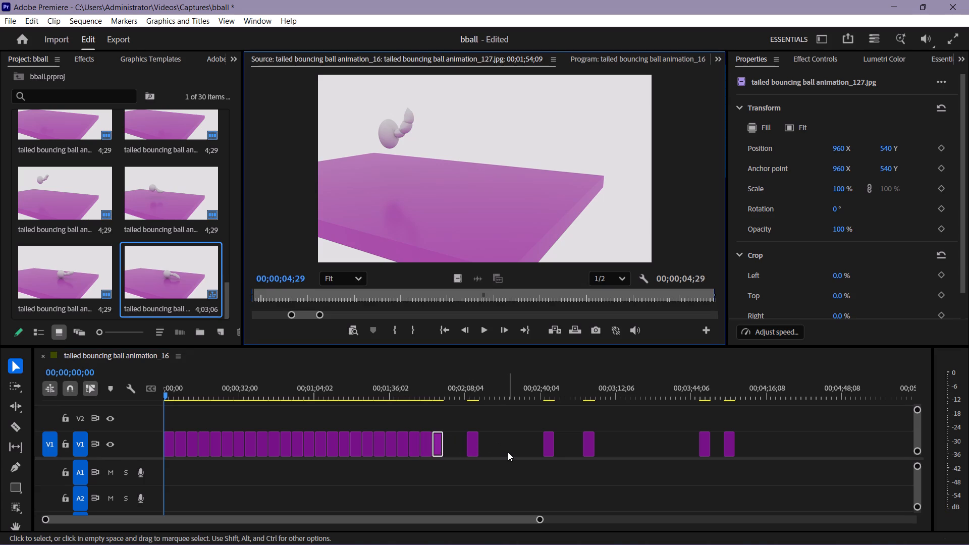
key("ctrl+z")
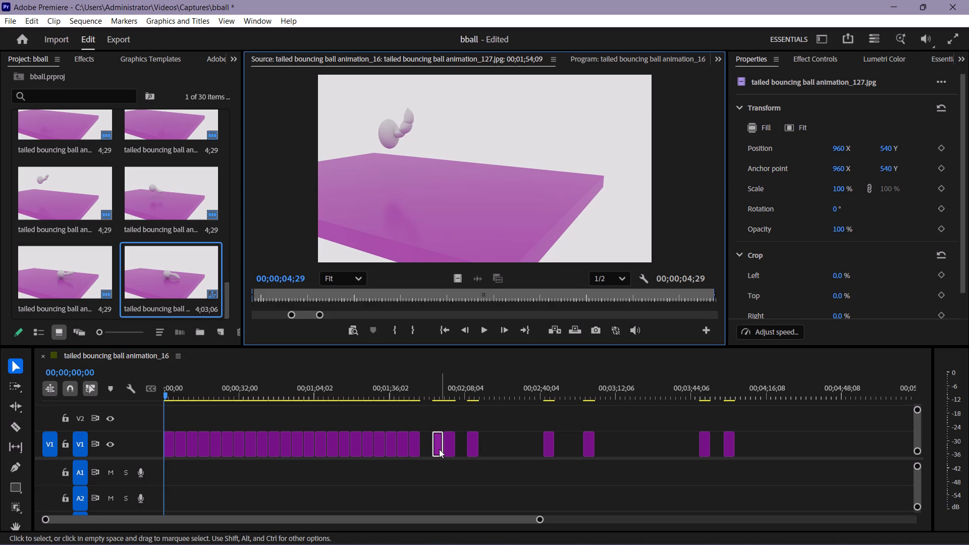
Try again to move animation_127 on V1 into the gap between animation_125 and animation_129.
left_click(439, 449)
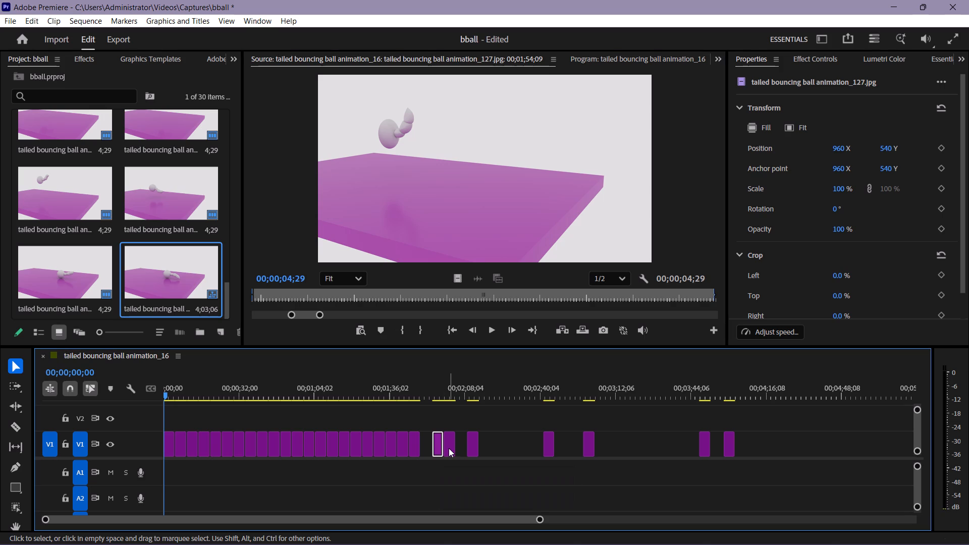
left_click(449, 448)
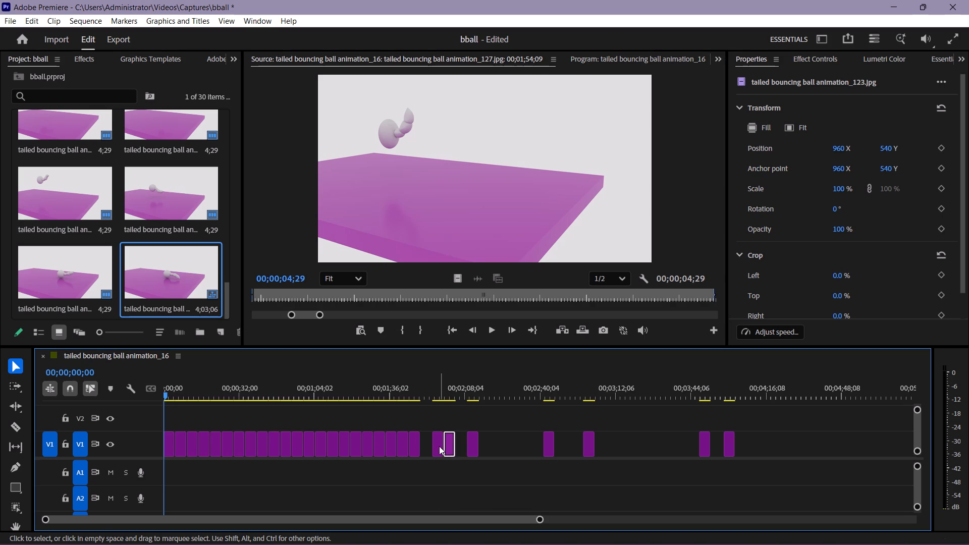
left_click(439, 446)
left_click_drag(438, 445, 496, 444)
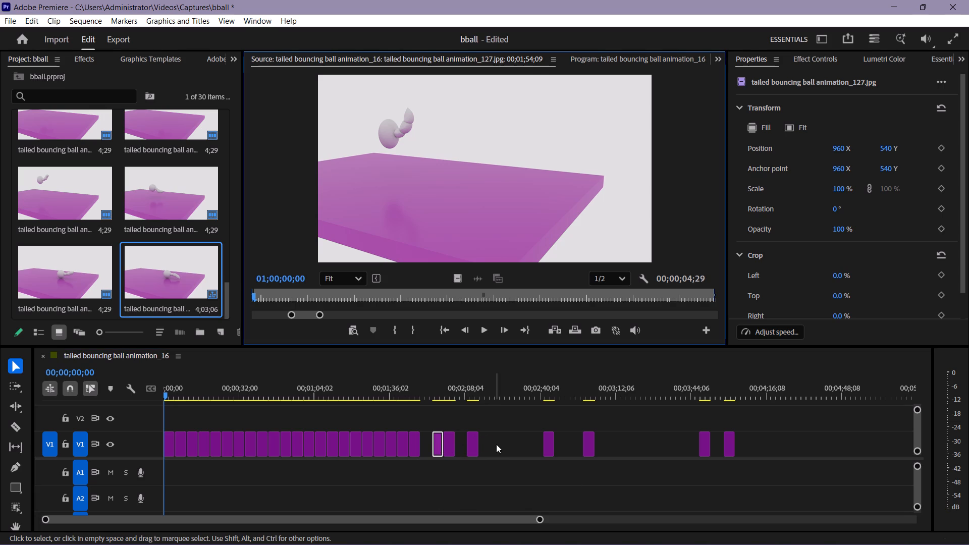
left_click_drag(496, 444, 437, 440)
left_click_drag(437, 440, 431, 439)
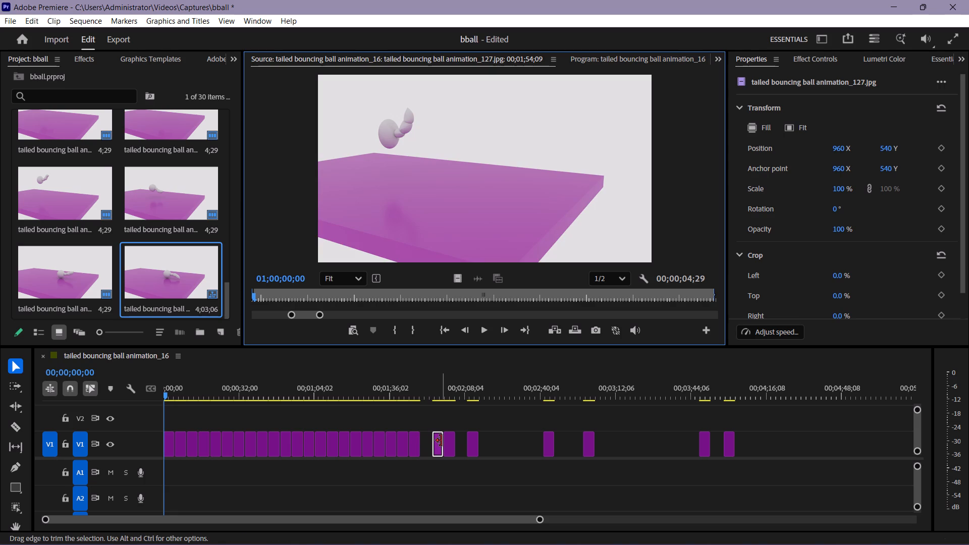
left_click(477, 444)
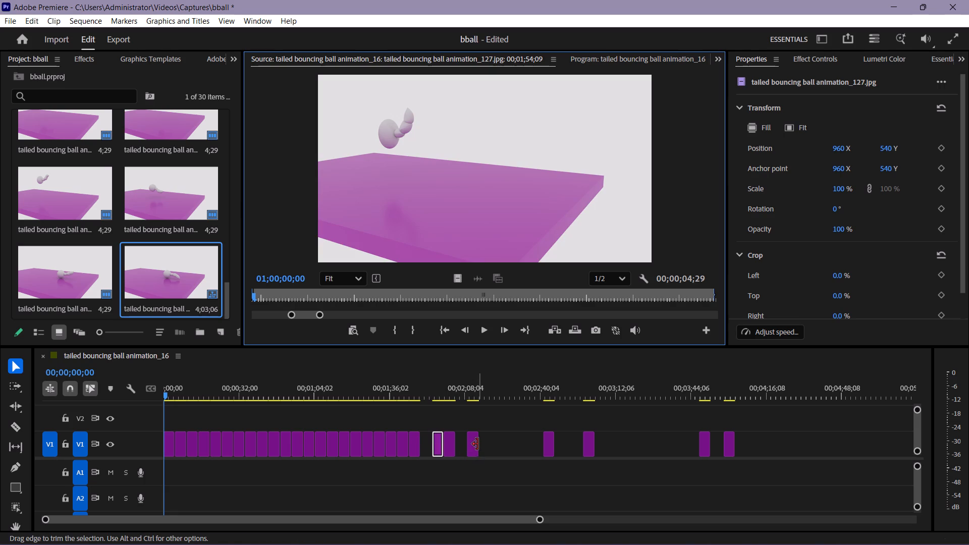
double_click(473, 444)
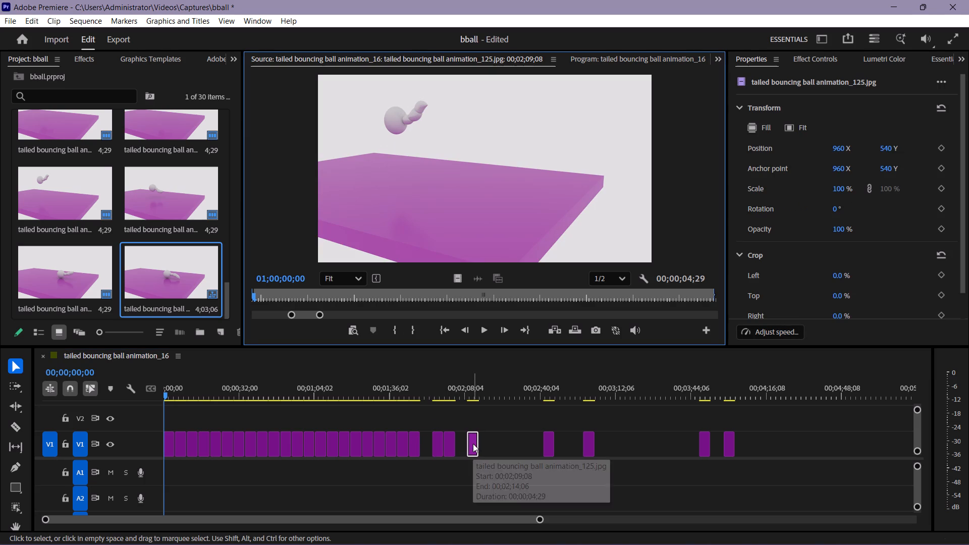
Move animation_123 on V1 into the one-clip gap directly after animation_122.
left_click(450, 444)
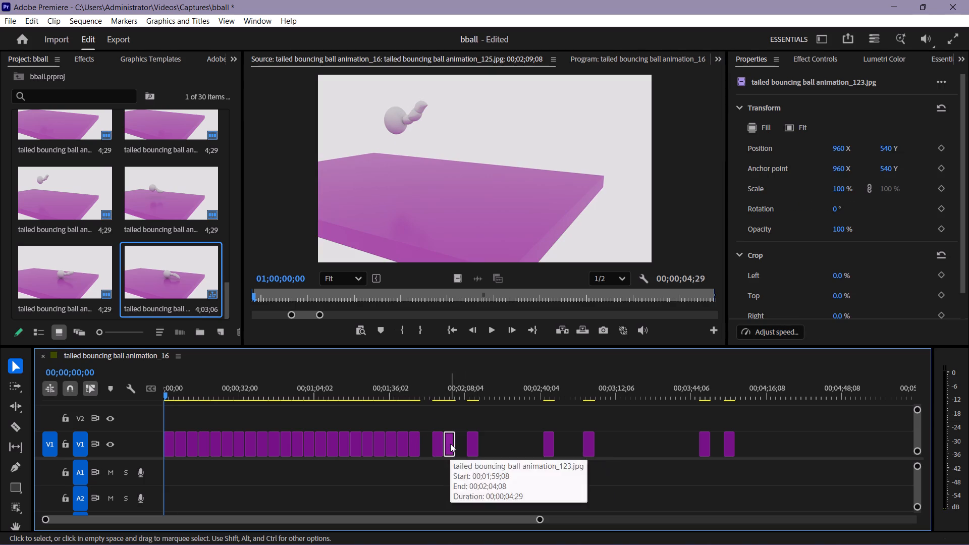
left_click_drag(450, 444, 428, 444)
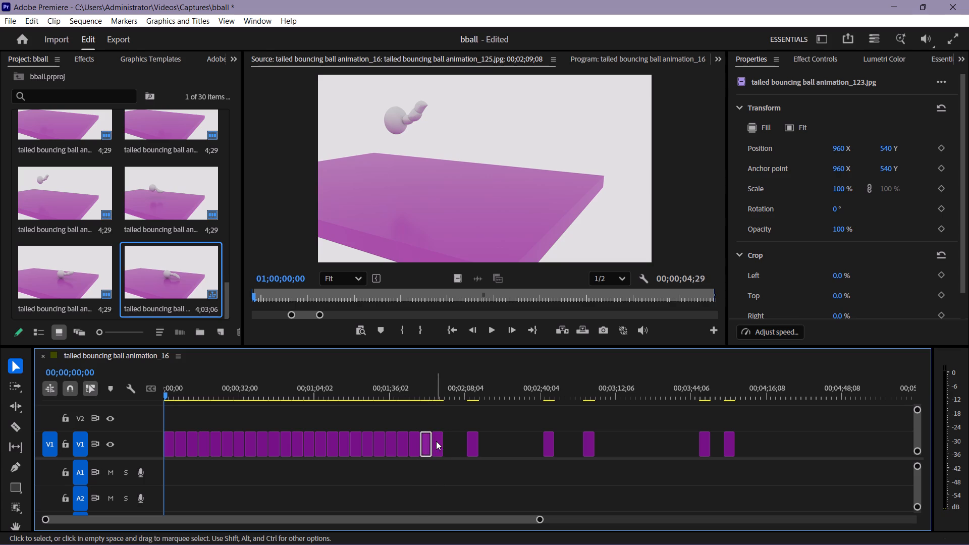
Move animation_127 on V1 into the empty space between animation_125 and animation_129, at about 00;02;25.
left_click(436, 441)
left_click_drag(436, 441, 459, 440)
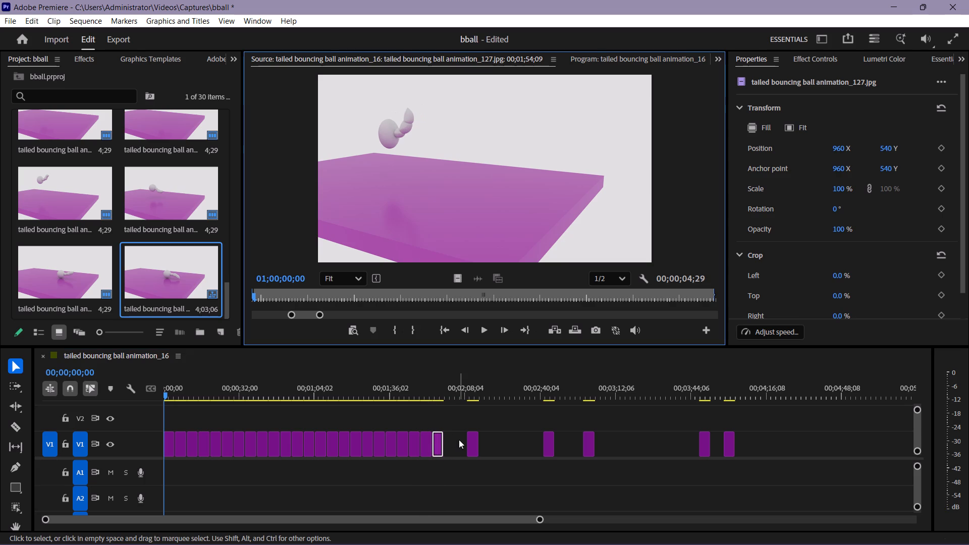
left_click(458, 440)
left_click(451, 461)
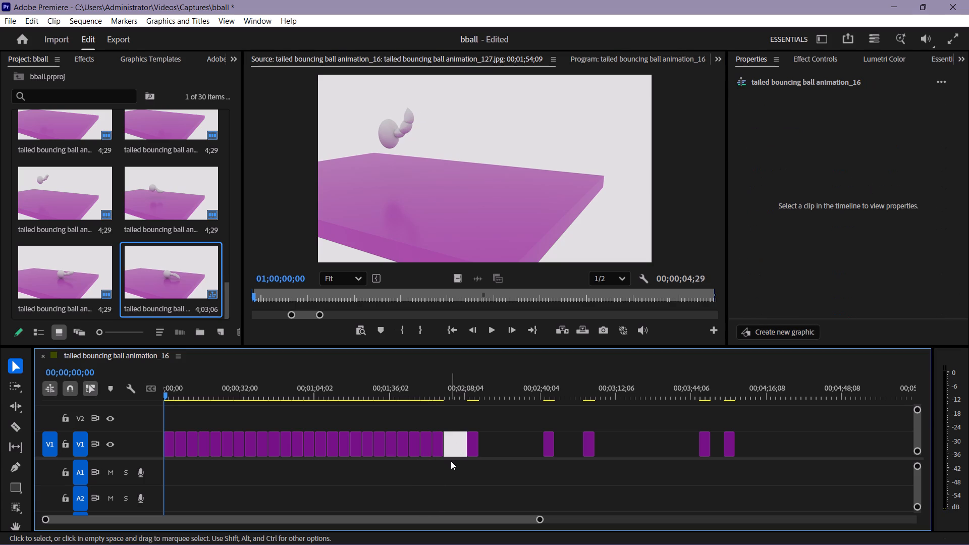
left_click(436, 445)
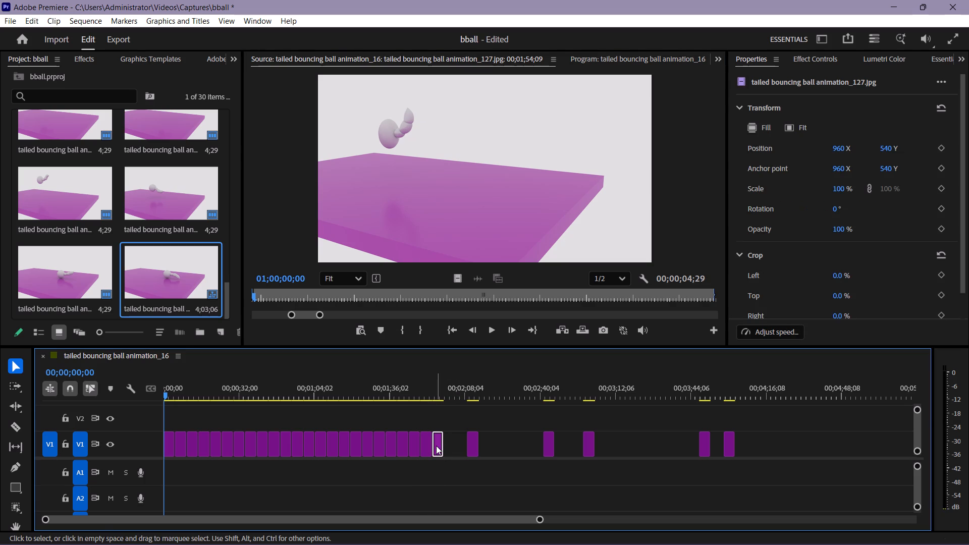
left_click_drag(436, 446, 436, 419)
left_click_drag(436, 419, 510, 440)
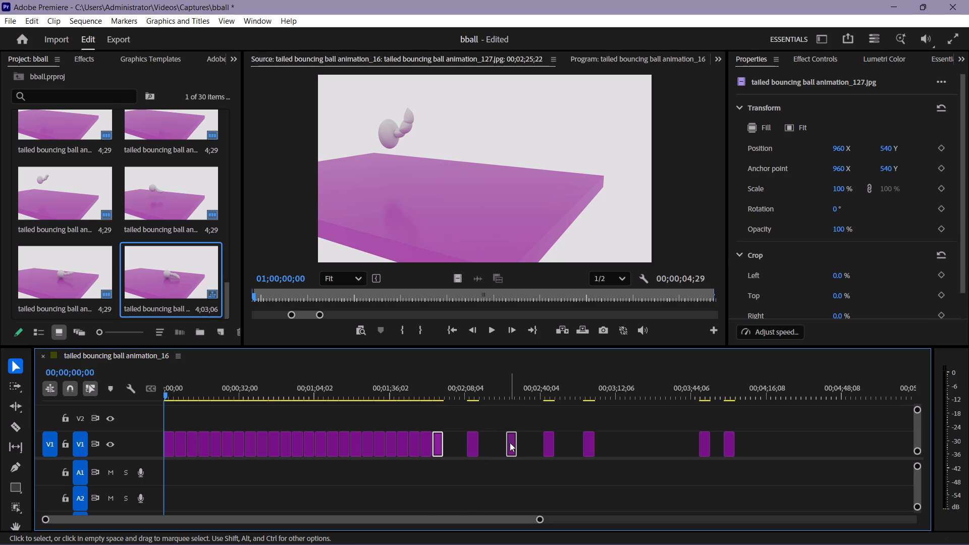
Move animation_124 on V1 from the end of the sequence to directly after animation_123.
left_click(470, 441)
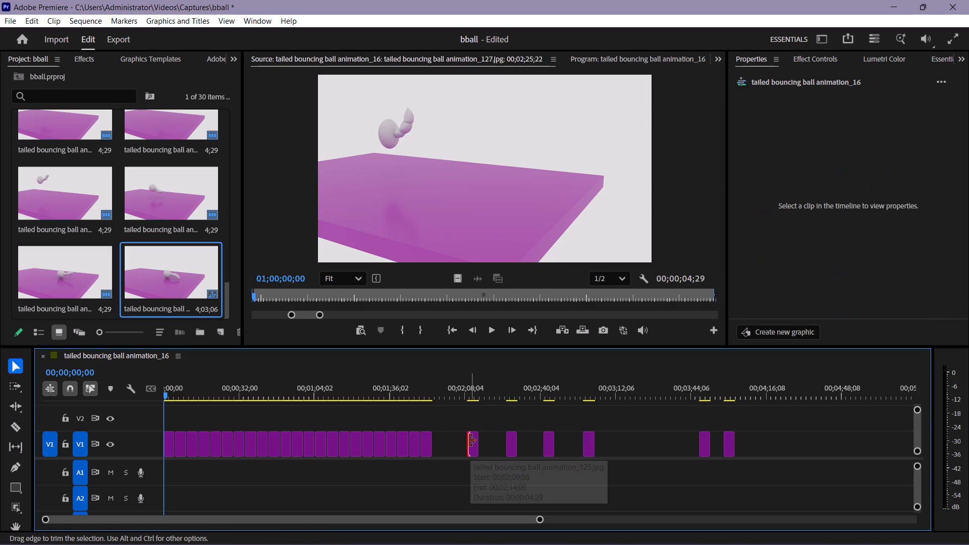
left_click(429, 446)
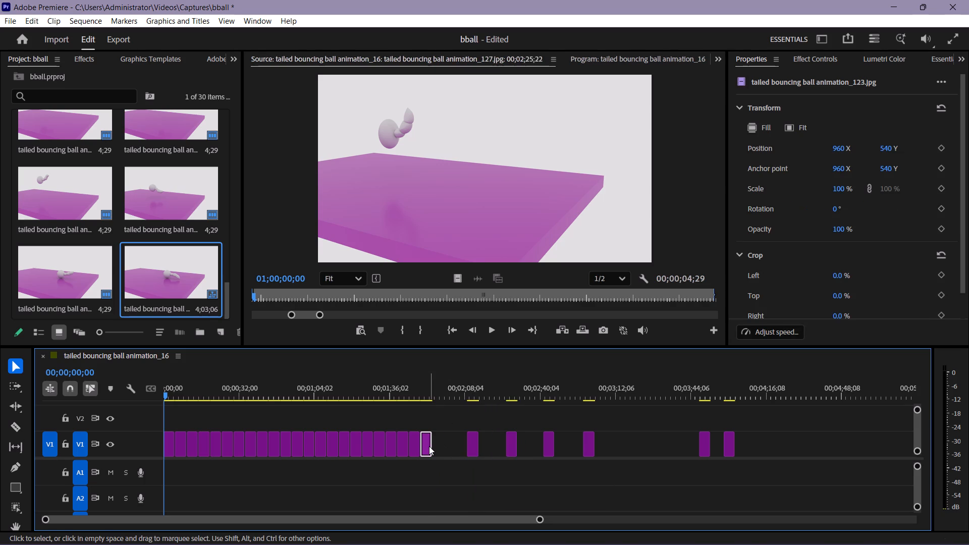
left_click(709, 442)
left_click(707, 446)
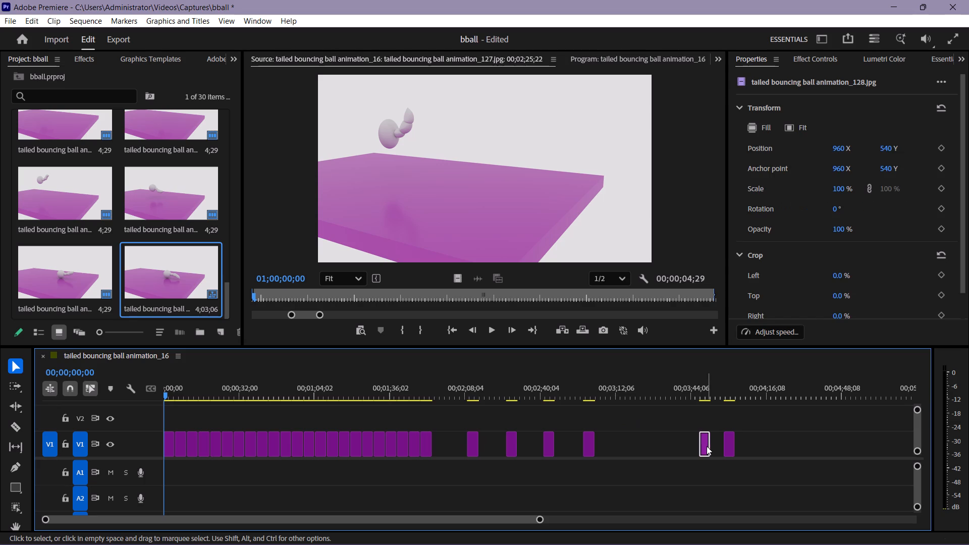
left_click(729, 446)
left_click_drag(729, 446, 447, 454)
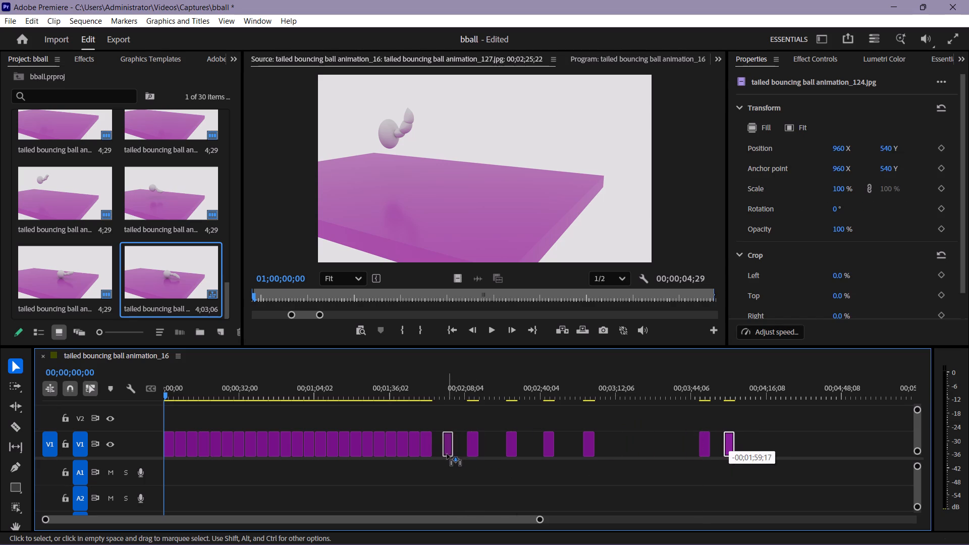
left_click_drag(447, 454, 441, 454)
Move animation_125 directly after animation_124 on V1, and place animation_126 right behind it without a gap.
left_click(472, 447)
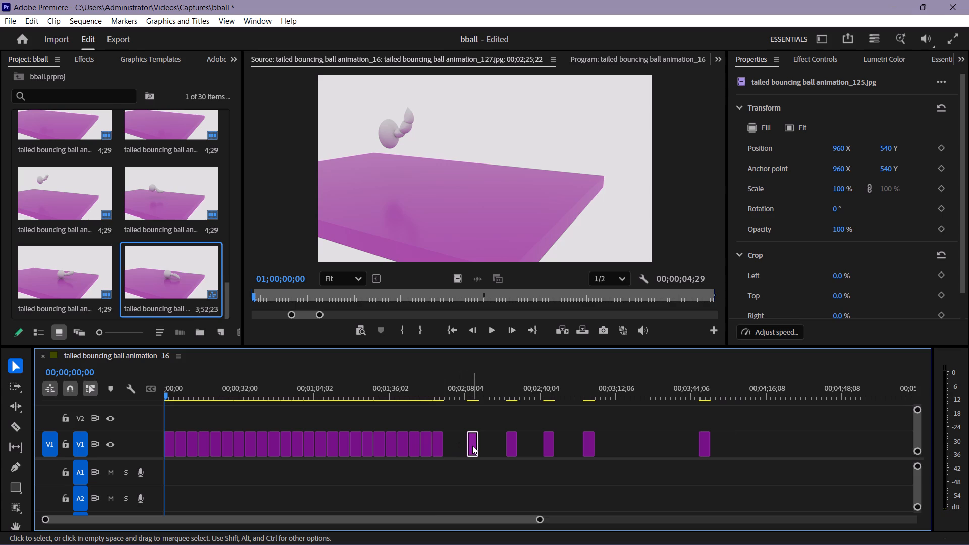
left_click_drag(472, 446, 450, 445)
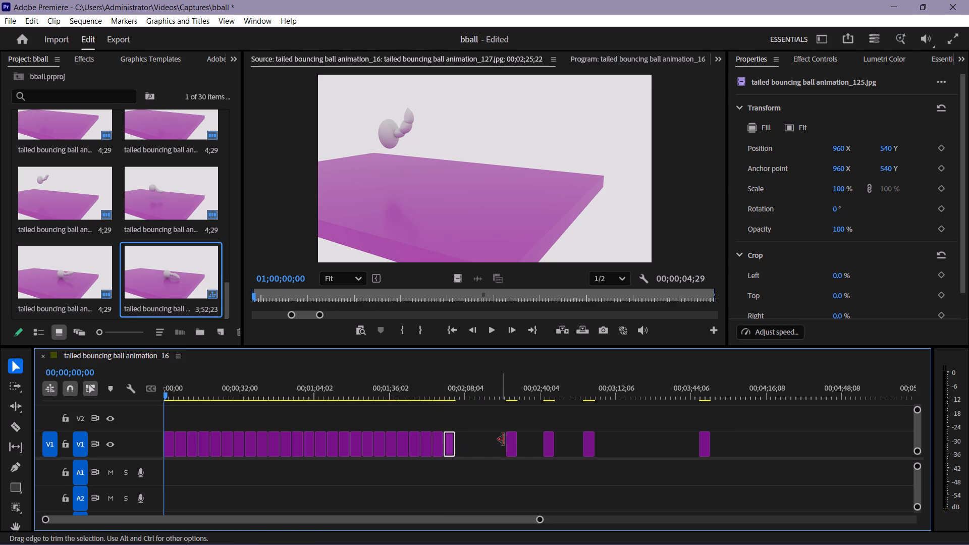
left_click(510, 440)
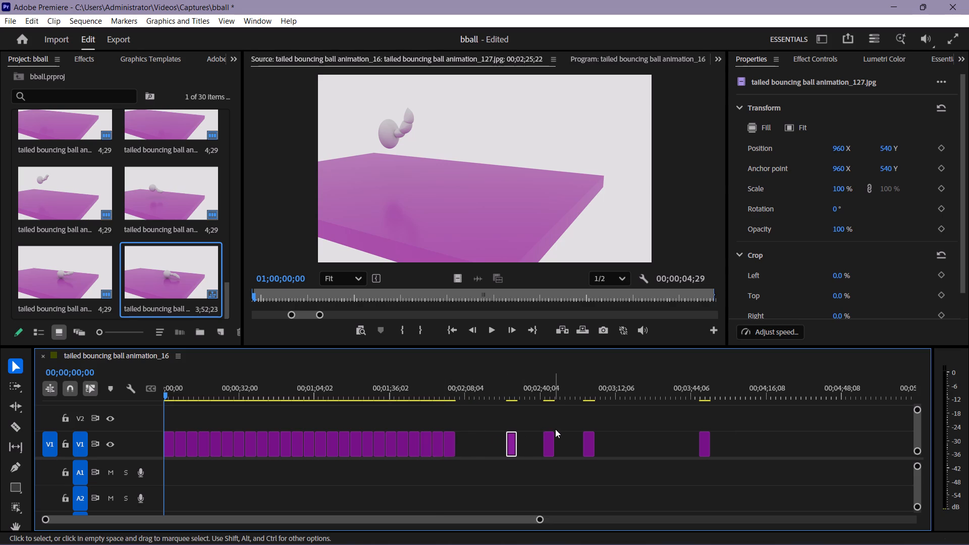
left_click(548, 439)
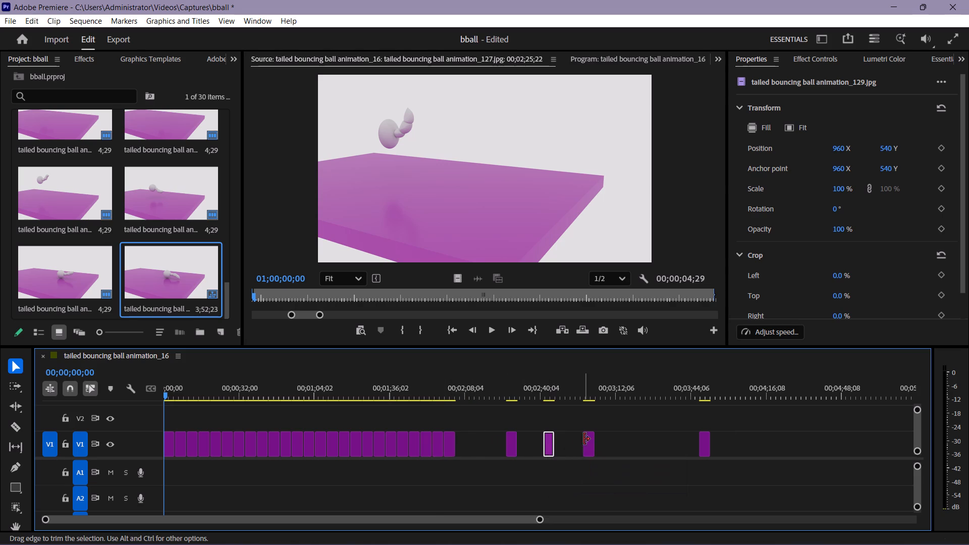
left_click(589, 439)
left_click_drag(589, 439, 475, 453)
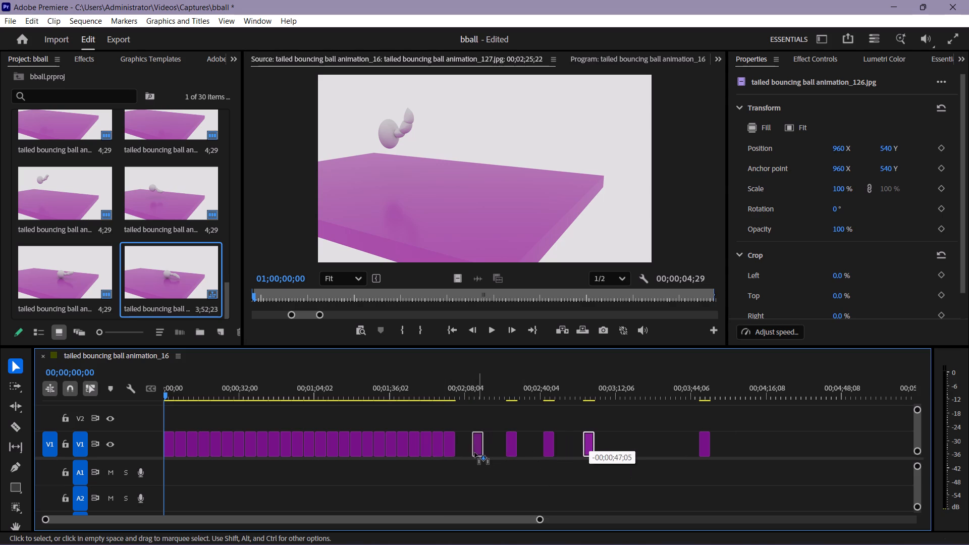
left_click_drag(475, 453, 466, 453)
Line up animation_127, animation_128 and animation_129 in order on V1, directly after animation_126 without gaps.
left_click(550, 446)
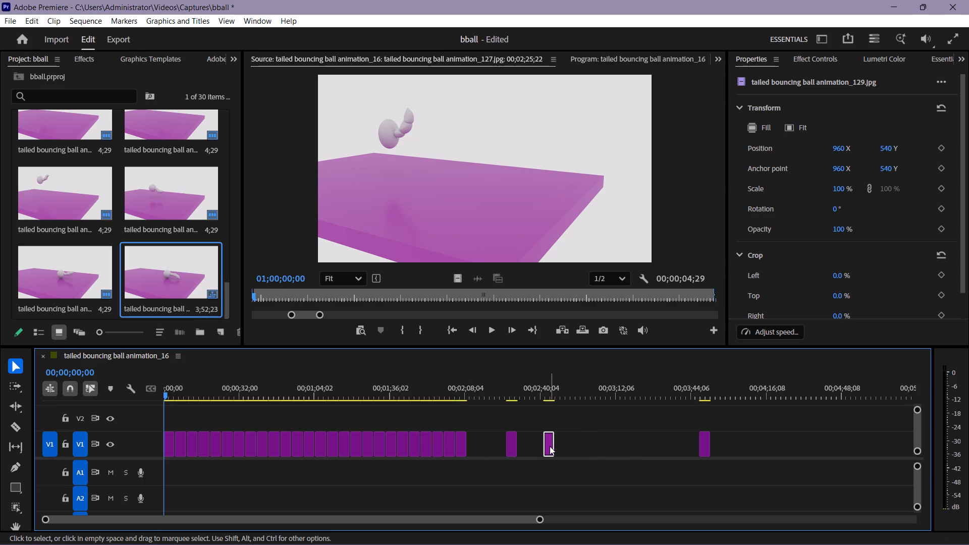
left_click(510, 445)
left_click_drag(510, 445, 475, 445)
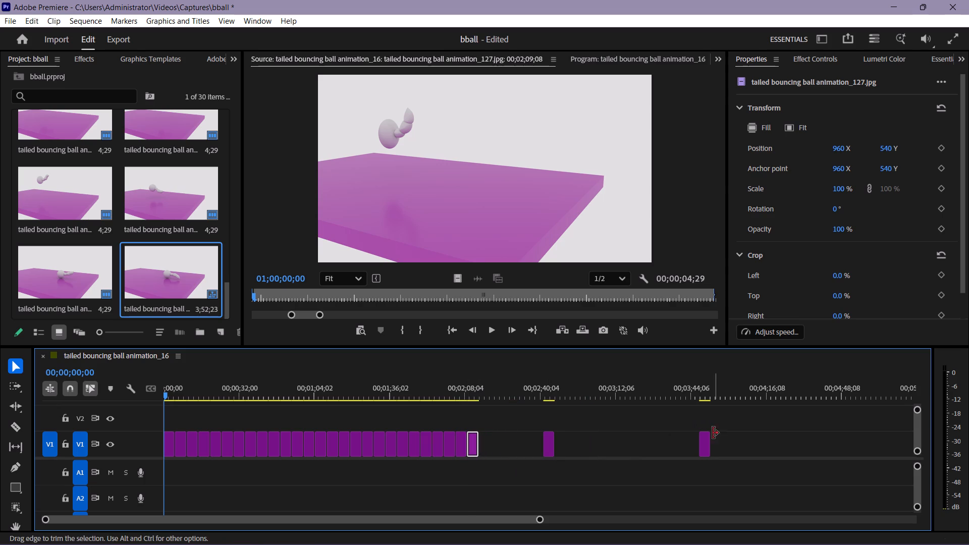
left_click_drag(705, 439, 505, 453)
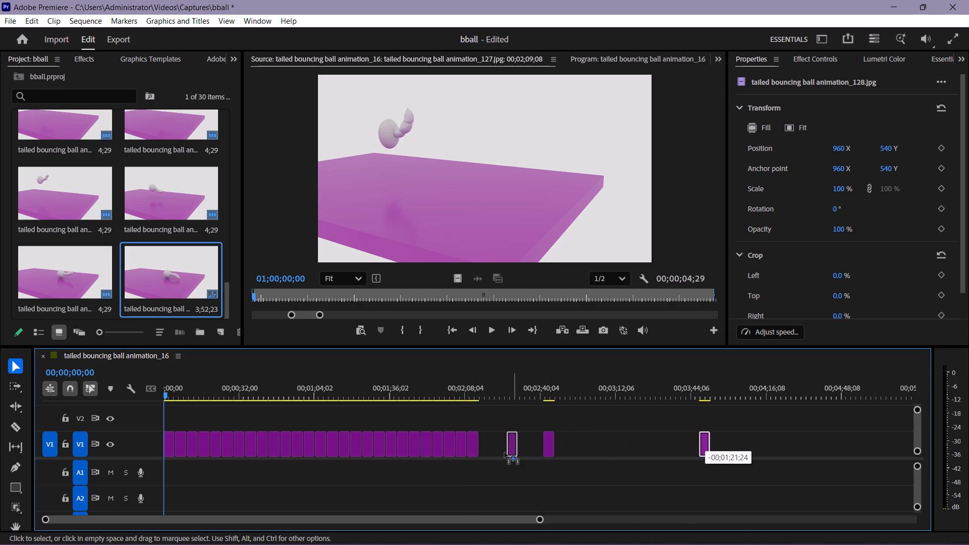
left_click_drag(505, 453, 489, 453)
left_click_drag(550, 441, 517, 441)
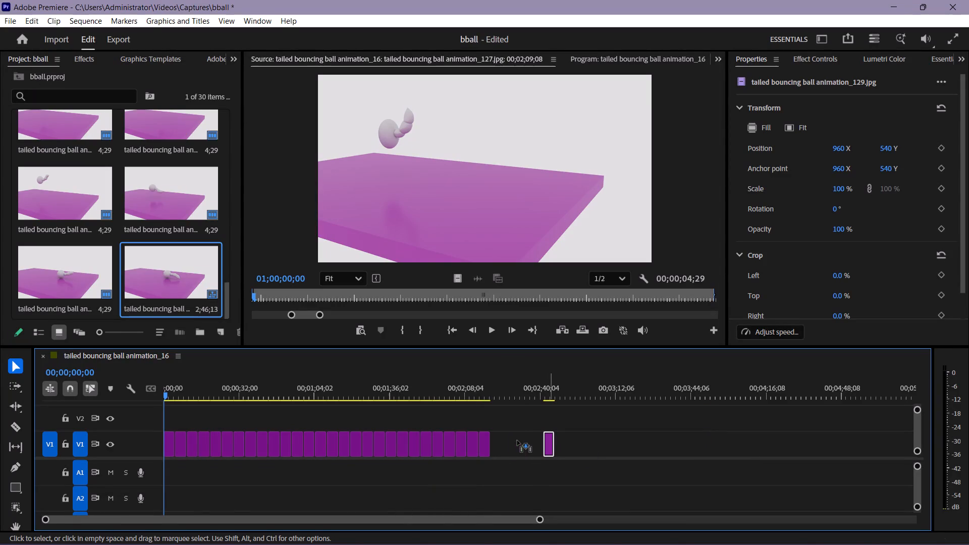
left_click_drag(517, 441, 502, 441)
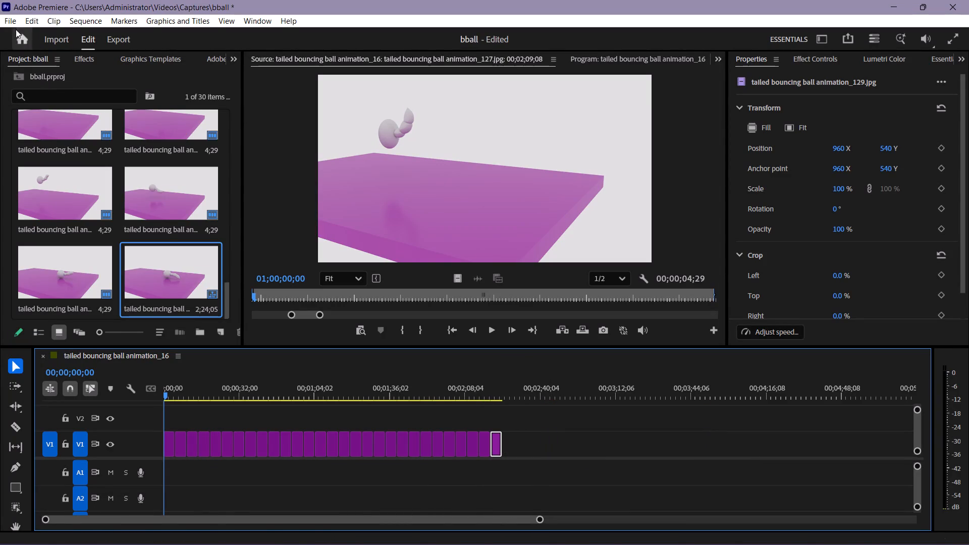
Import the image tailed bouncing ball animation_130 from the persp render folder into the project.
left_click(5, 19)
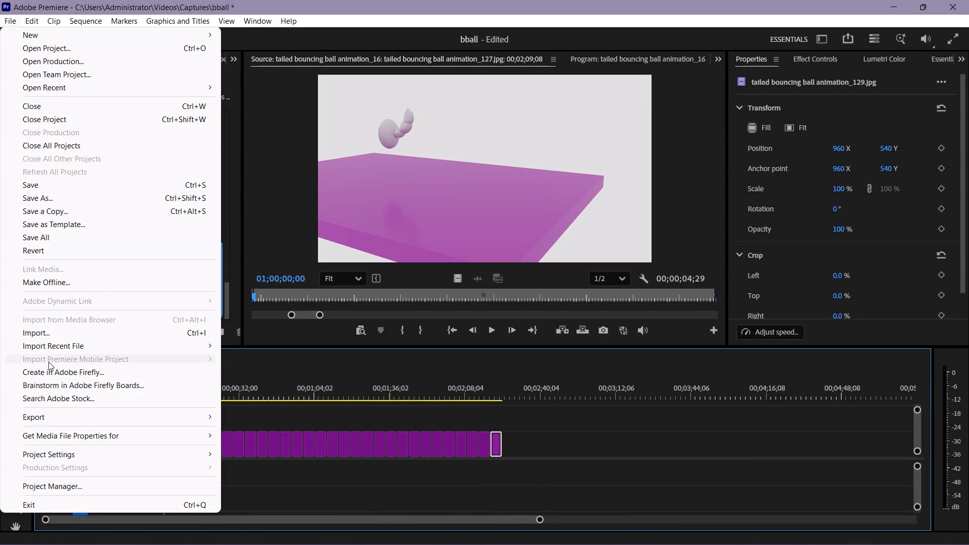
left_click(57, 331)
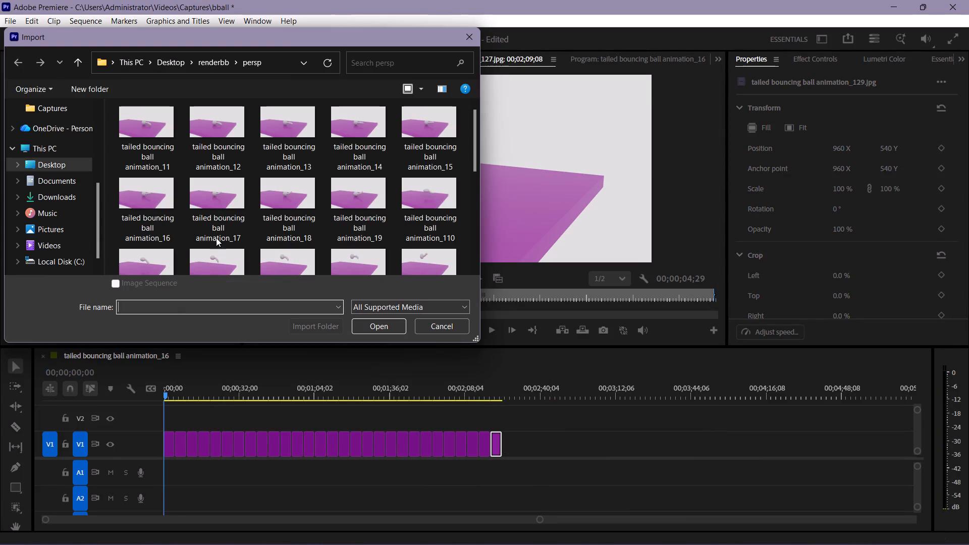
scroll(227, 220, "down", 10)
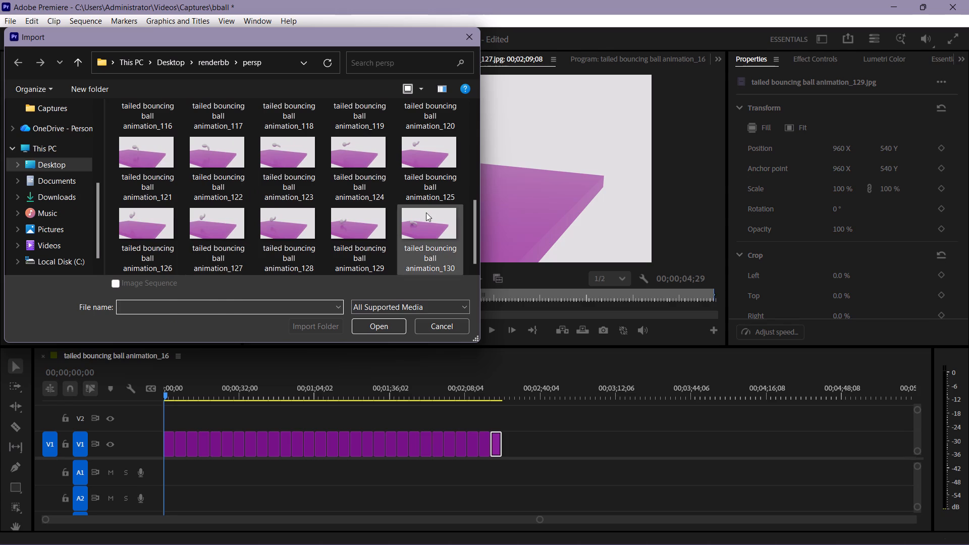
left_click(426, 225)
left_click(397, 322)
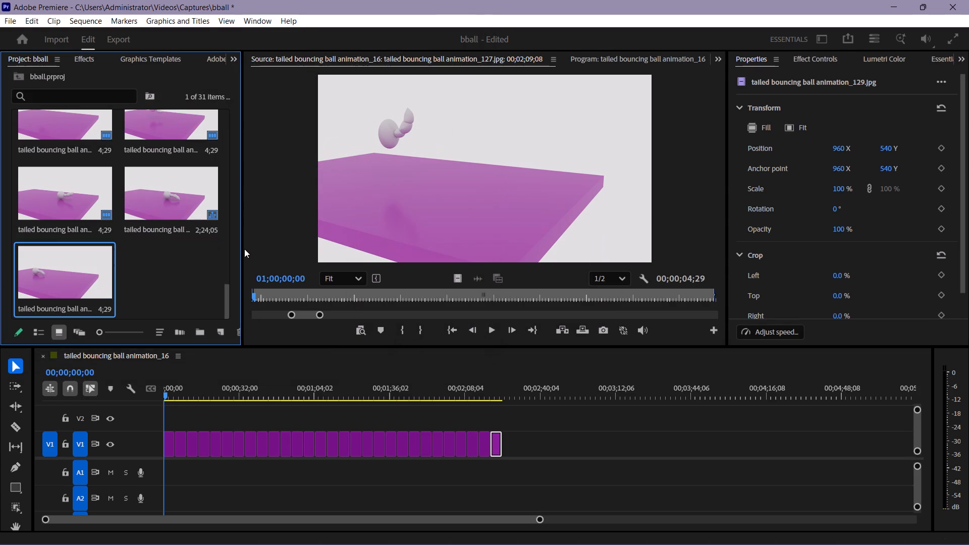
Place animation_130 on V1 directly after animation_129.
left_click_drag(81, 272, 531, 431)
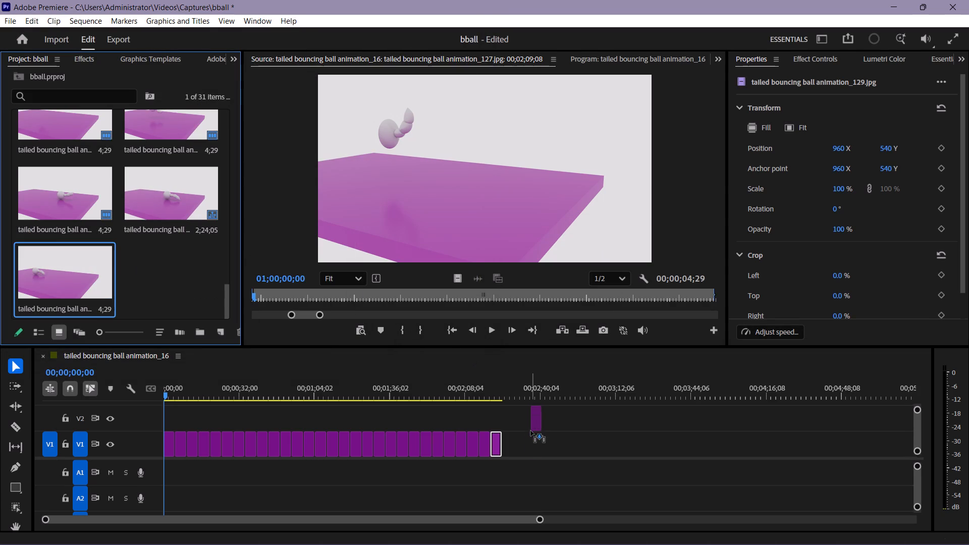
left_click_drag(531, 431, 504, 445)
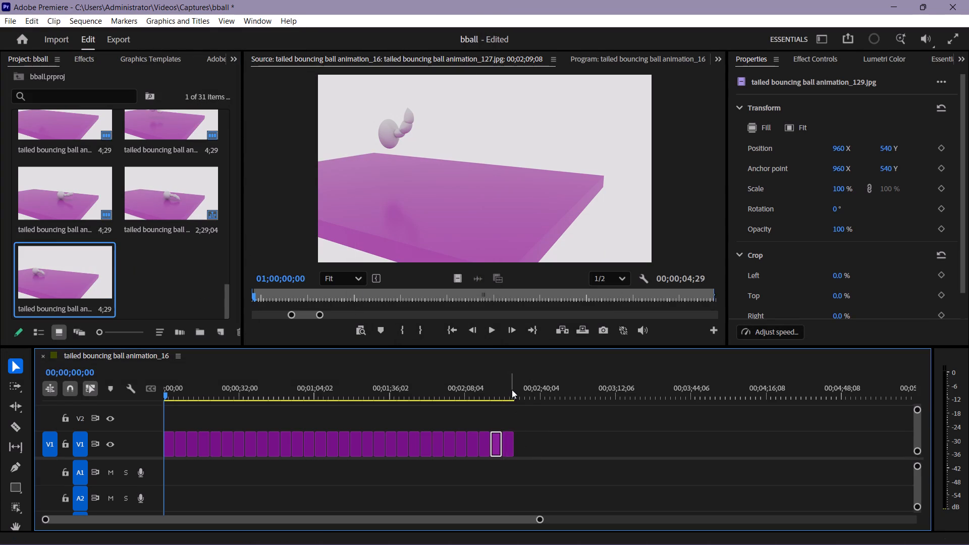
Preview the assembled frames by scrubbing through the whole sequence, and return the playhead to 00;00;00;00.
left_click(489, 326)
left_click(489, 326)
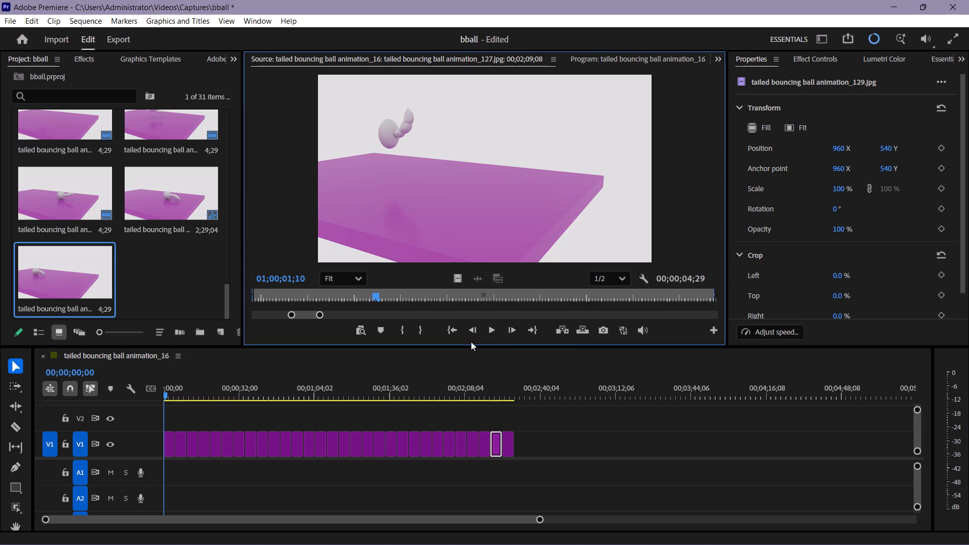
left_click_drag(166, 397, 193, 394)
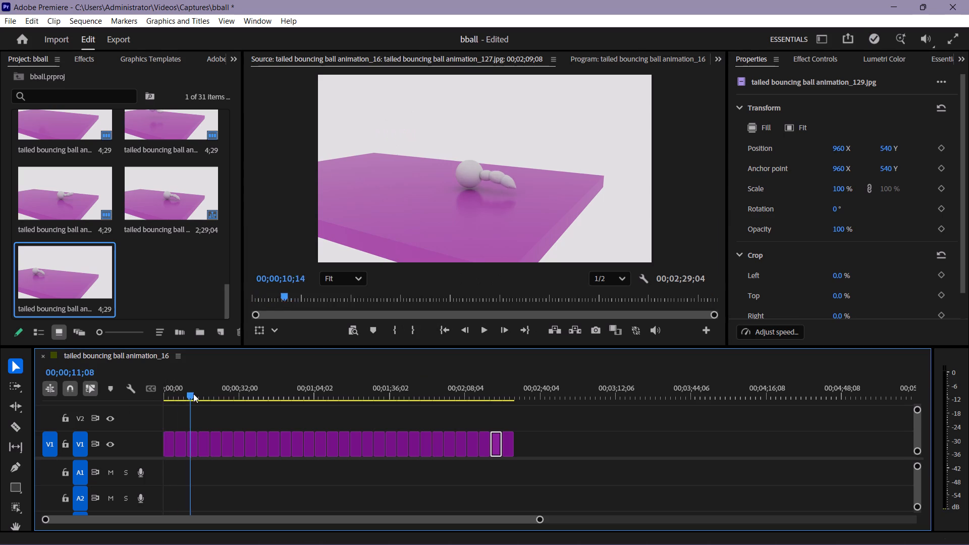
left_click_drag(193, 394, 106, 407)
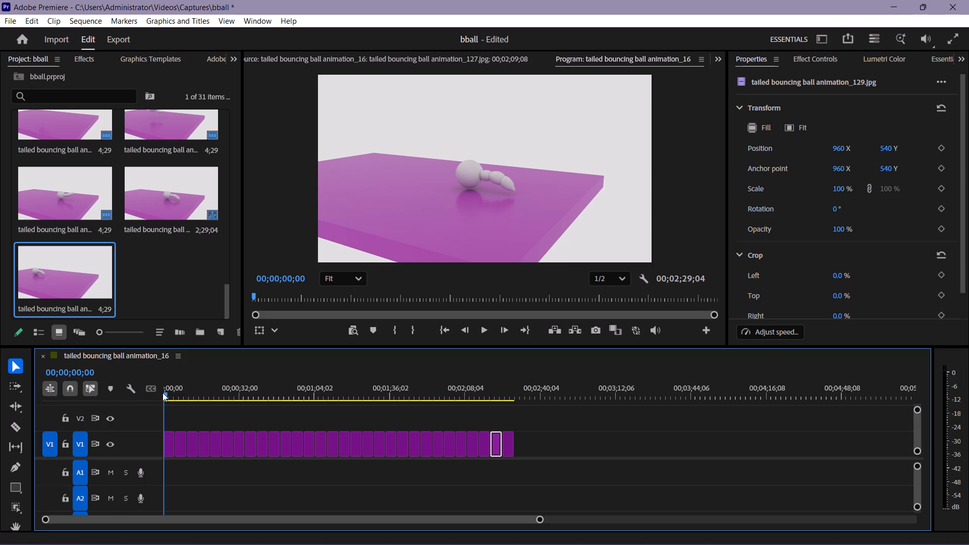
left_click_drag(166, 394, 217, 391)
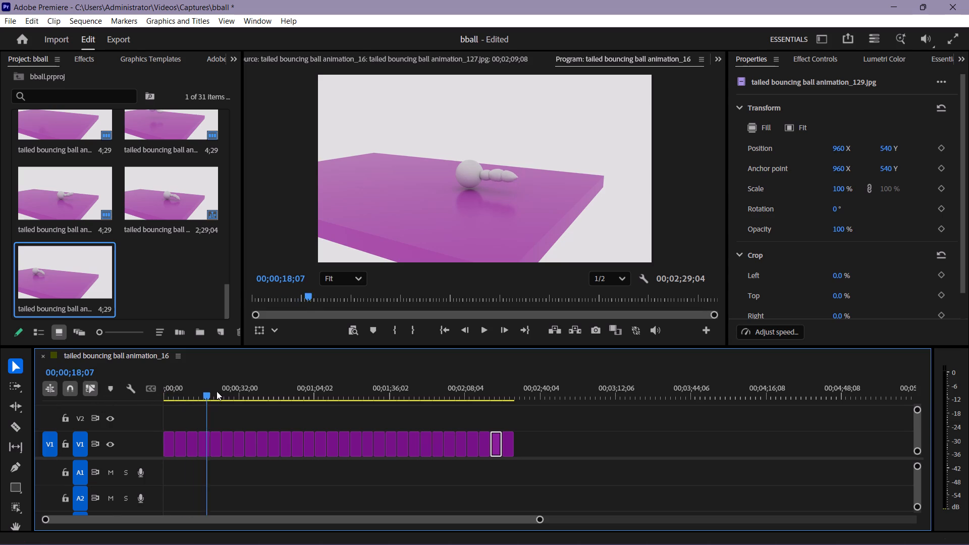
left_click_drag(217, 391, 442, 359)
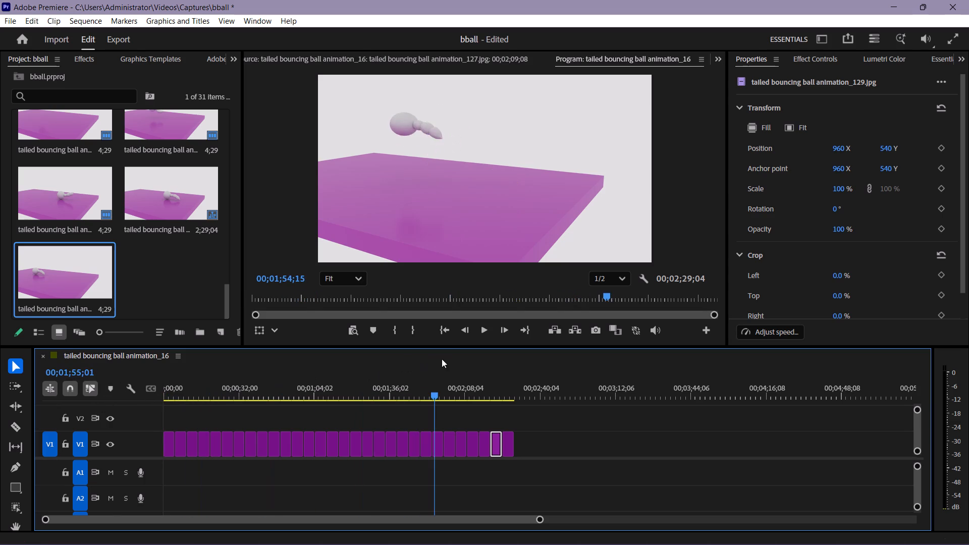
left_click_drag(442, 359, 508, 367)
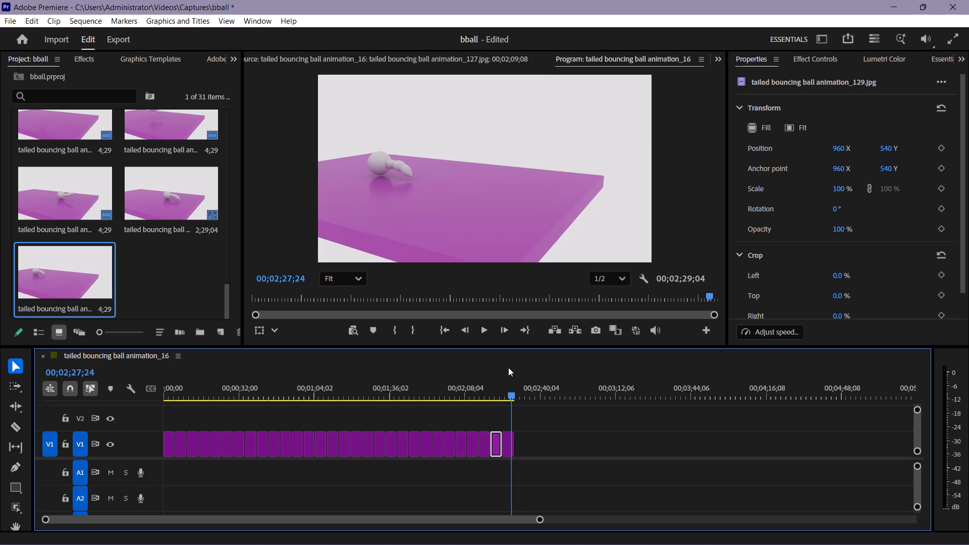
left_click_drag(508, 367, 242, 436)
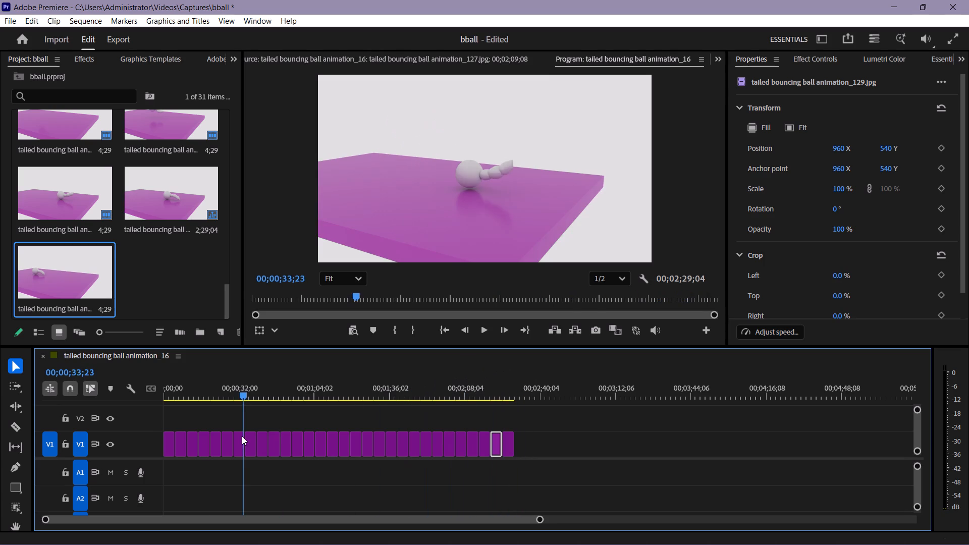
left_click_drag(242, 436, 121, 480)
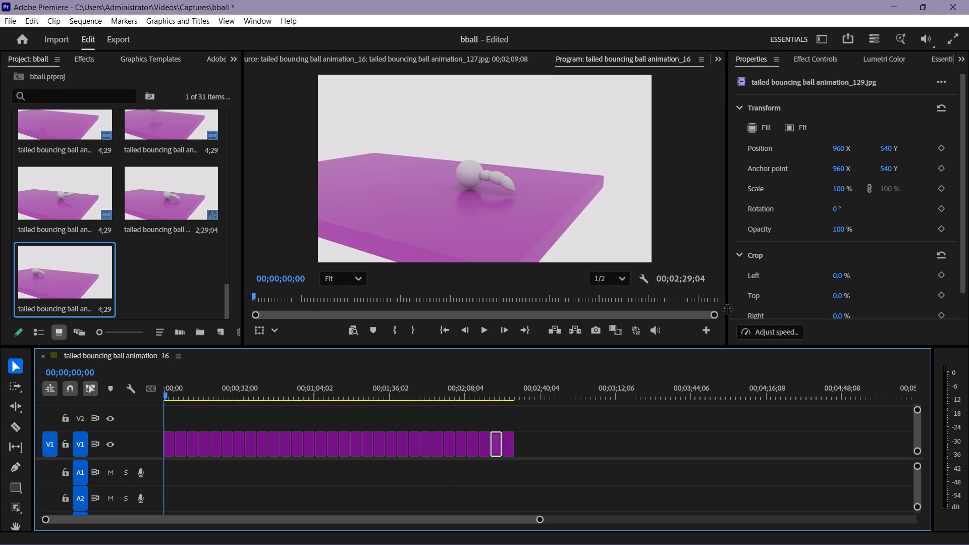
Select all the frame clips on V1 and copy them.
left_click(552, 417)
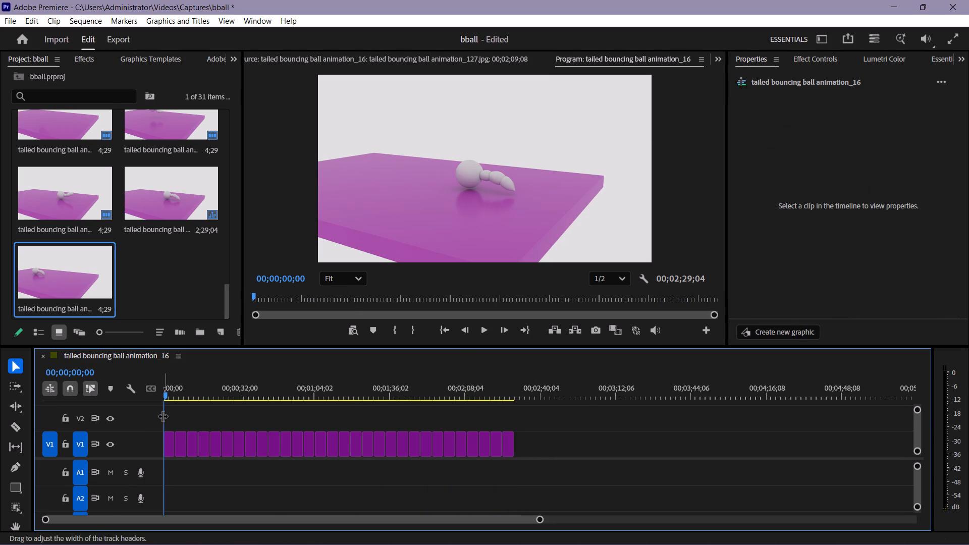
left_click_drag(169, 420, 563, 469)
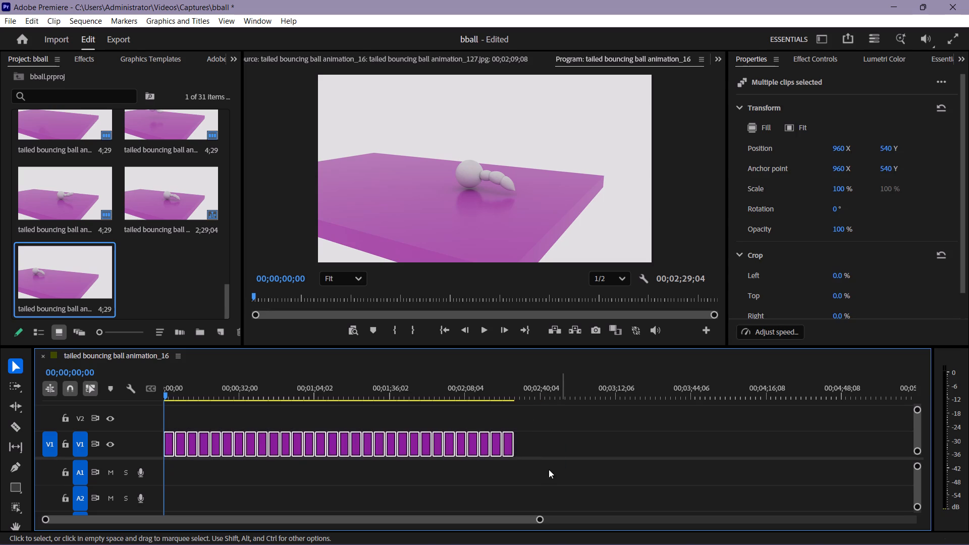
right_click(502, 444)
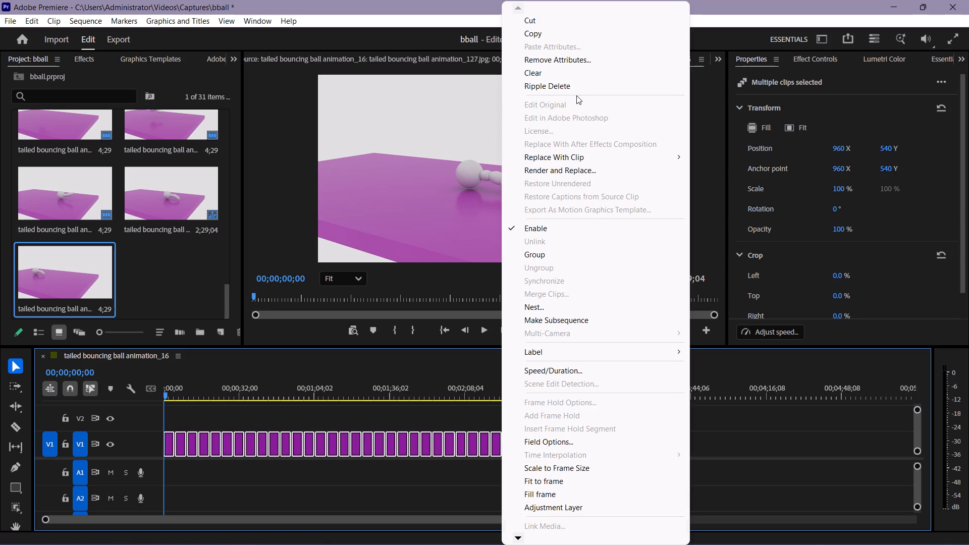
left_click(558, 31)
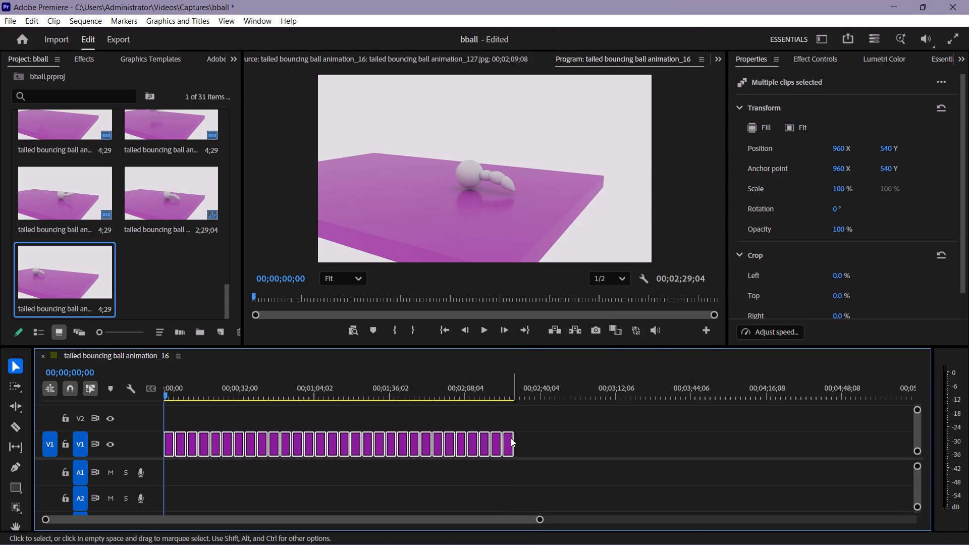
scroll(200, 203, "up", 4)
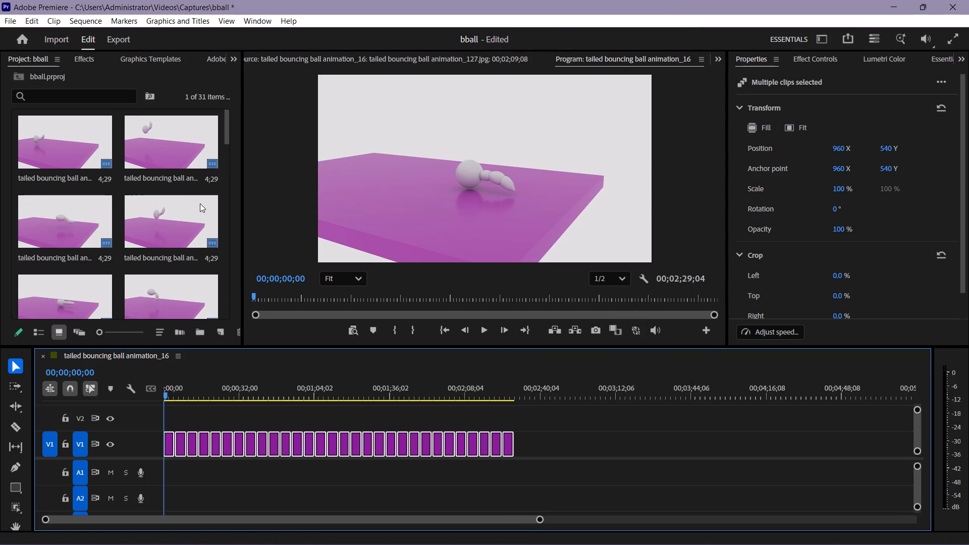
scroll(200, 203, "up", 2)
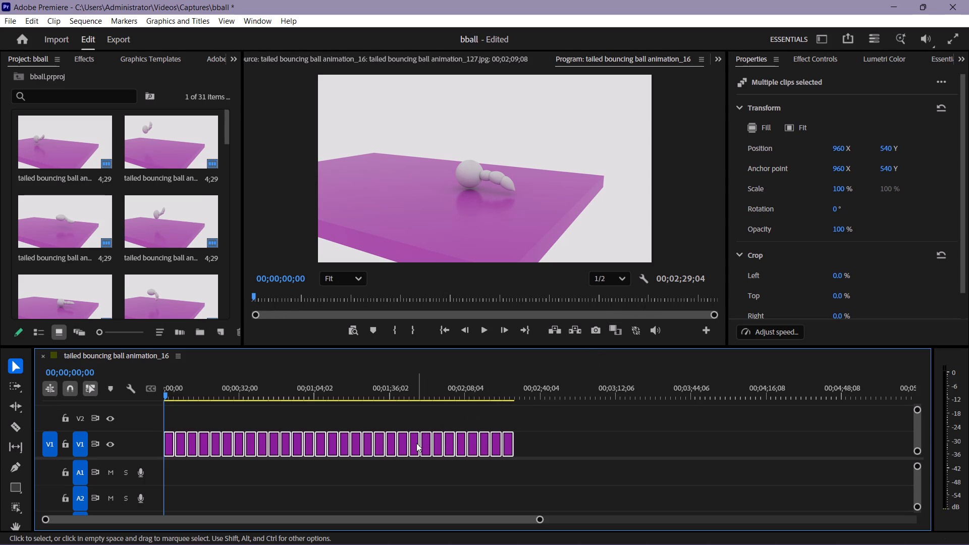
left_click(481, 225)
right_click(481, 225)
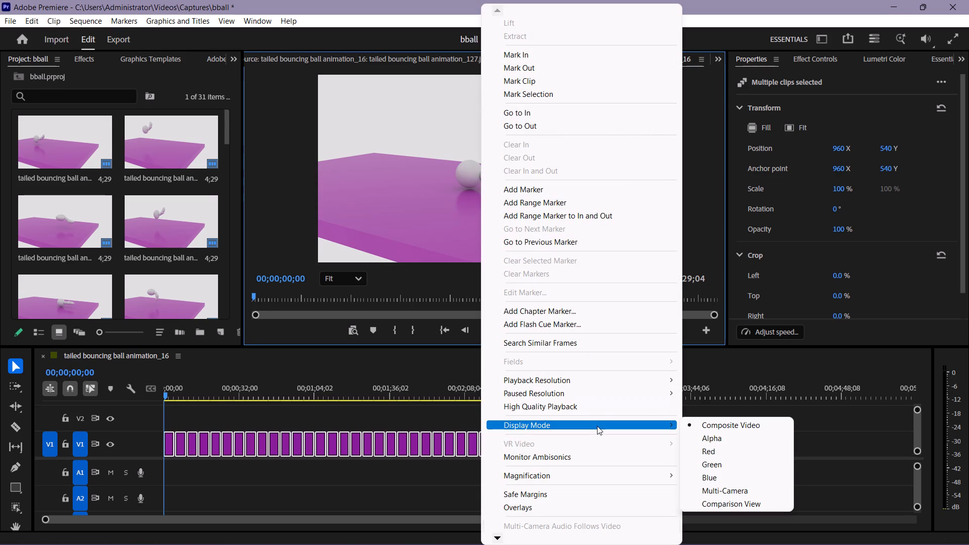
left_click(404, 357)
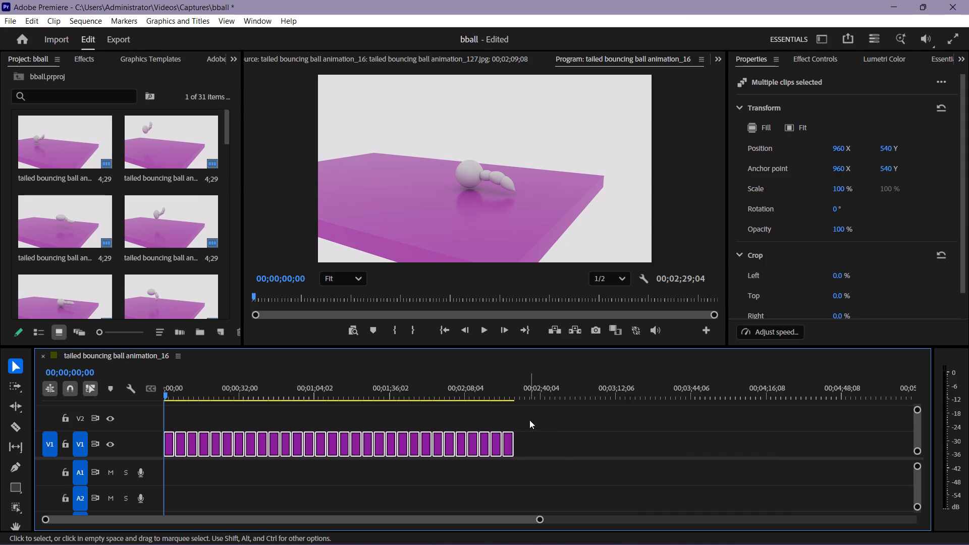
Play the sequence from the start, and return the playhead to 00;00;00;00.
left_click(479, 328)
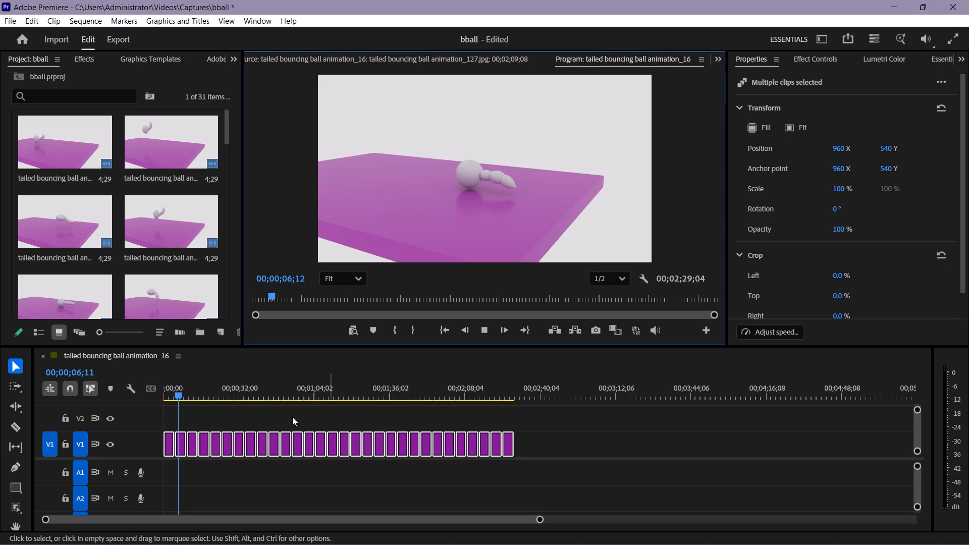
left_click_drag(179, 393, 145, 393)
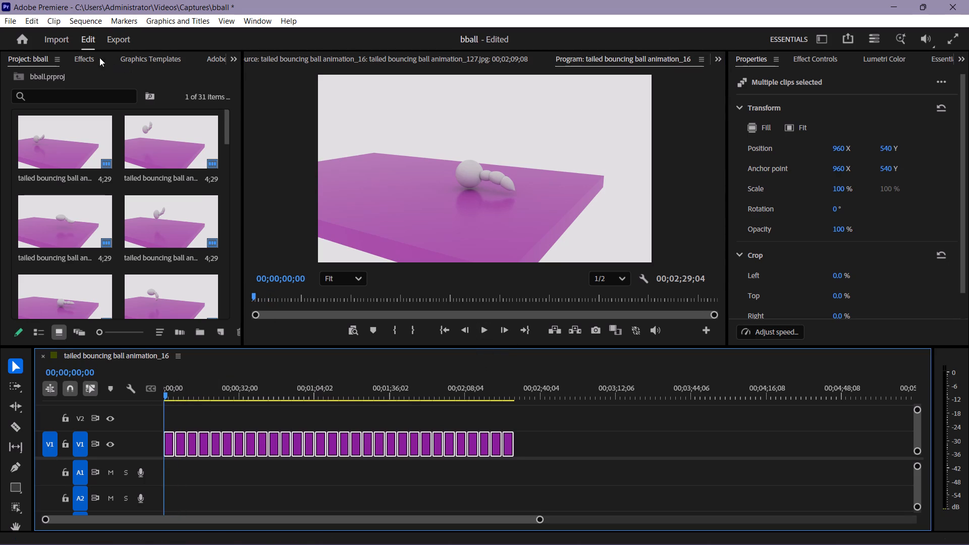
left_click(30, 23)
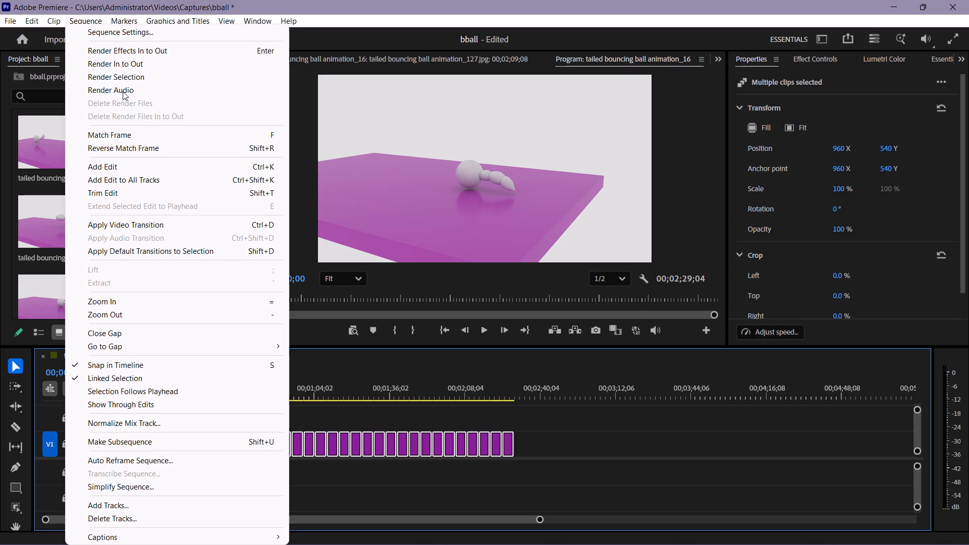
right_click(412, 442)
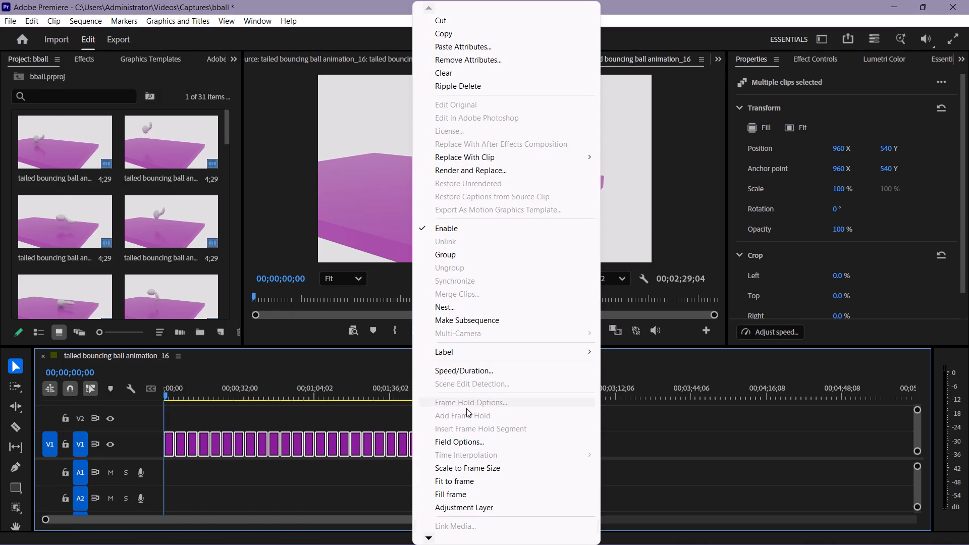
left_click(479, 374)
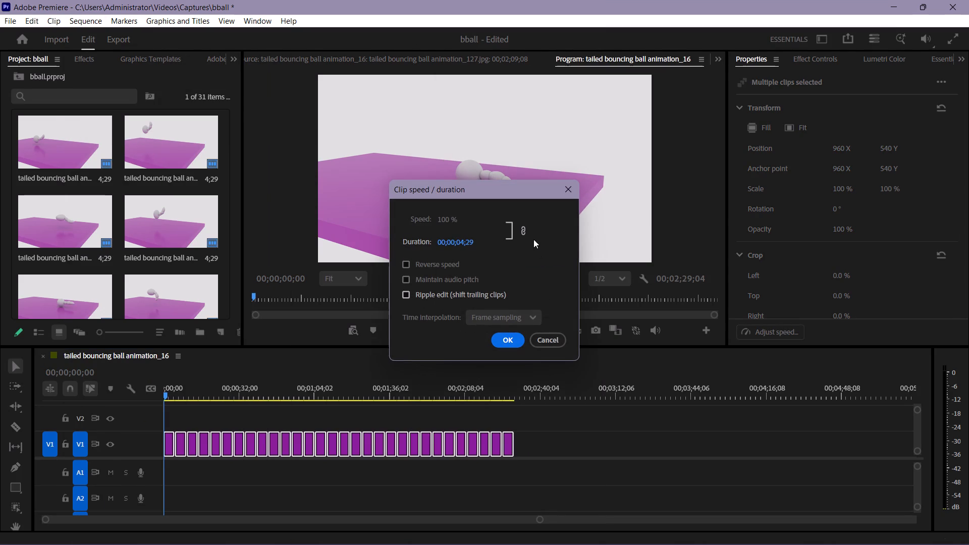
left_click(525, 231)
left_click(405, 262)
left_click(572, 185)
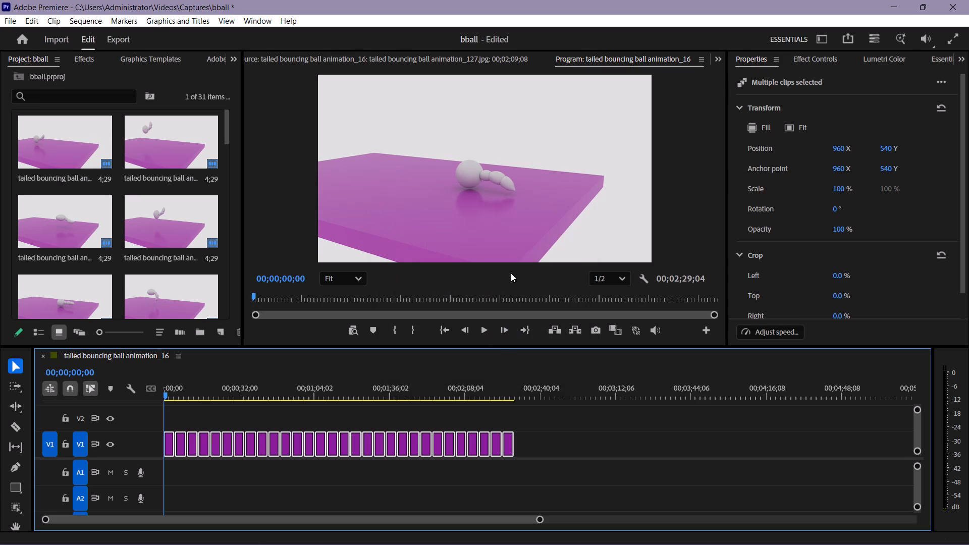
Move the playhead to 00;02;28;18, just before the end of the last frame clip.
left_click(505, 352)
left_click(514, 399)
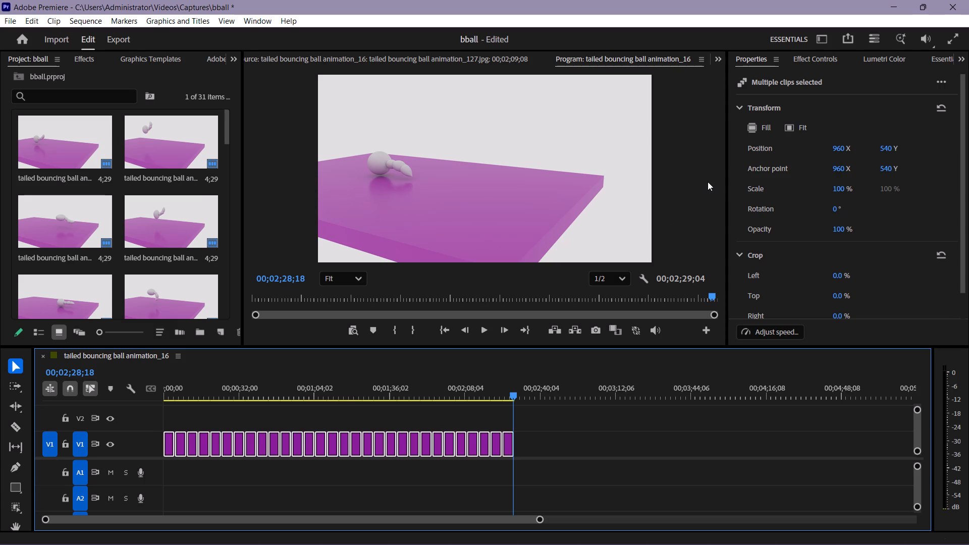
Review the properties and the speed/duration settings of the selected frame clips without changing them.
left_click(806, 57)
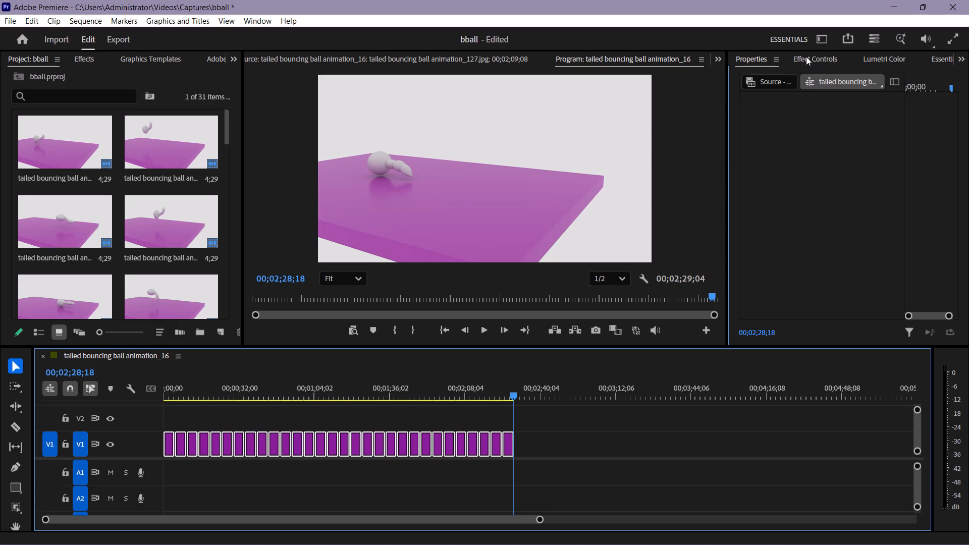
left_click(764, 61)
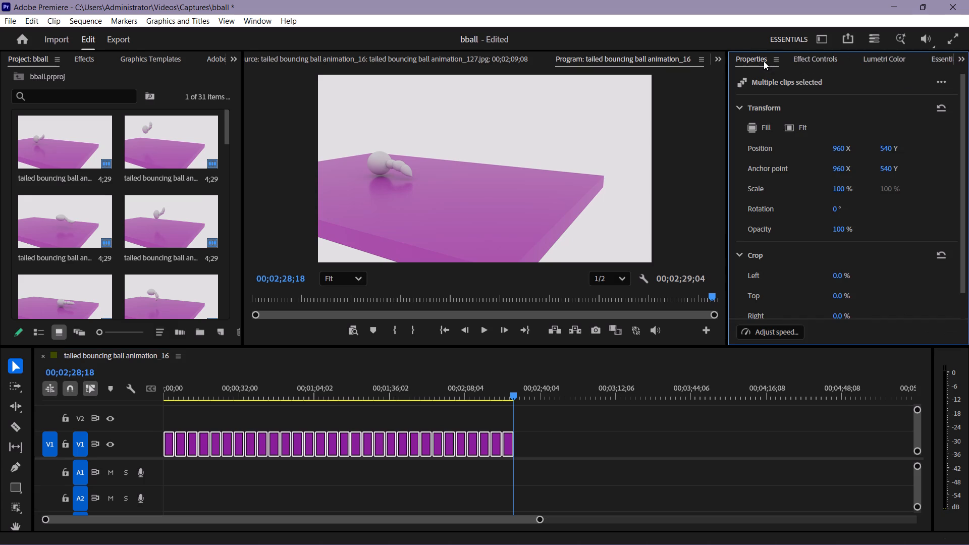
scroll(778, 159, "down", 1)
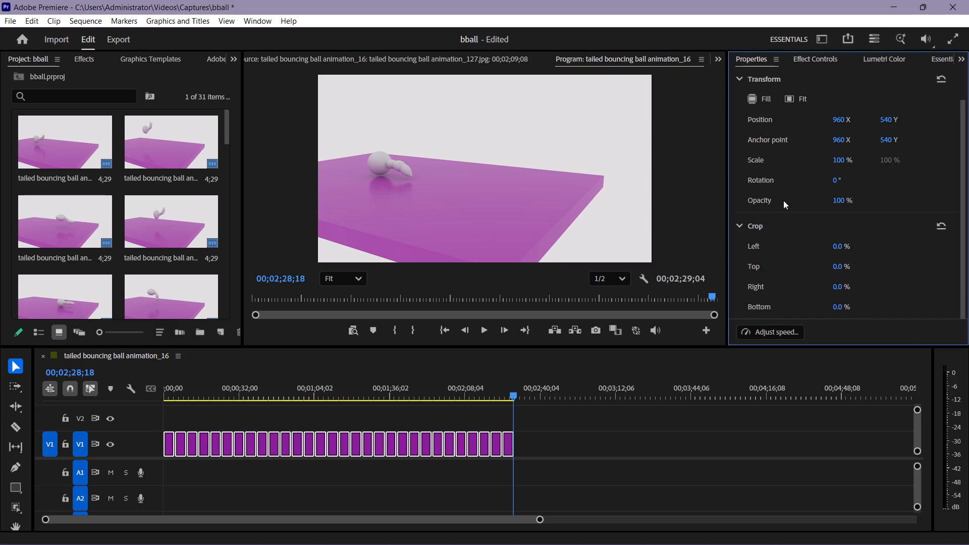
left_click(781, 337)
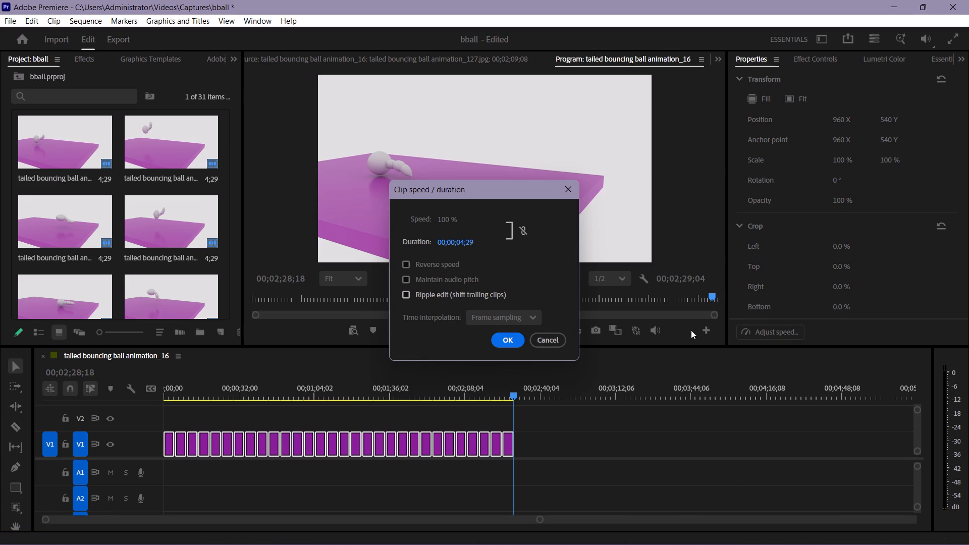
left_click(514, 395)
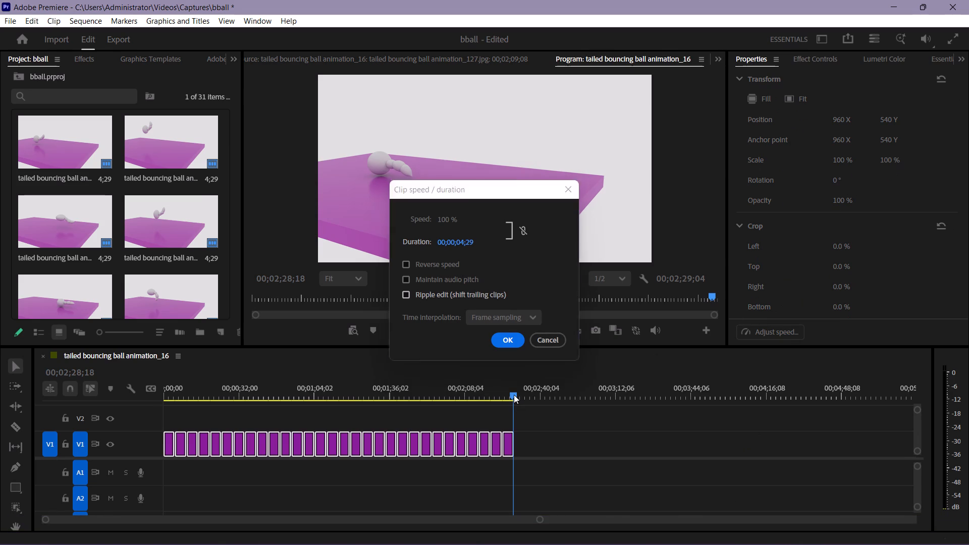
left_click(518, 341)
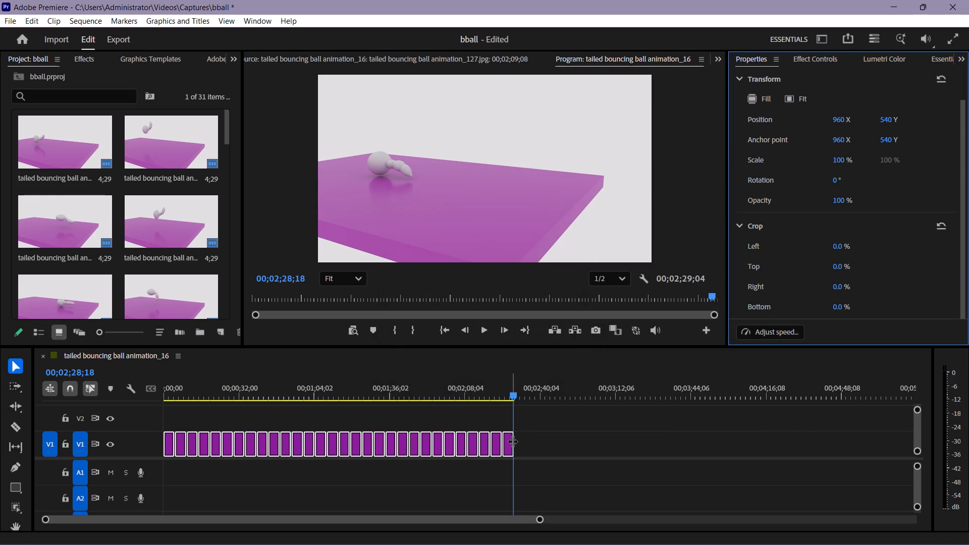
Trim the end of the last frame clip on V1 to the playhead at 00;02;28;18.
left_click(512, 441)
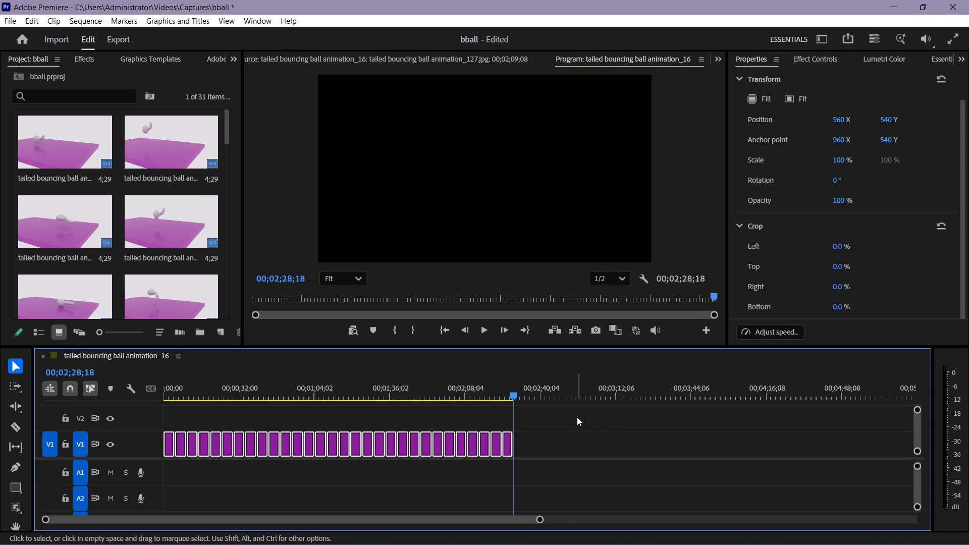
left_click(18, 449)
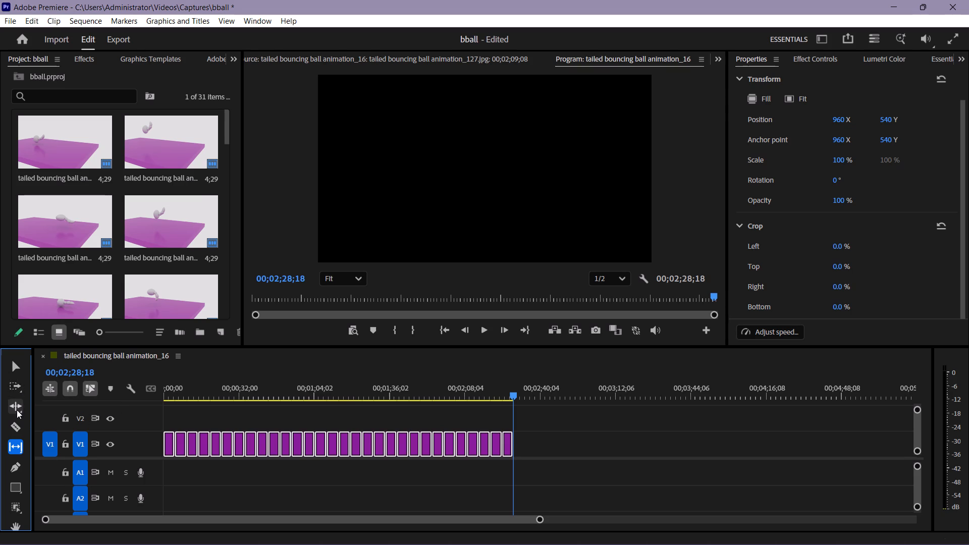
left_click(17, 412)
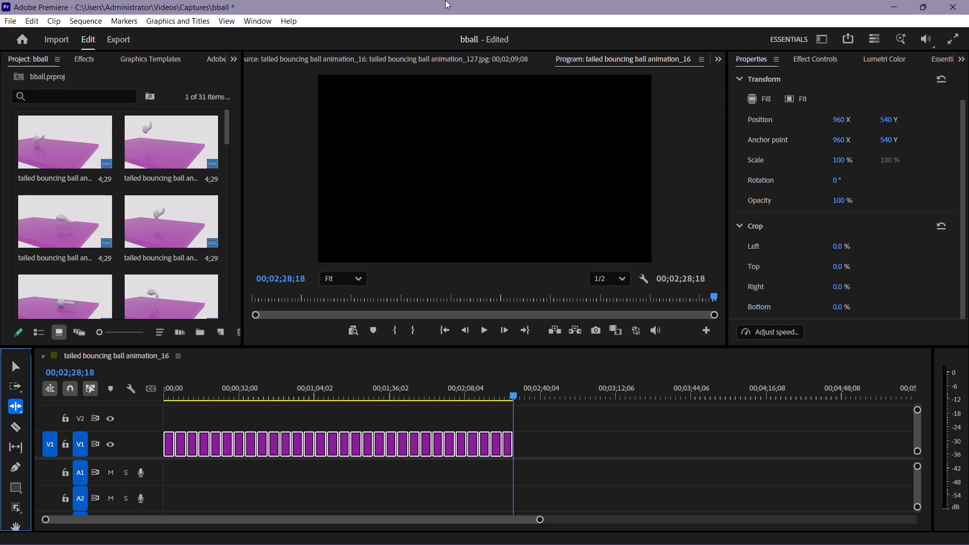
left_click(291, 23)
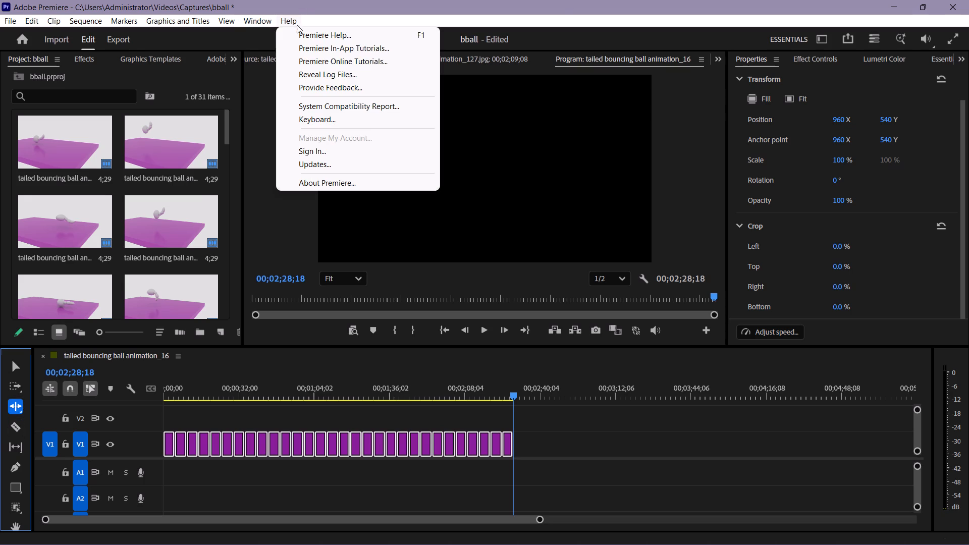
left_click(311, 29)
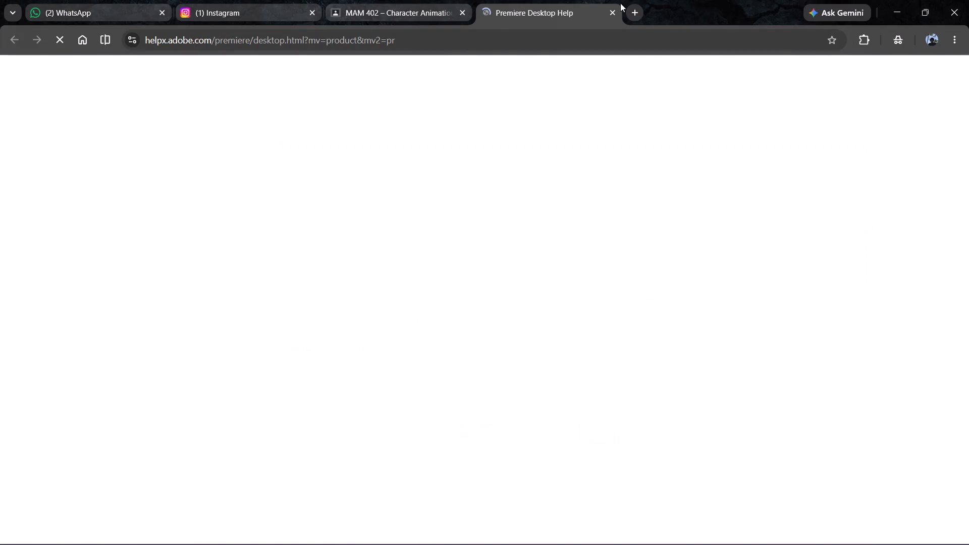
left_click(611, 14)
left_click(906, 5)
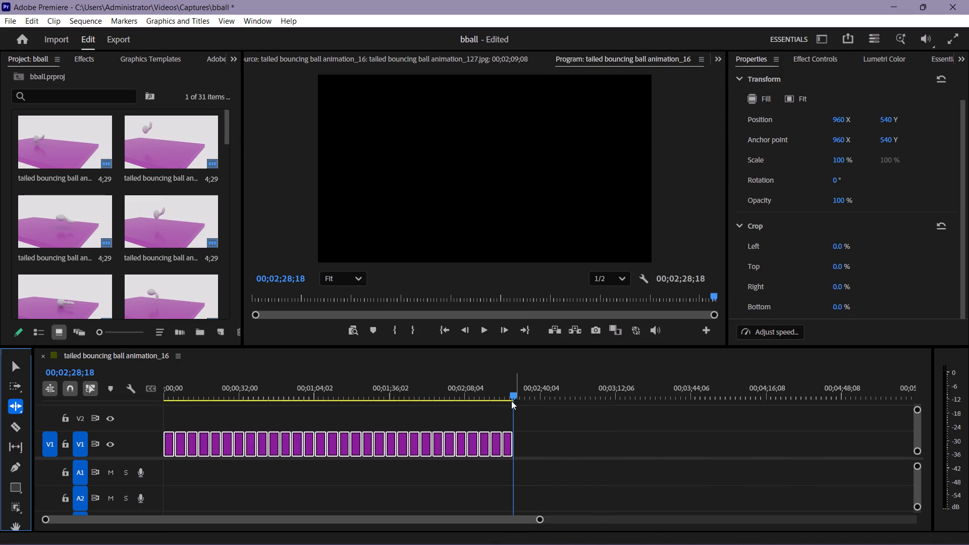
Scrub the playhead back through the sequence to 00;00;00;00.
left_click_drag(511, 395, 285, 394)
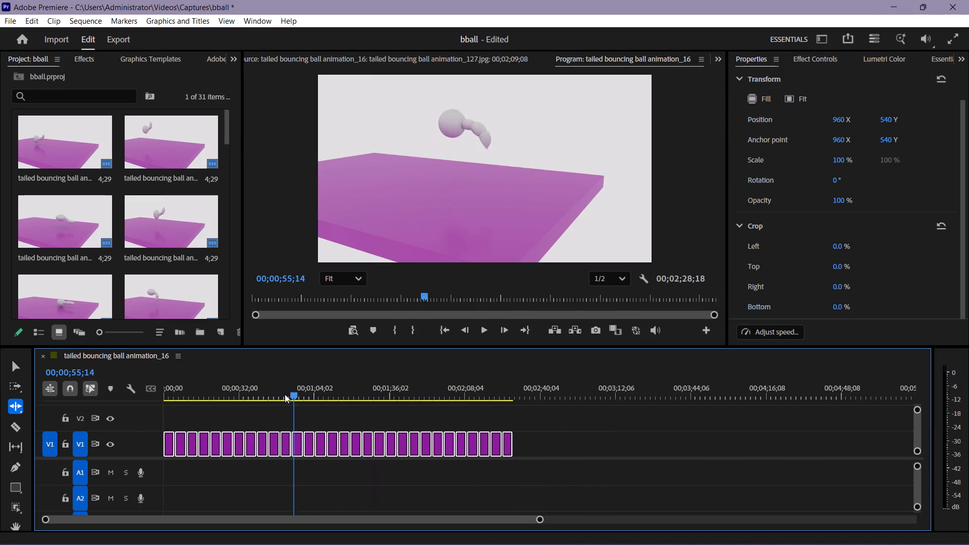
left_click_drag(285, 394, 129, 393)
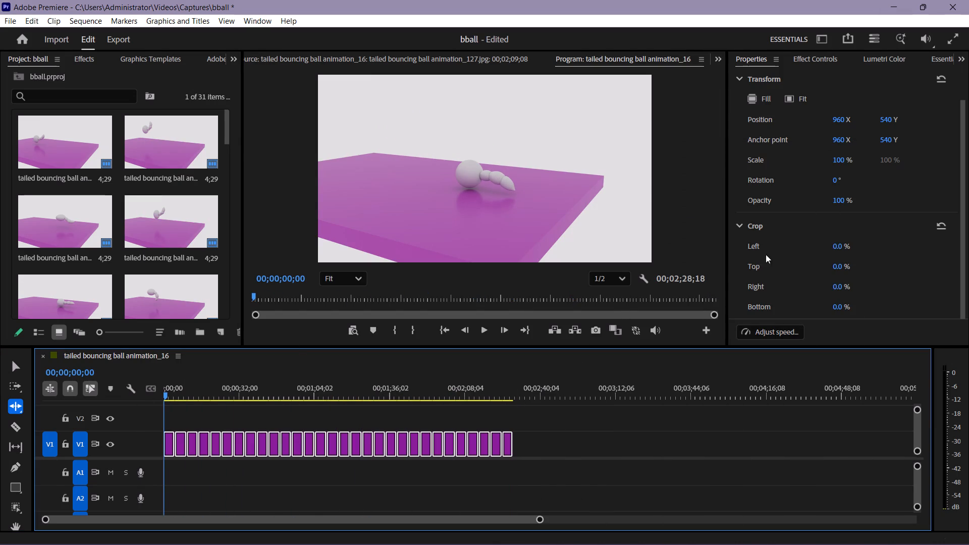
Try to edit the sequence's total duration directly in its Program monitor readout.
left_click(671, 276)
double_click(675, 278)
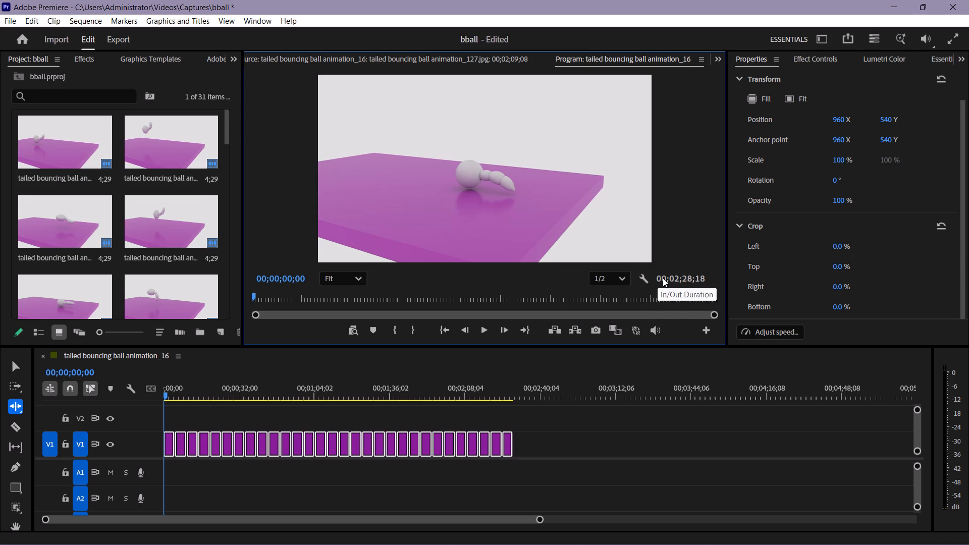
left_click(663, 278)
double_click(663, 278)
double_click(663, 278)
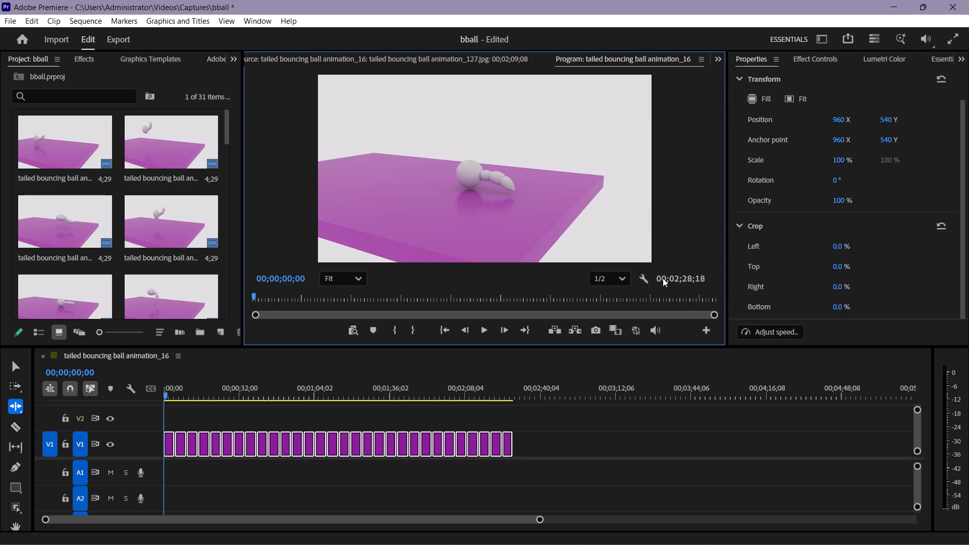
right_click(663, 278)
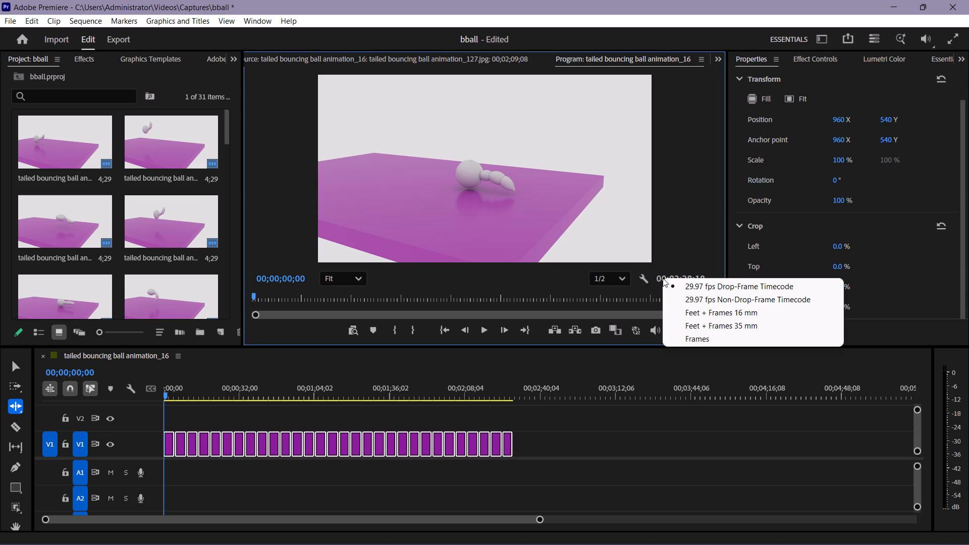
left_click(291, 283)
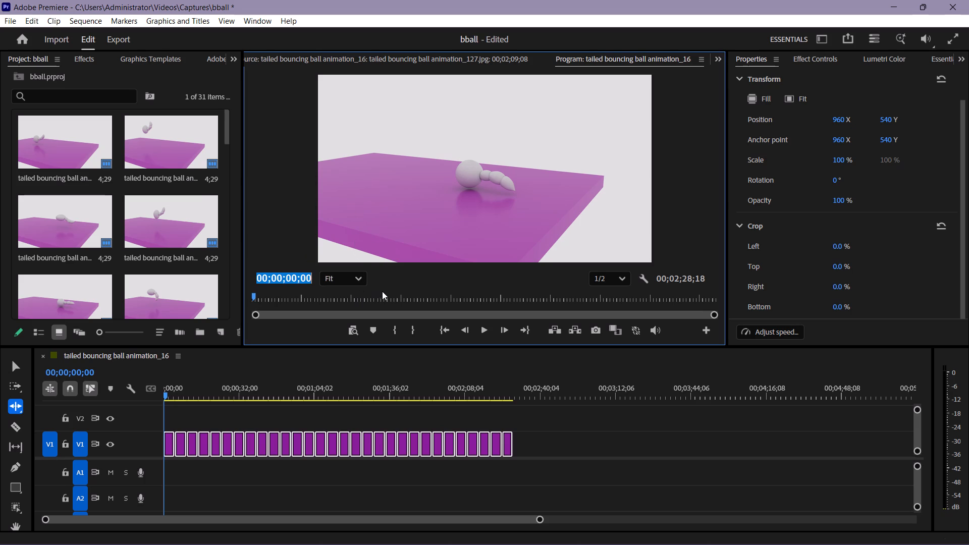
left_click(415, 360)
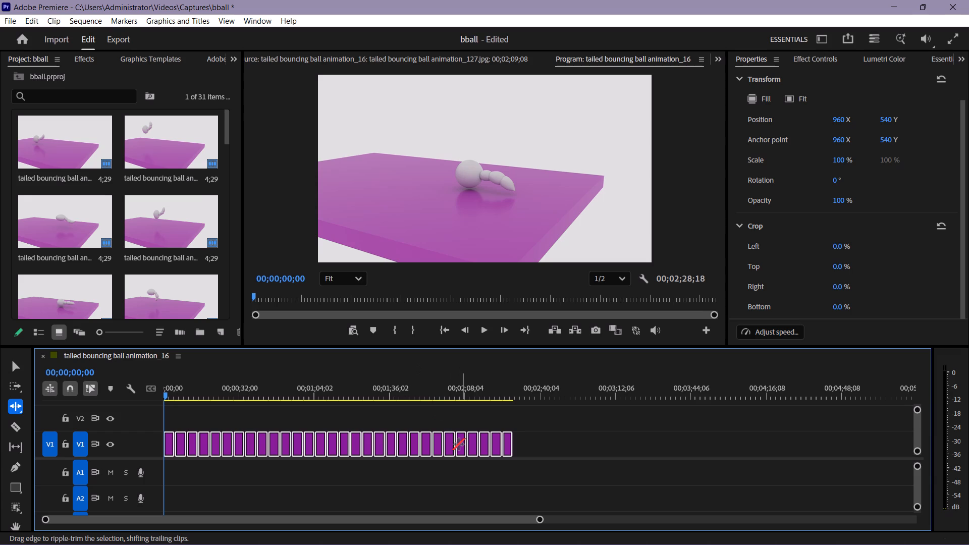
Switch to the Selection tool.
left_click(12, 363)
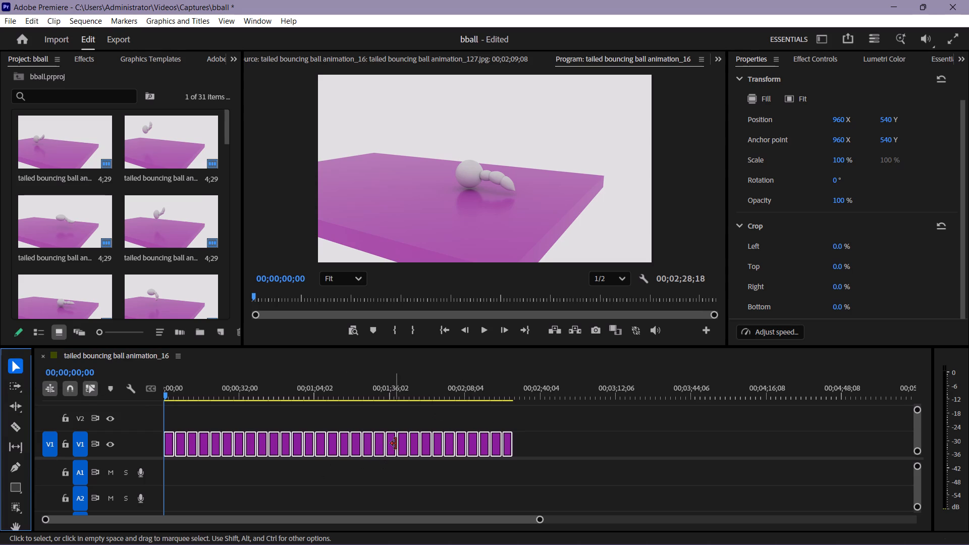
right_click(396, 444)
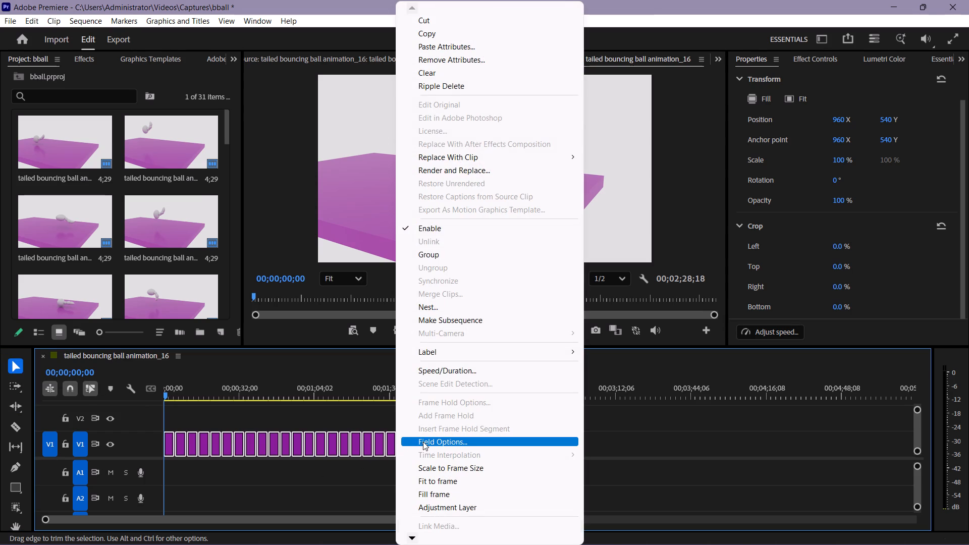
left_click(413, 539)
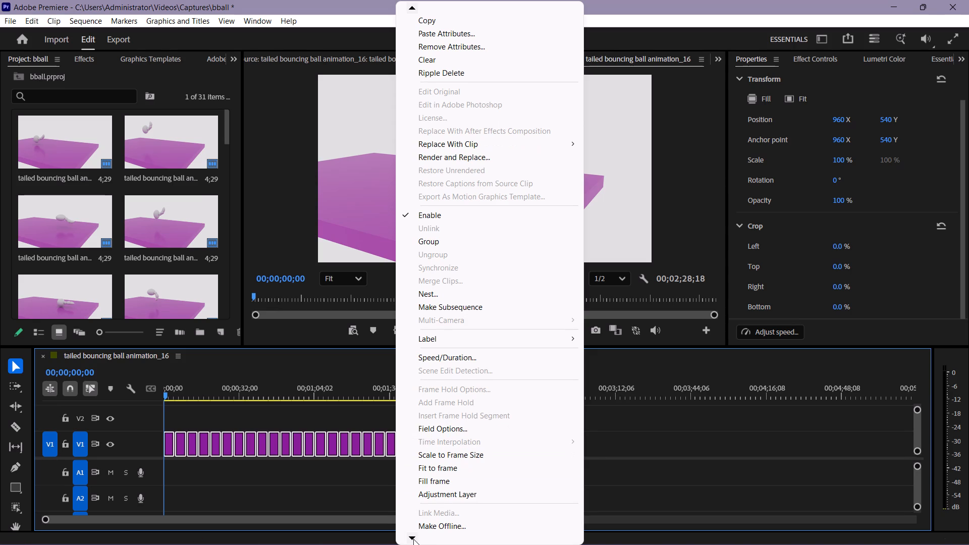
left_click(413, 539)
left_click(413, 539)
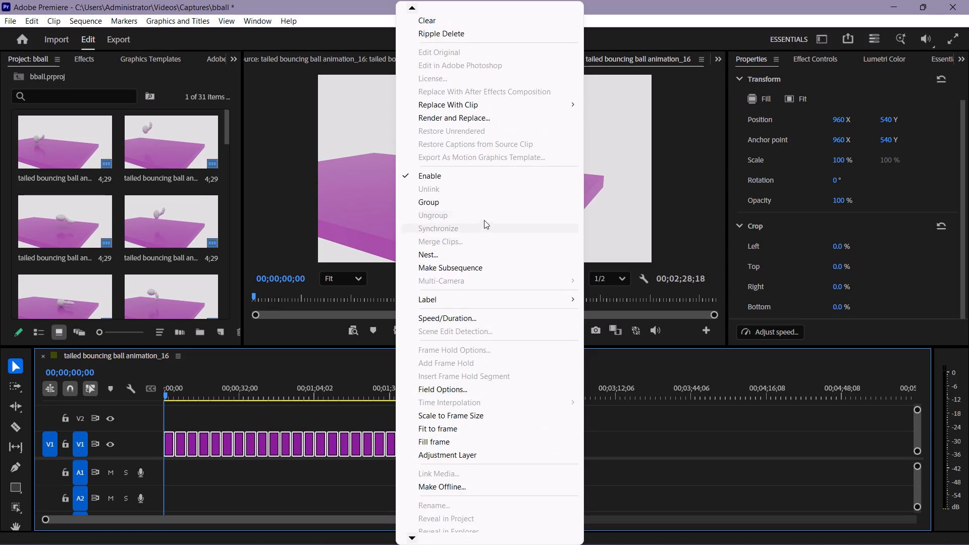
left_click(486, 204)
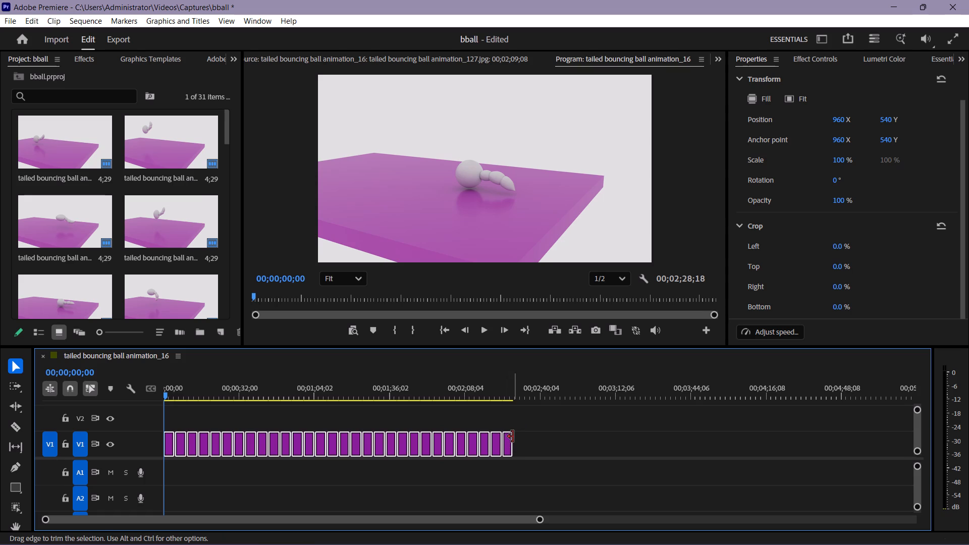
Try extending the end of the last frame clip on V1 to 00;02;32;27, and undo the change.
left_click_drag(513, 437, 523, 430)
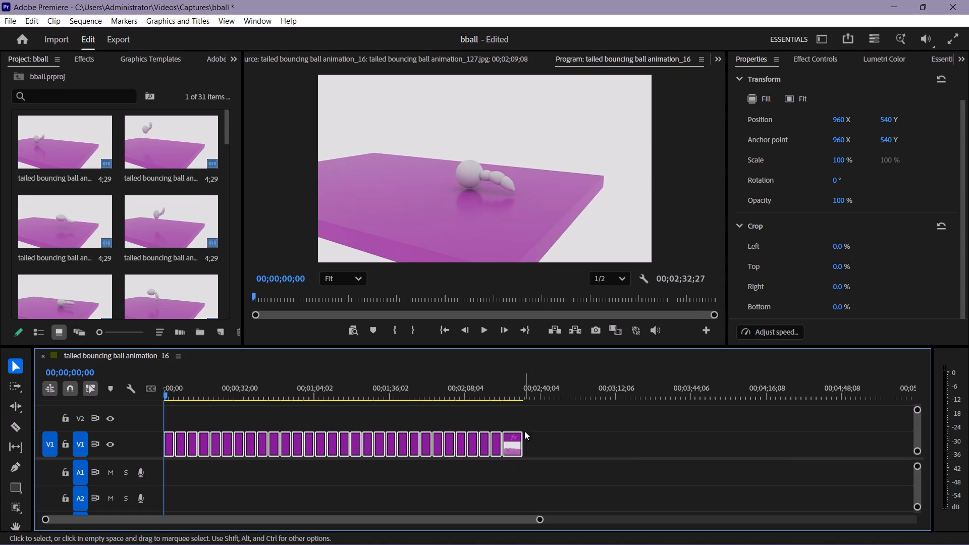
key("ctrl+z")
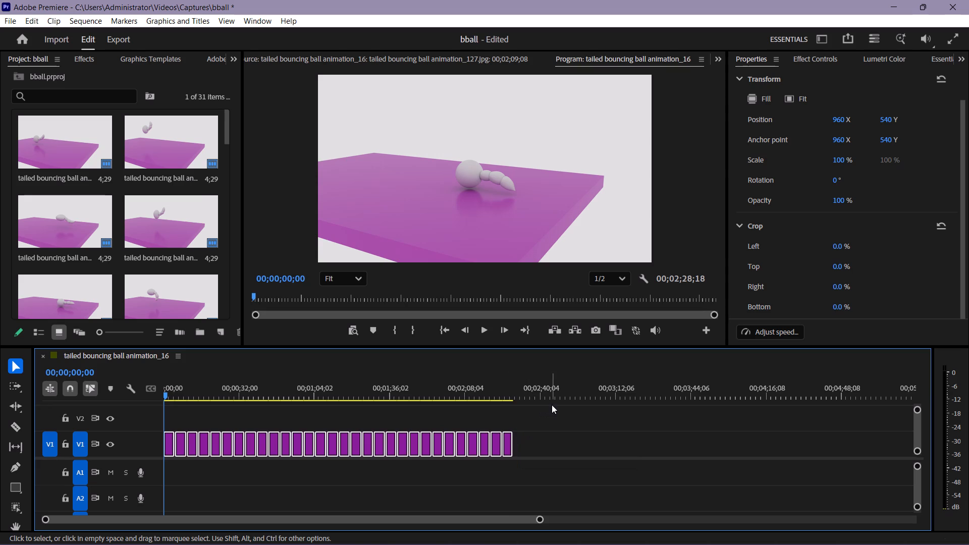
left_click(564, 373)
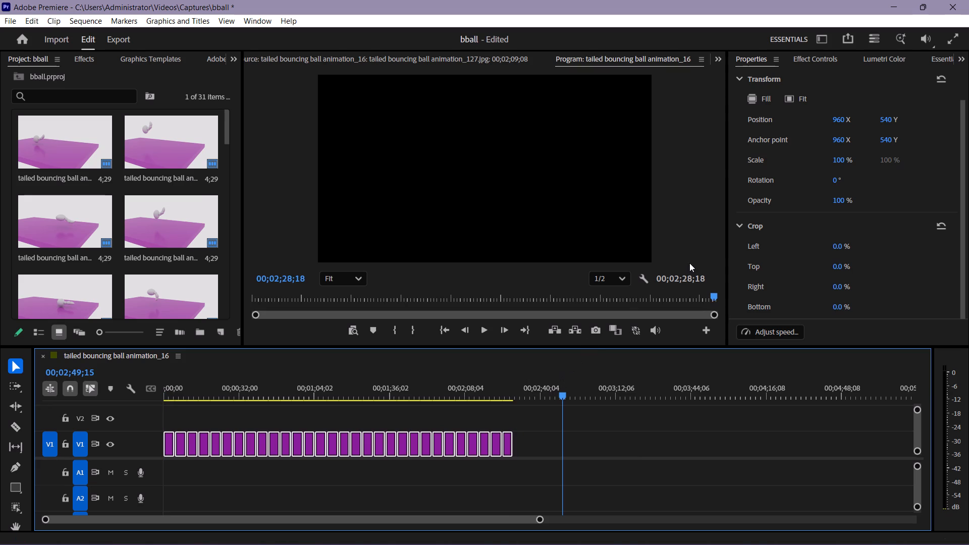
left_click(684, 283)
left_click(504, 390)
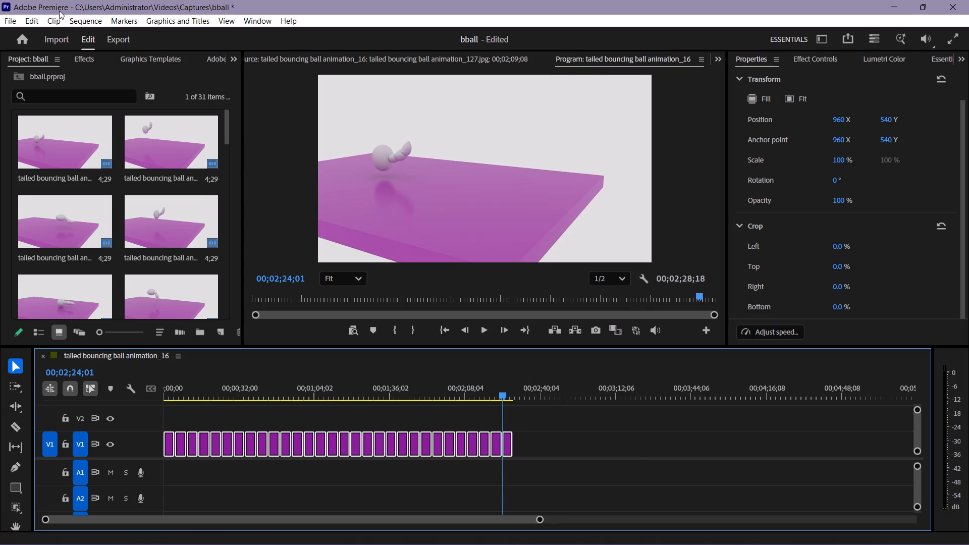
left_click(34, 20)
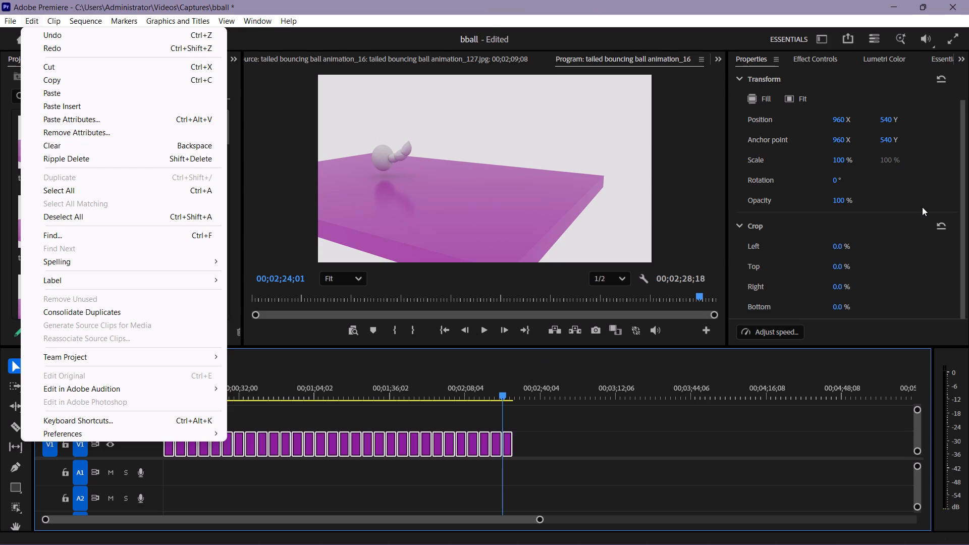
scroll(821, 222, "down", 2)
Set the duration of all selected frame clips to 00;00;02;29 without ripple editing.
left_click(769, 336)
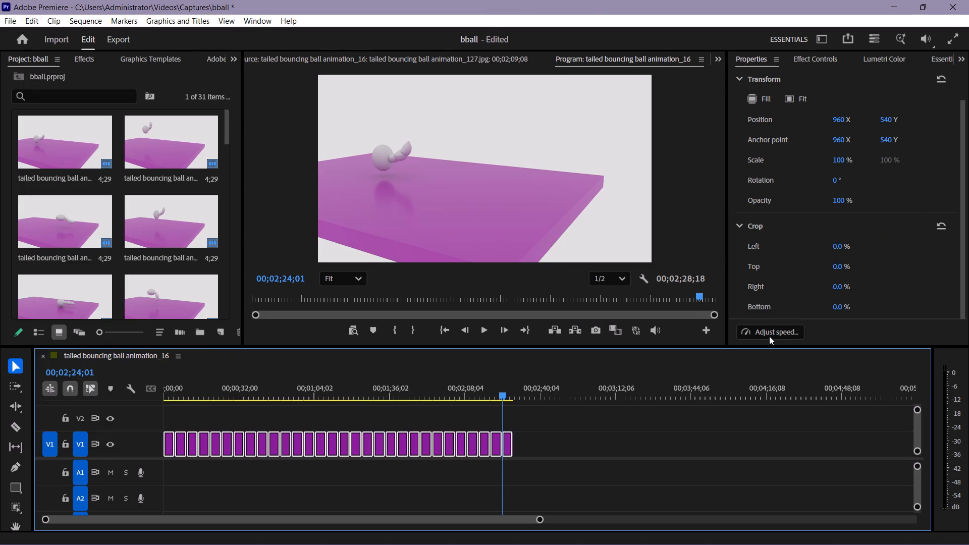
left_click(769, 336)
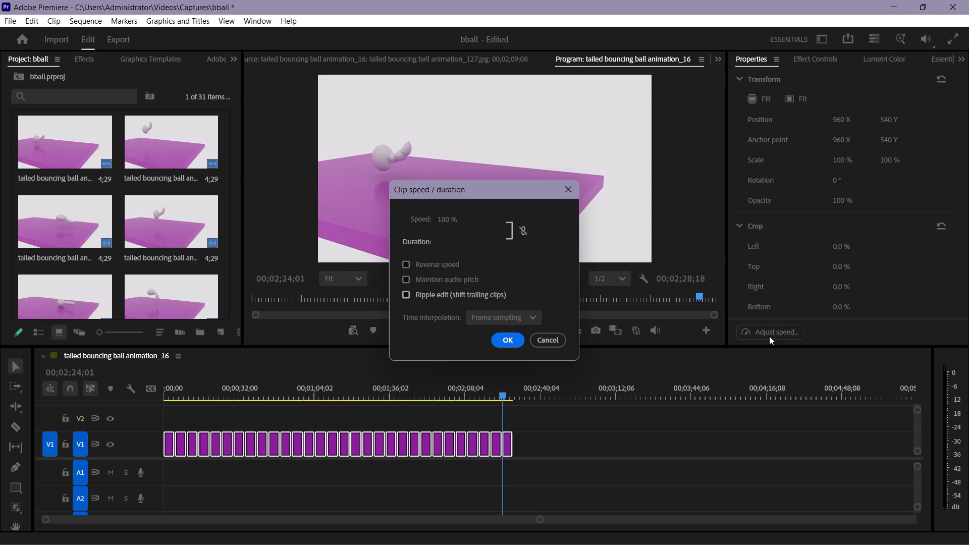
left_click(439, 242)
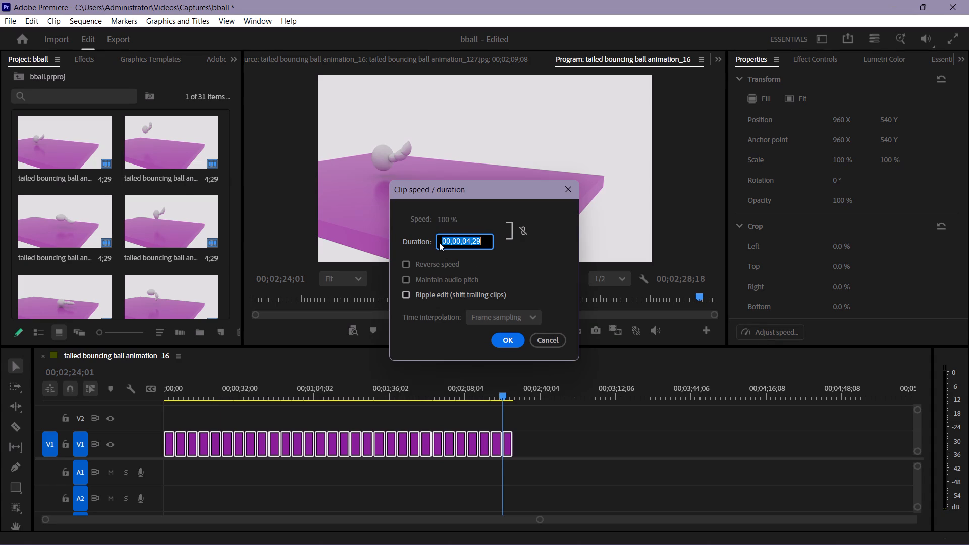
left_click(470, 242)
key("BackSpace")
key("2")
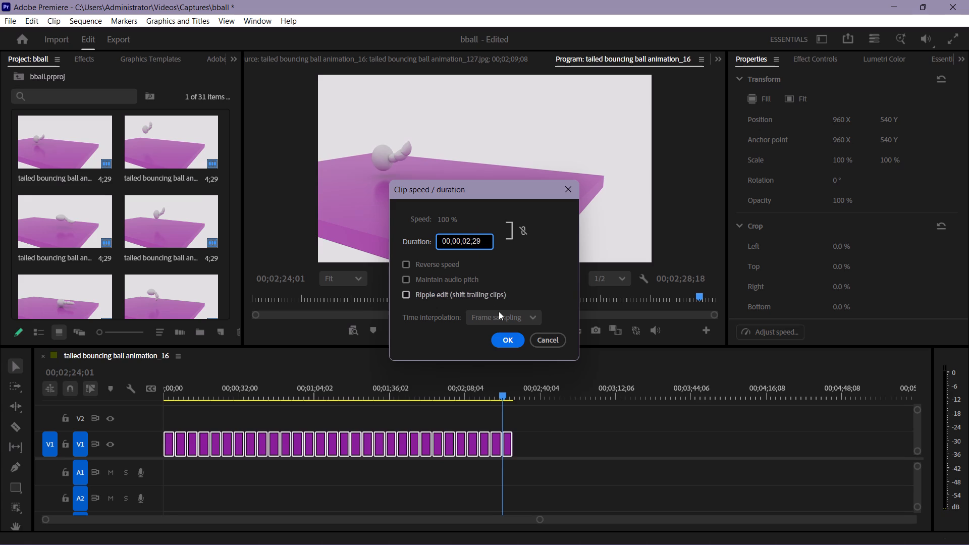
left_click(508, 338)
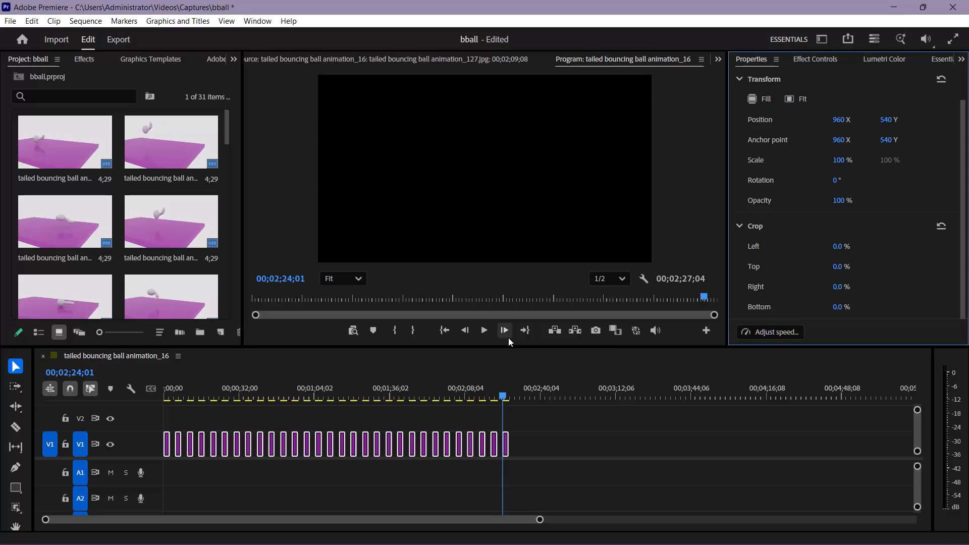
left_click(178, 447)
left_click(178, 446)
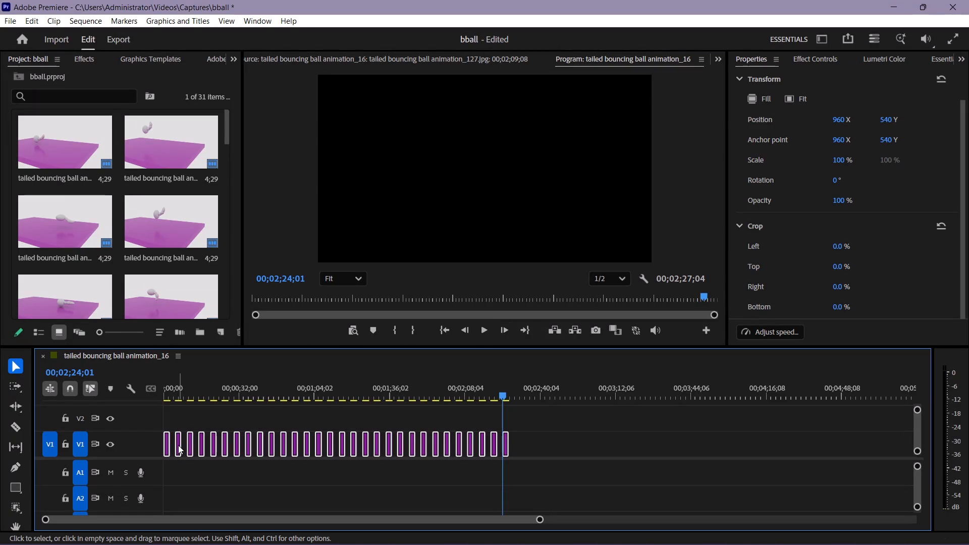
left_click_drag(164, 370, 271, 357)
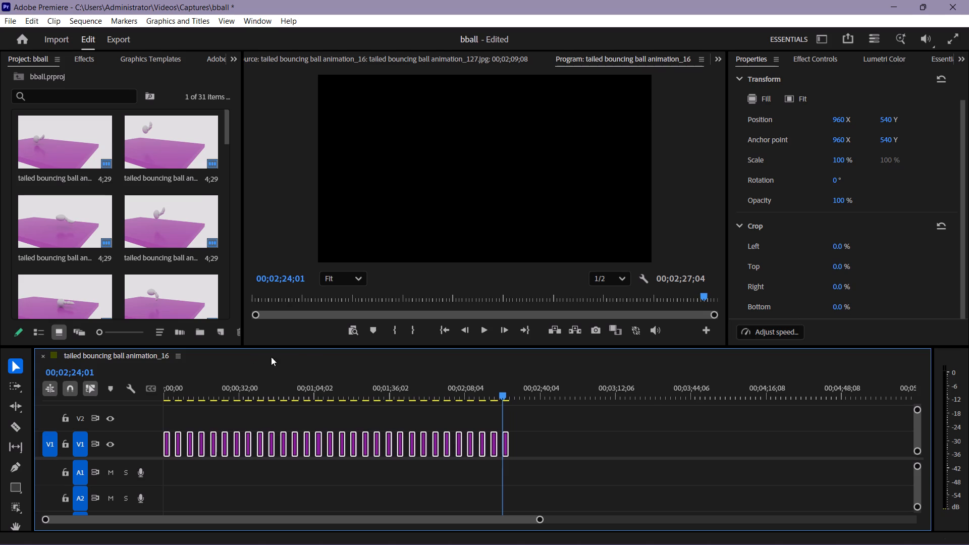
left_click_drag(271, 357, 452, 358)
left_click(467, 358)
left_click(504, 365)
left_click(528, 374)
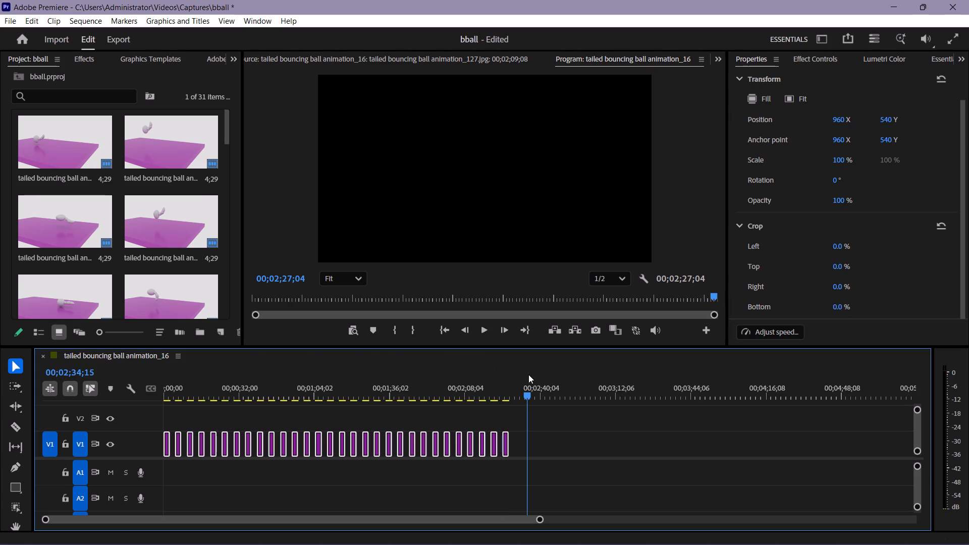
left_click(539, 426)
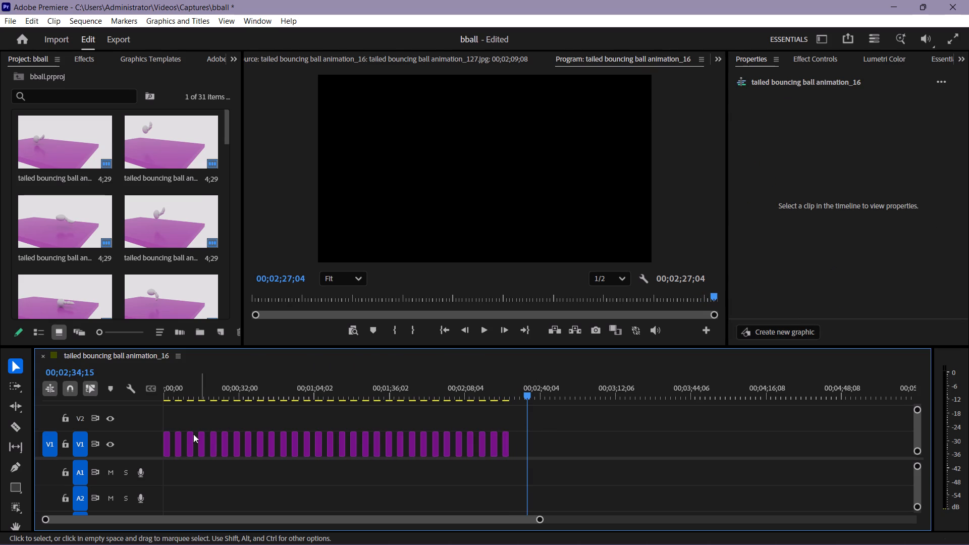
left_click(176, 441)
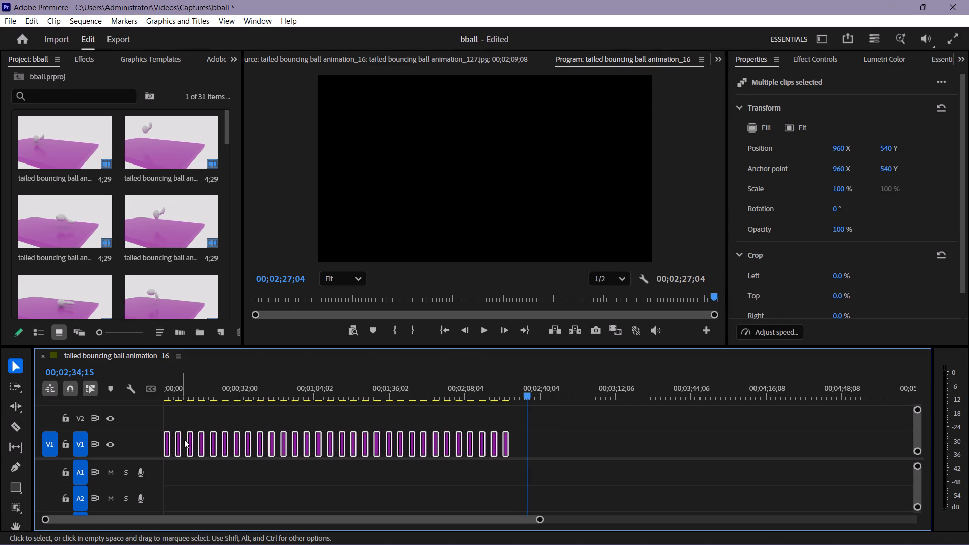
Ripple delete the three gaps between the first four frame clips on V1.
right_click(196, 437)
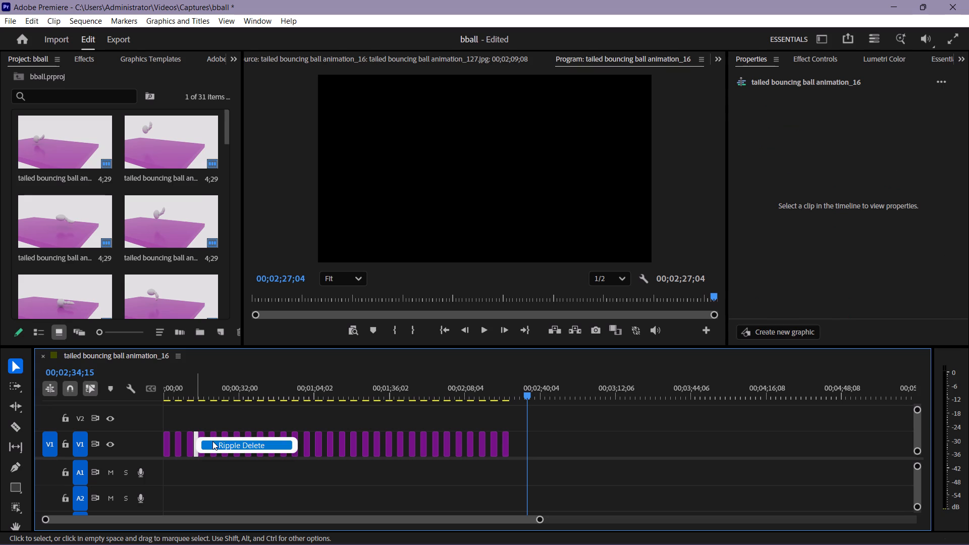
left_click(212, 441)
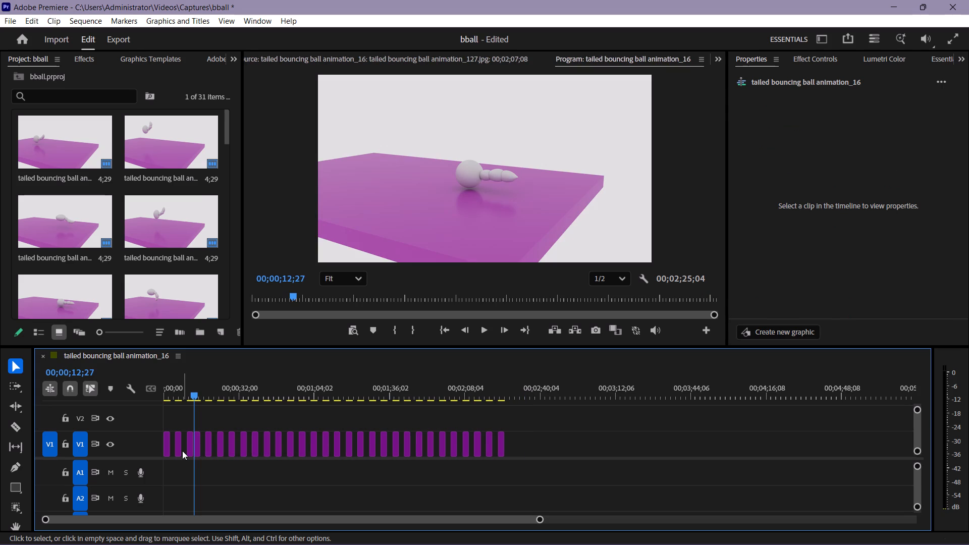
left_click(182, 451)
right_click(182, 451)
left_click(196, 459)
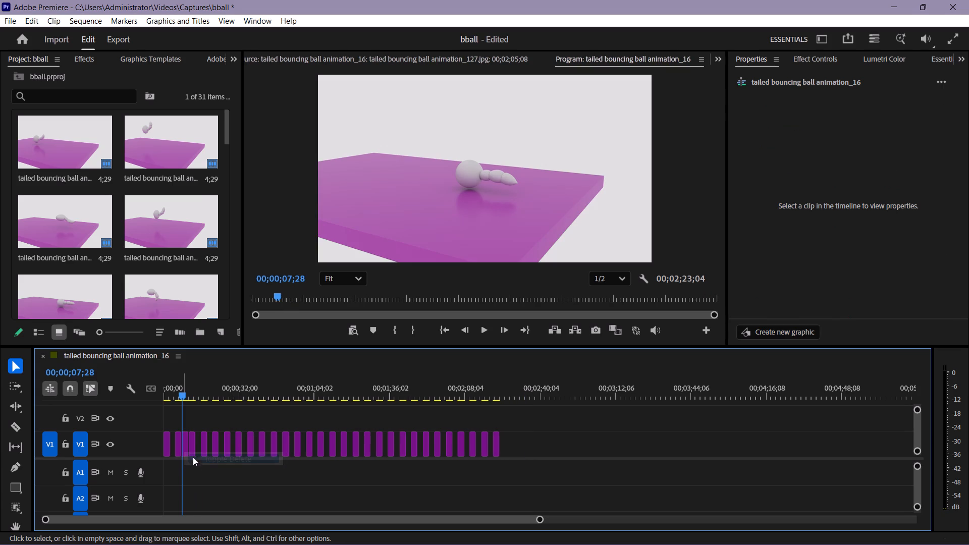
left_click(172, 450)
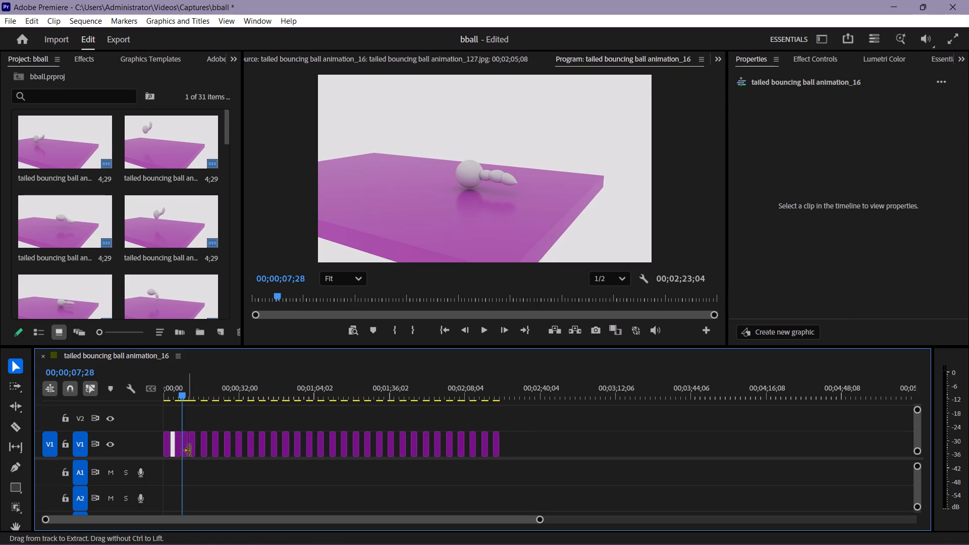
left_click(199, 451, "ctrl")
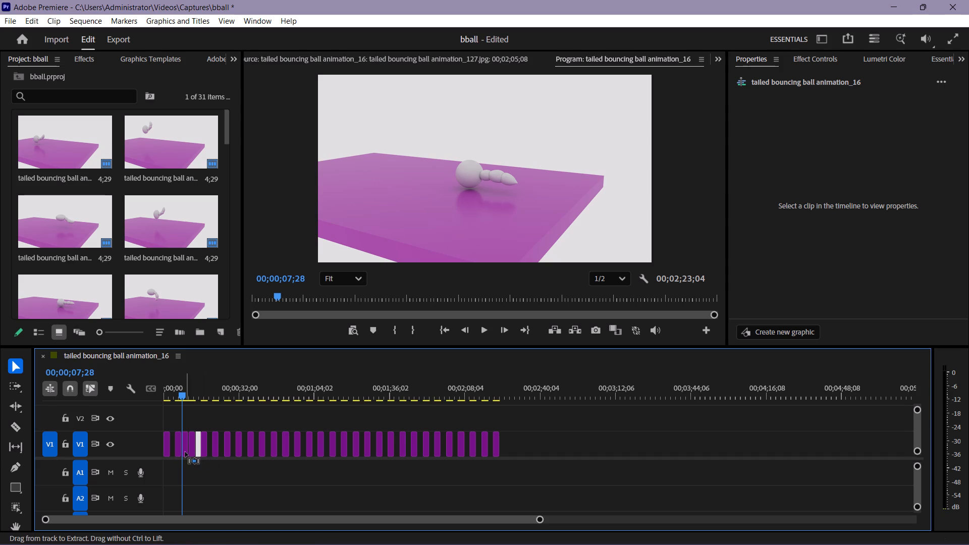
left_click(174, 451, "ctrl")
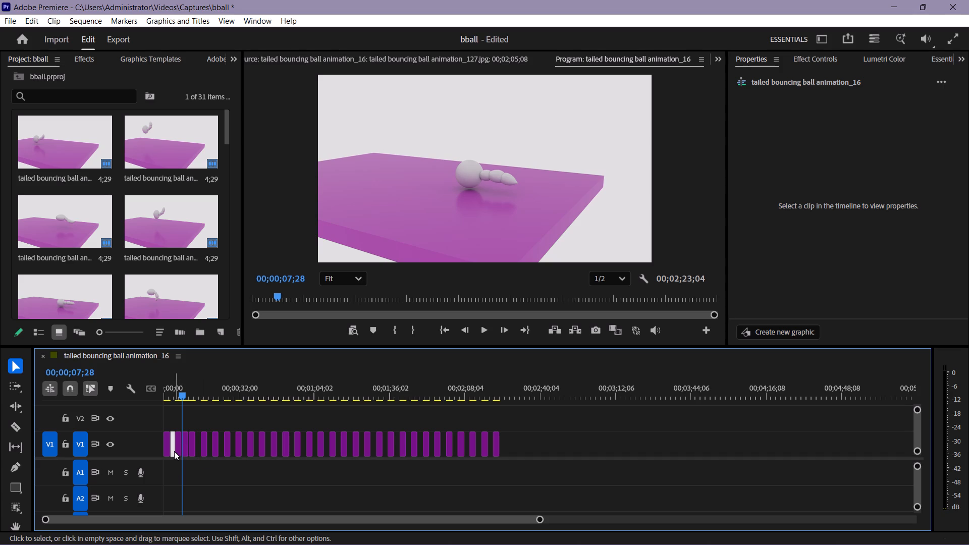
key("BackSpace")
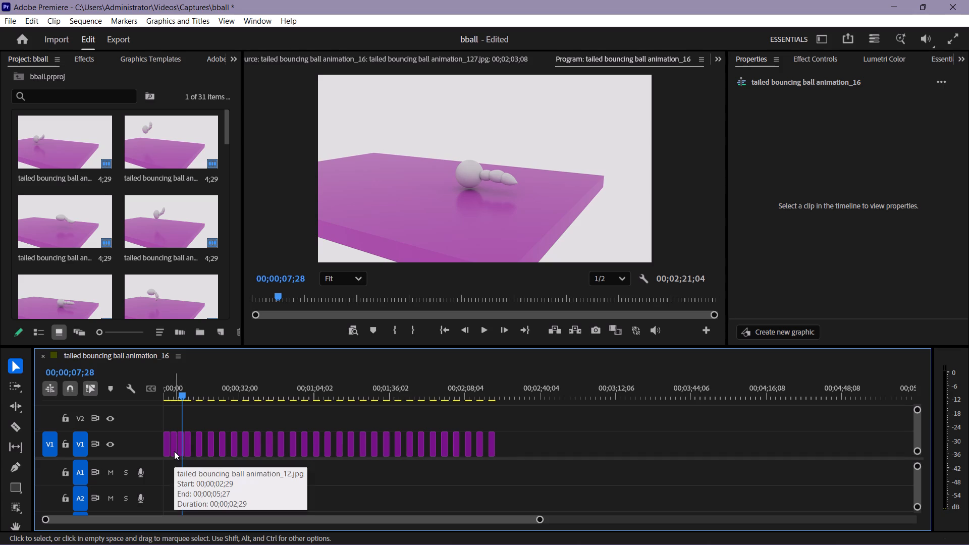
Ripple delete the six gaps between the fourth and tenth frame clips on V1.
left_click(194, 447)
key("BackSpace")
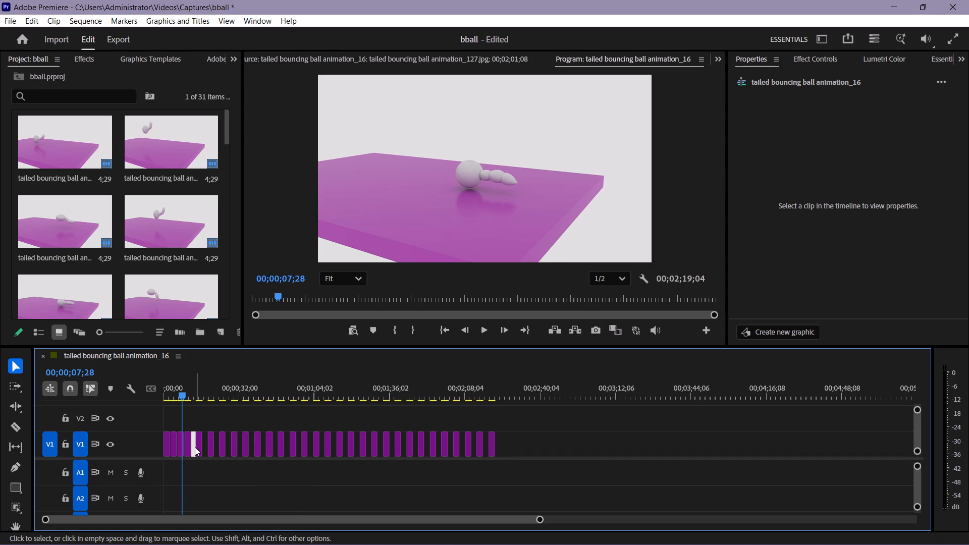
left_click(199, 447)
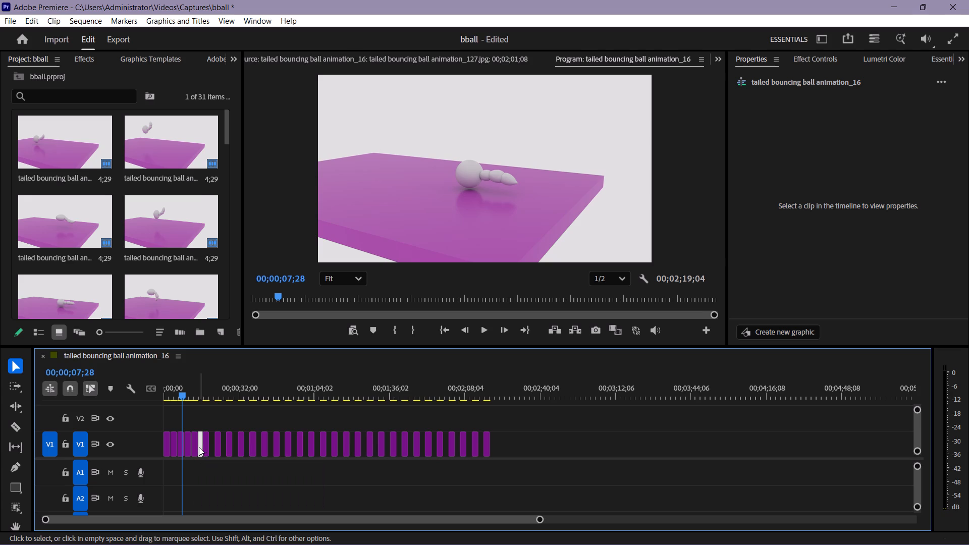
key("BackSpace")
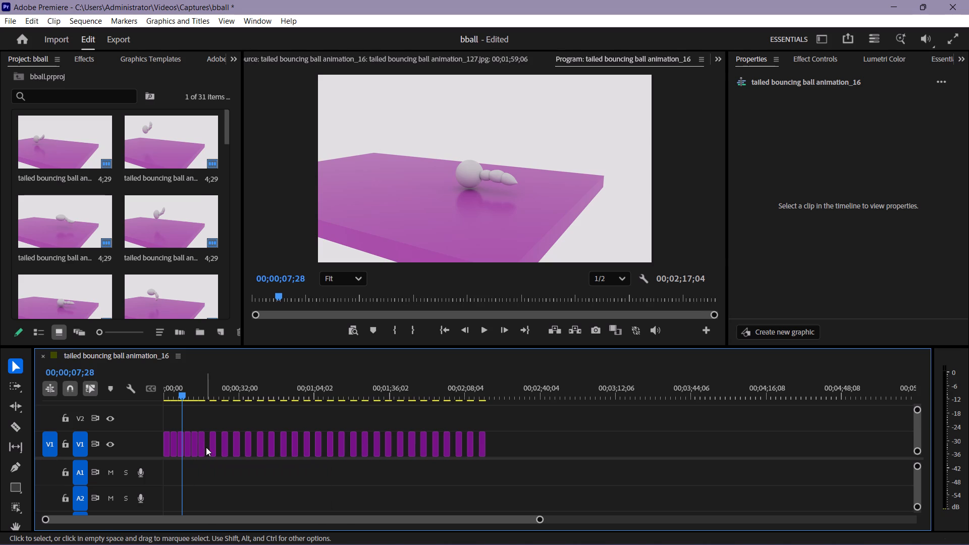
left_click(206, 447)
key("BackSpace")
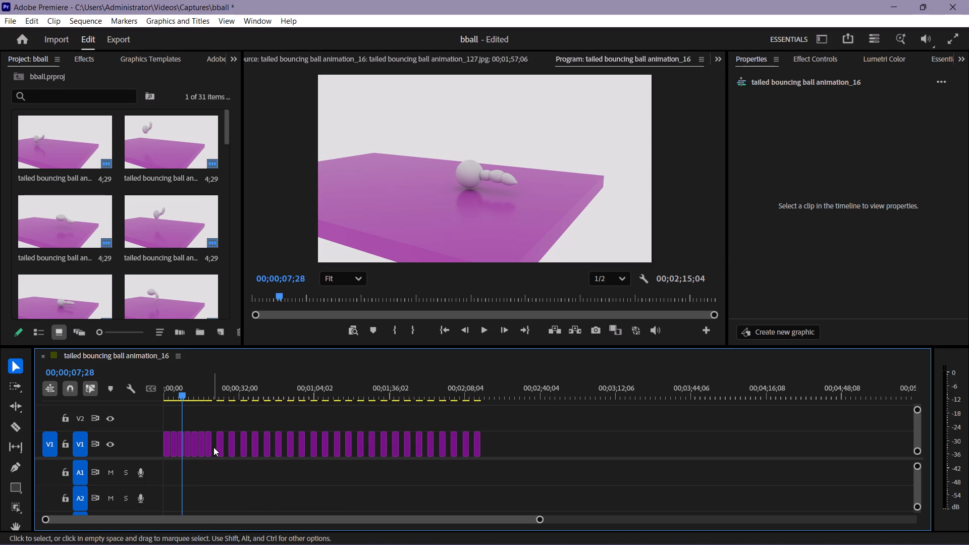
left_click(213, 447)
key("BackSpace")
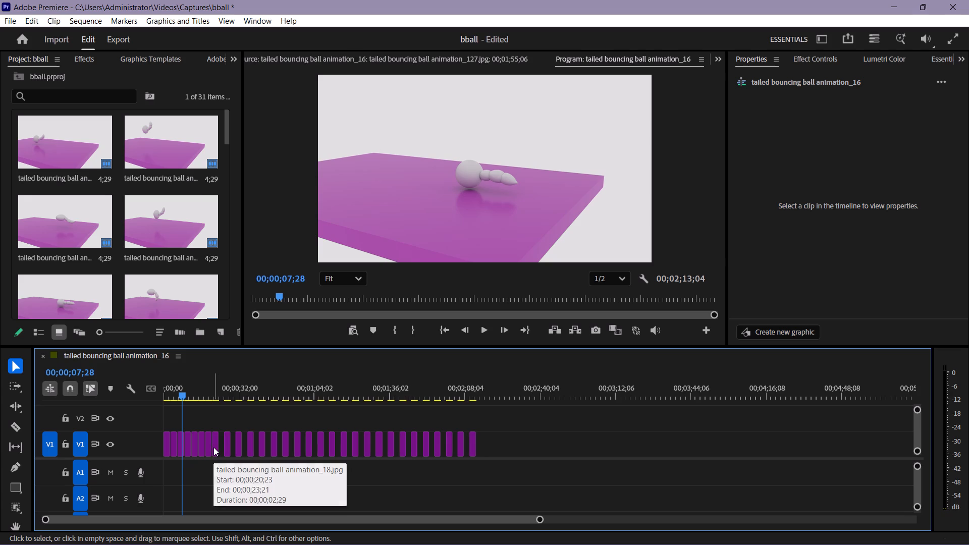
left_click(220, 447)
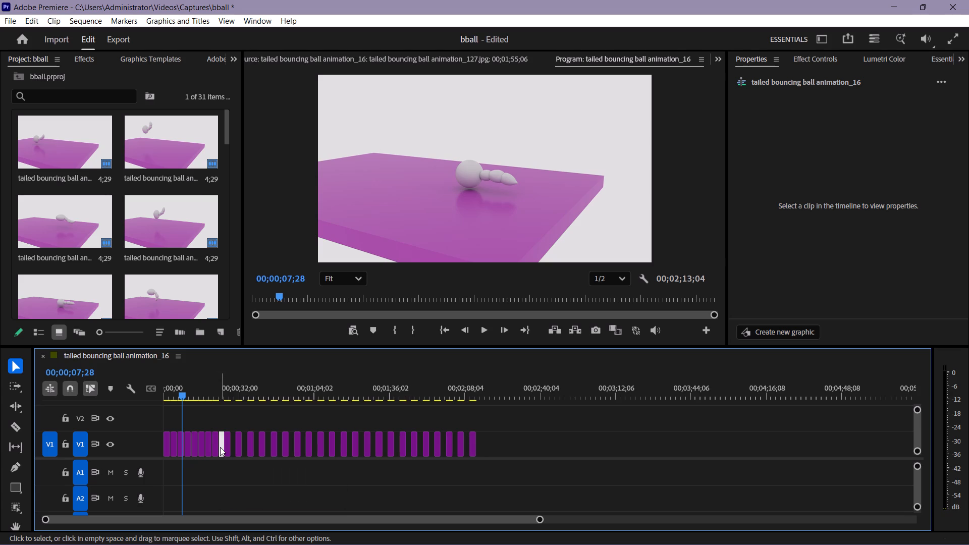
key("BackSpace")
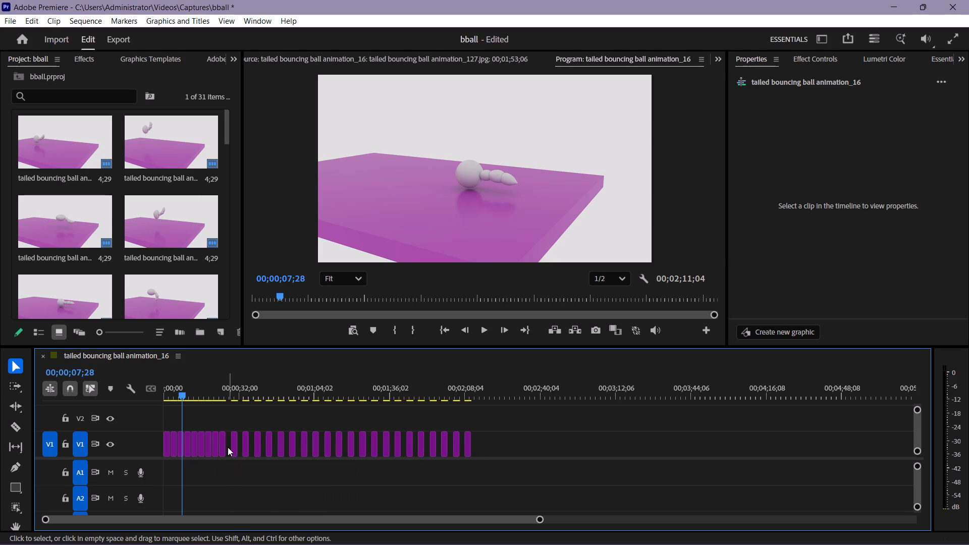
left_click(229, 447)
key("BackSpace")
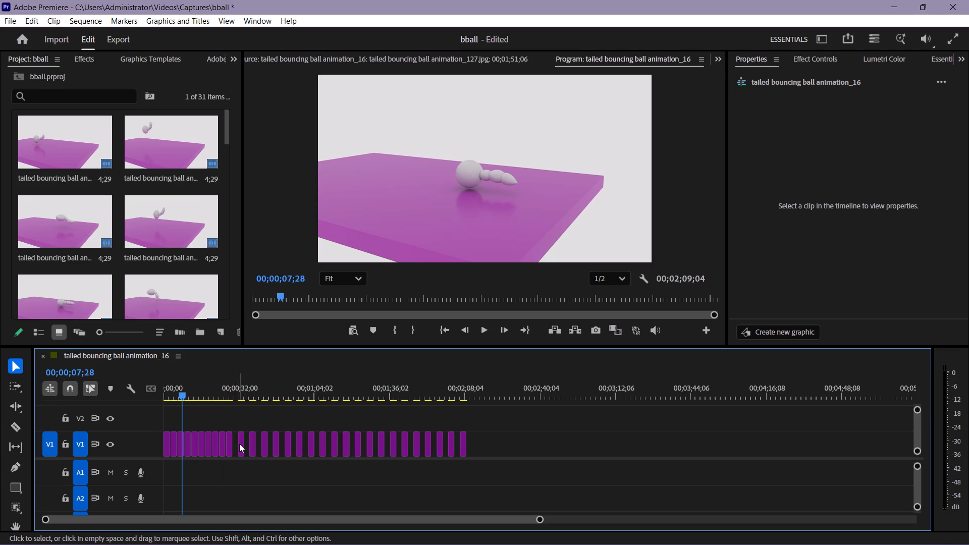
Ripple delete the five gaps between the tenth and fifteenth frame clips on V1.
left_click(234, 444)
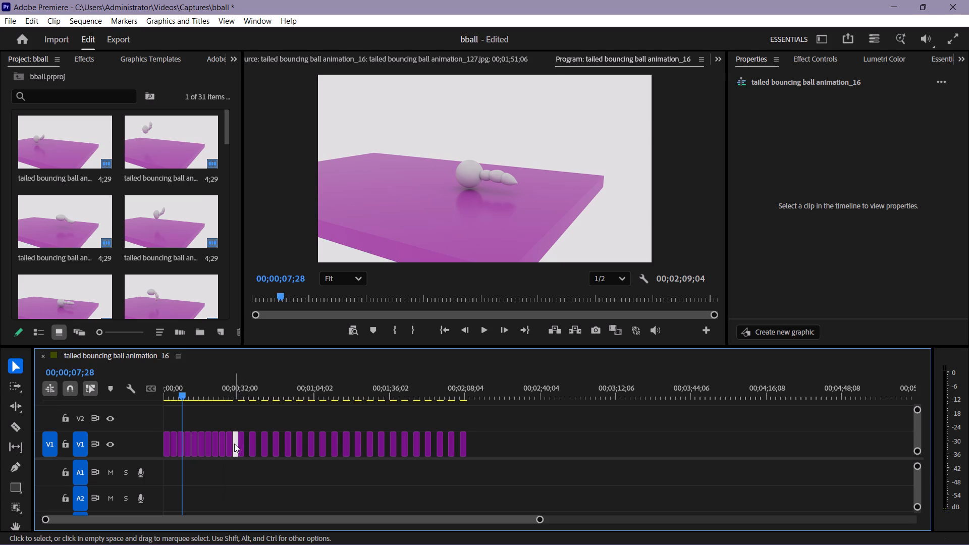
key("BackSpace")
left_click(241, 444)
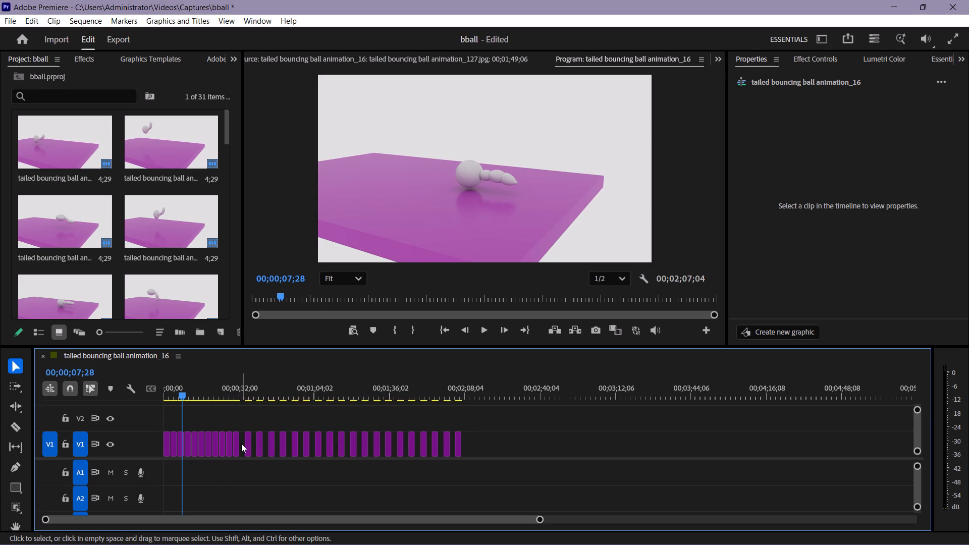
key("BackSpace")
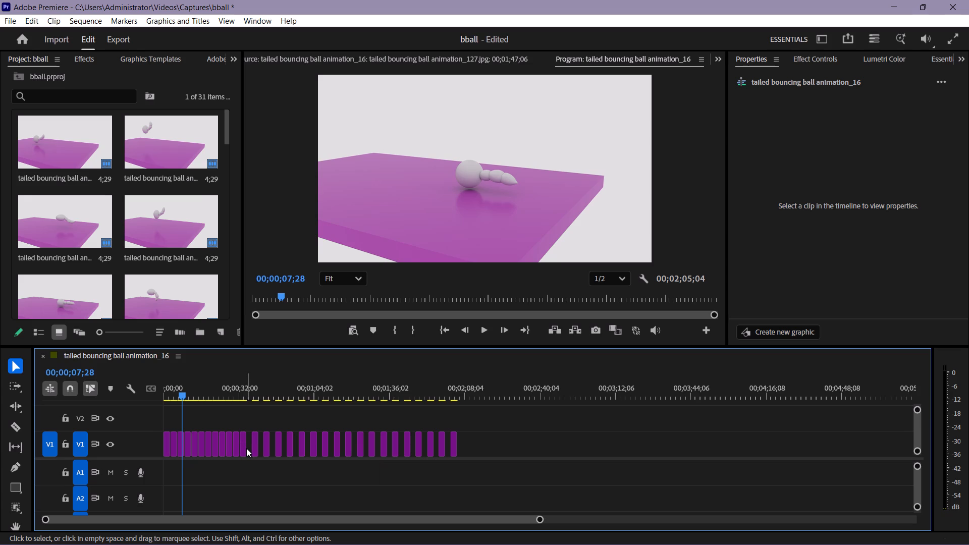
left_click(249, 448)
key("BackSpace")
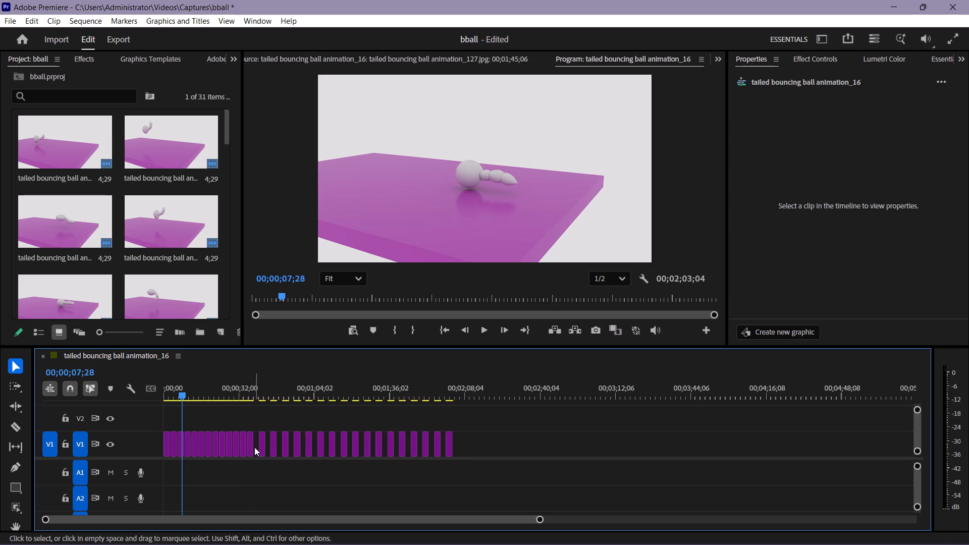
left_click(254, 447)
key("BackSpace")
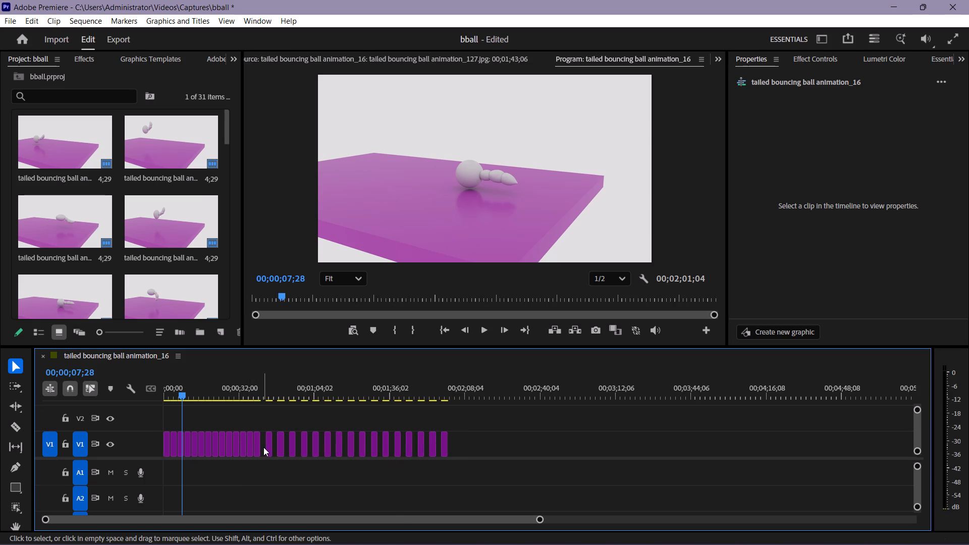
left_click(263, 447)
key("BackSpace")
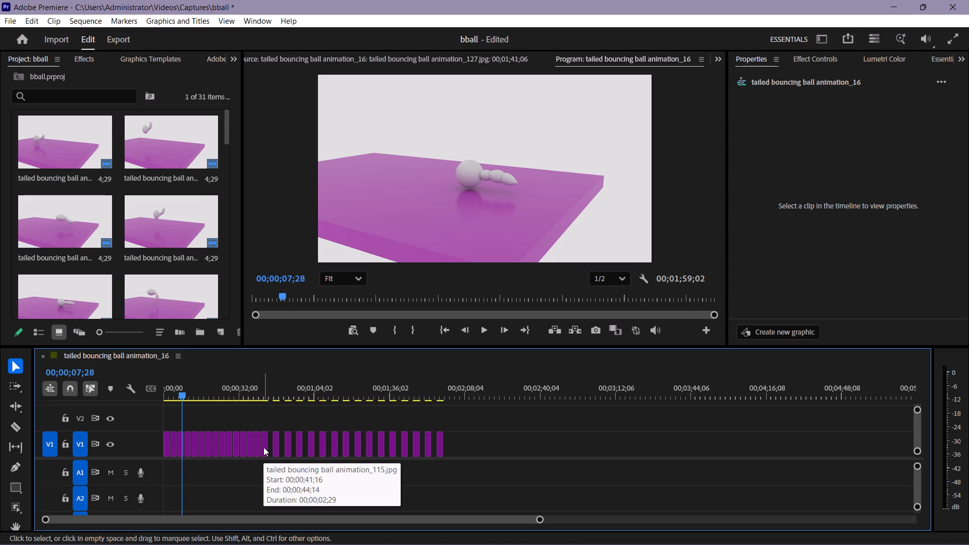
Ripple delete the five gaps between the fifteenth and twentieth frame clips on V1.
left_click(270, 447)
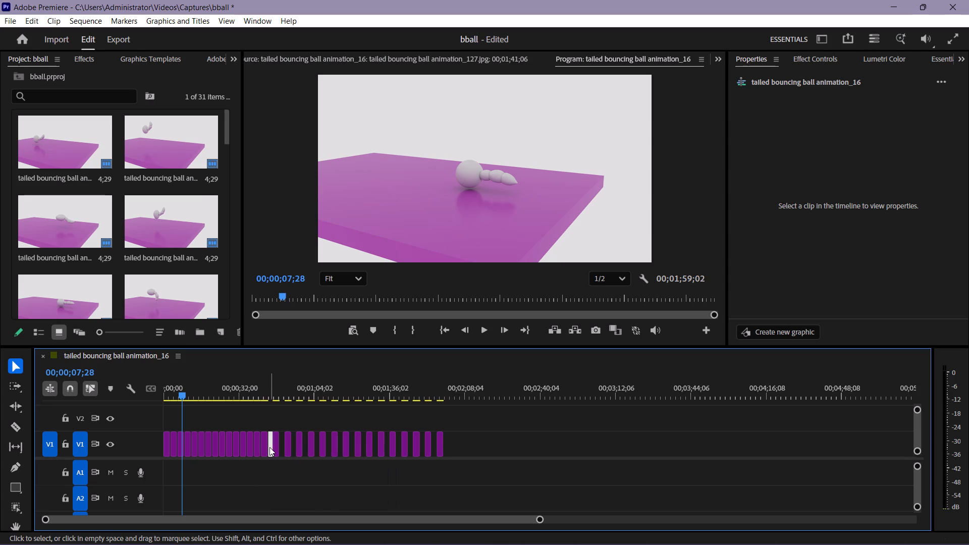
key("BackSpace")
left_click(277, 447)
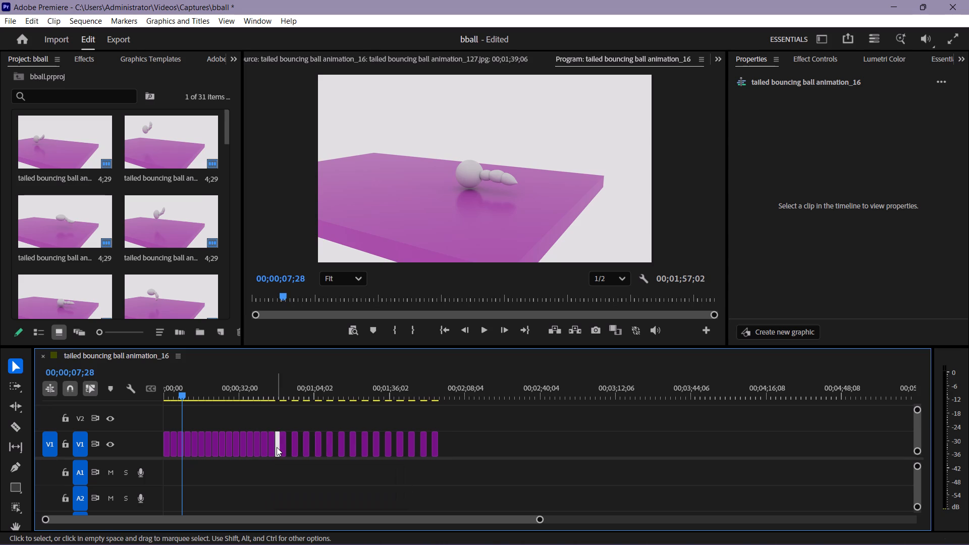
key("BackSpace")
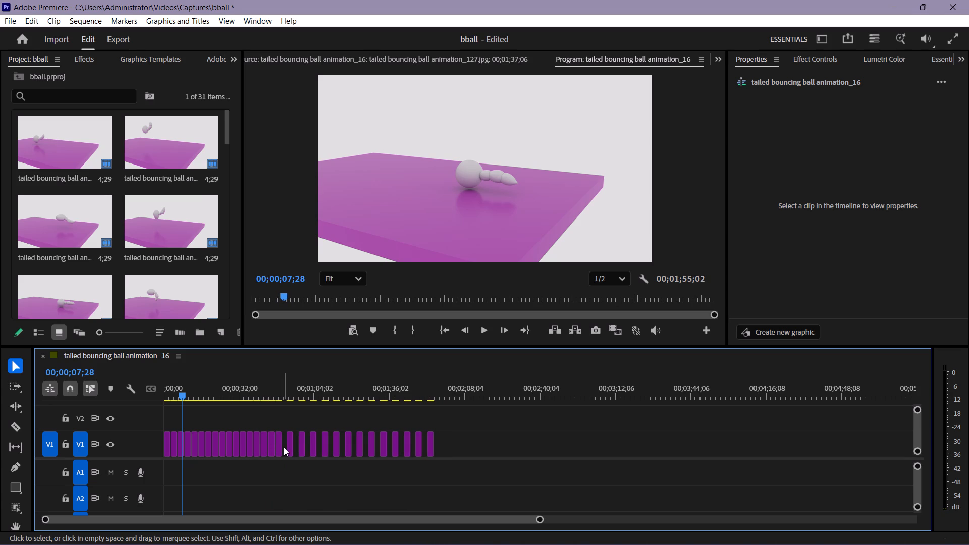
left_click(284, 447)
key("BackSpace")
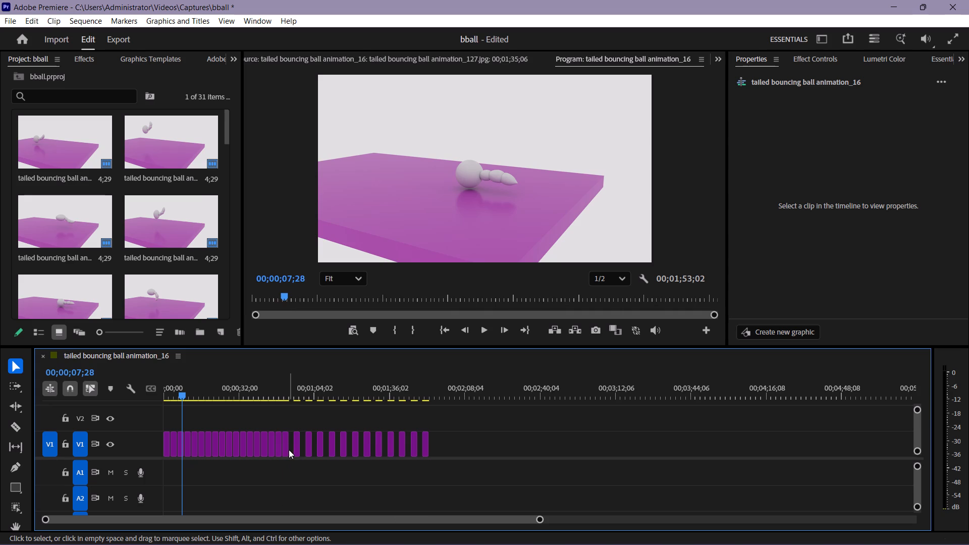
left_click(291, 450)
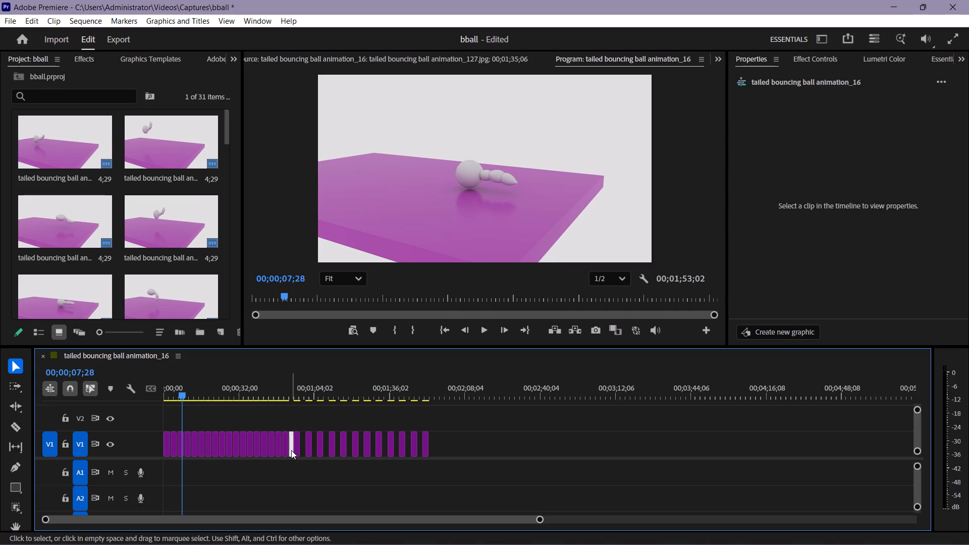
key("BackSpace")
left_click(297, 450)
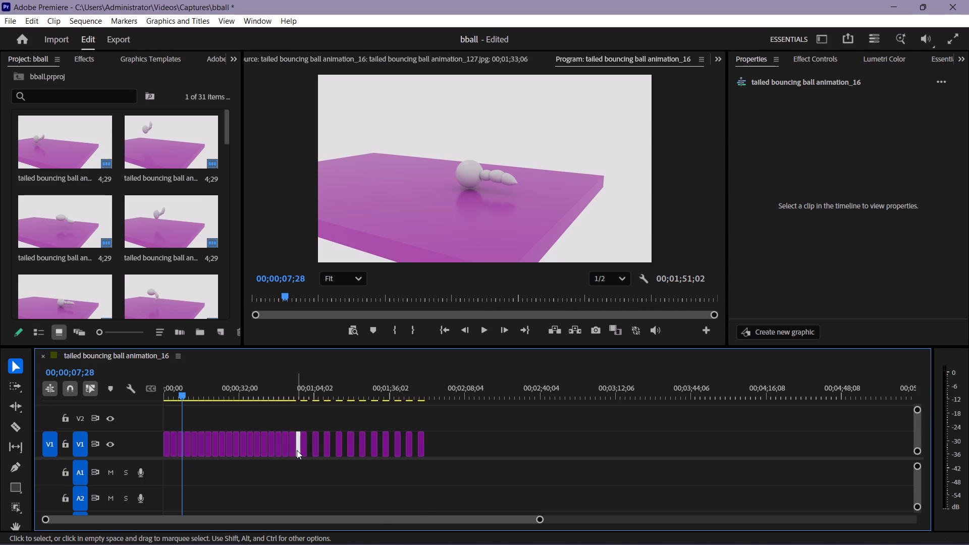
key("BackSpace")
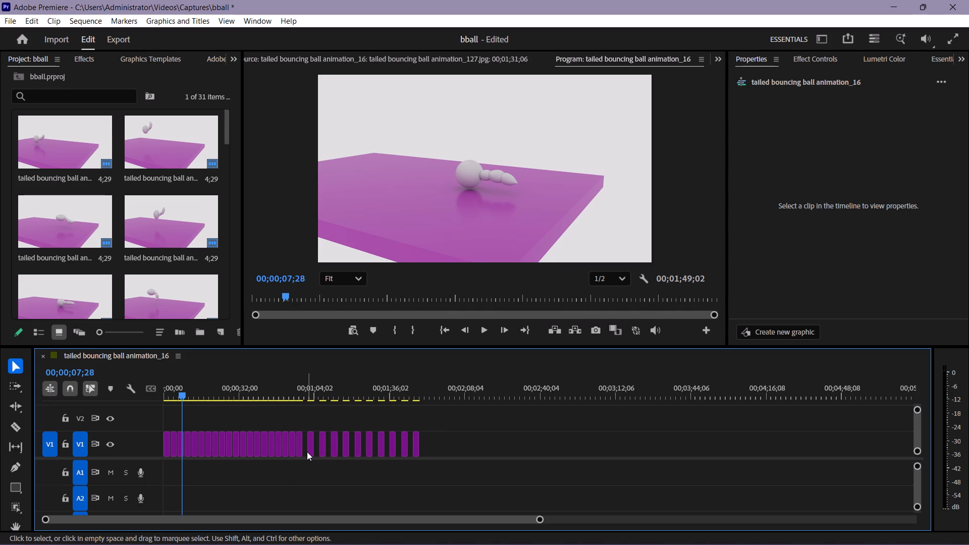
Ripple delete the five gaps between the twentieth and twenty-fifth frame clips on V1.
left_click(304, 452)
key("BackSpace")
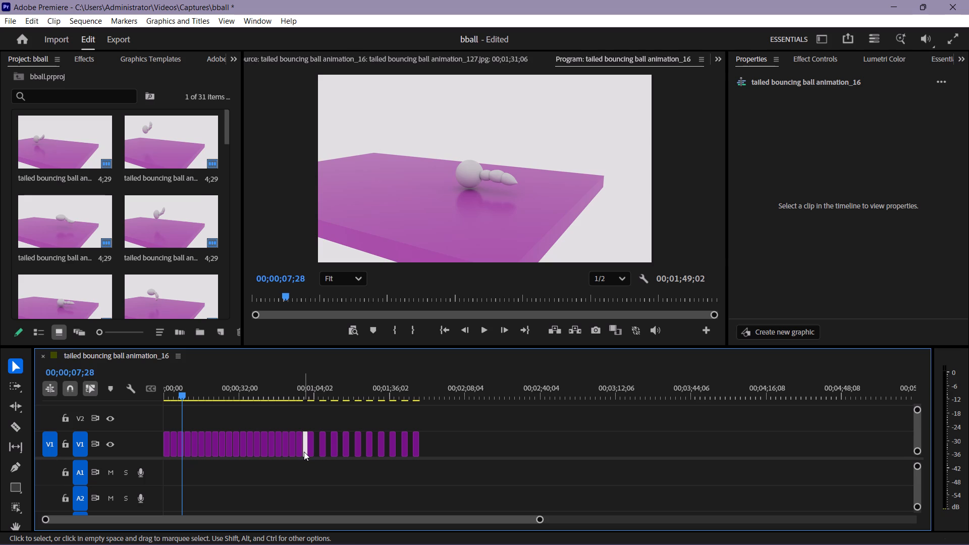
left_click(310, 448)
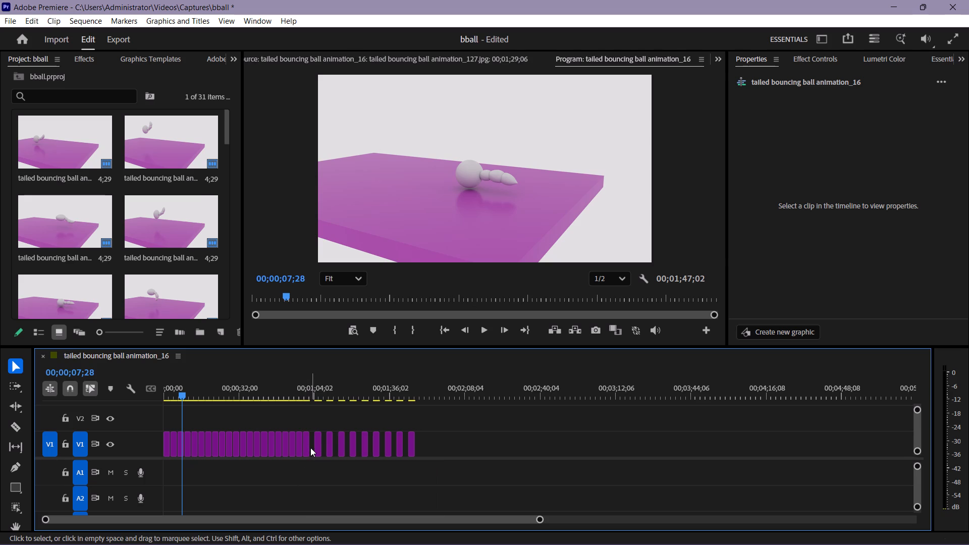
key("BackSpace")
left_click(310, 448)
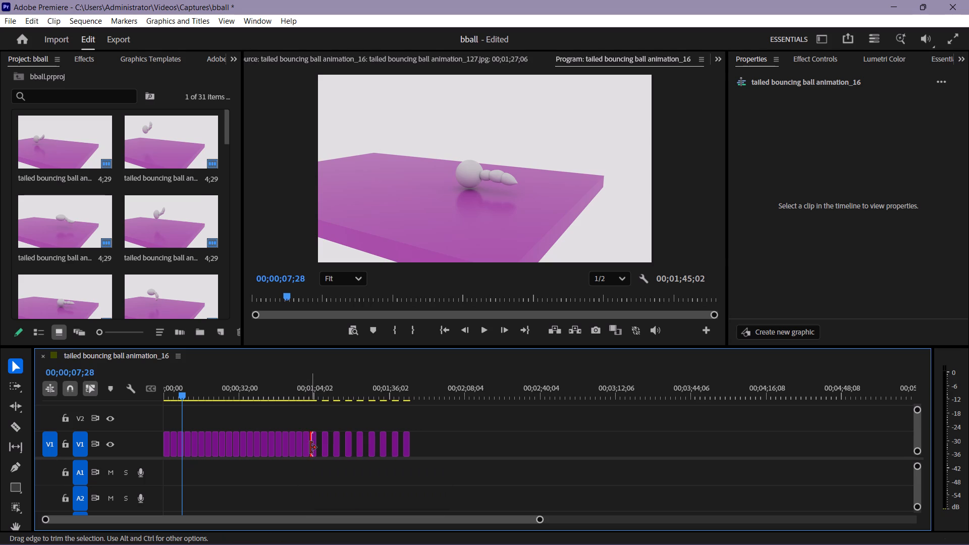
left_click(320, 448)
key("BackSpace")
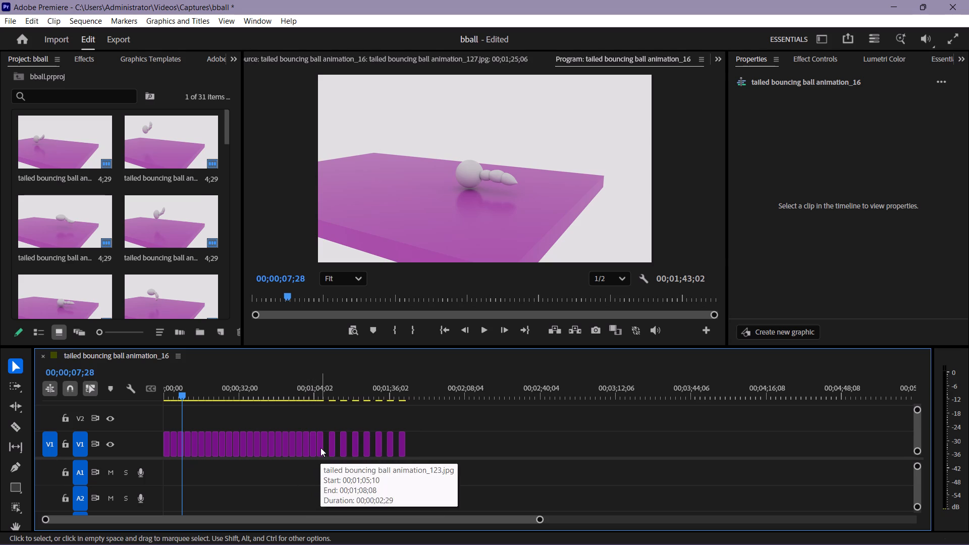
left_click(325, 448)
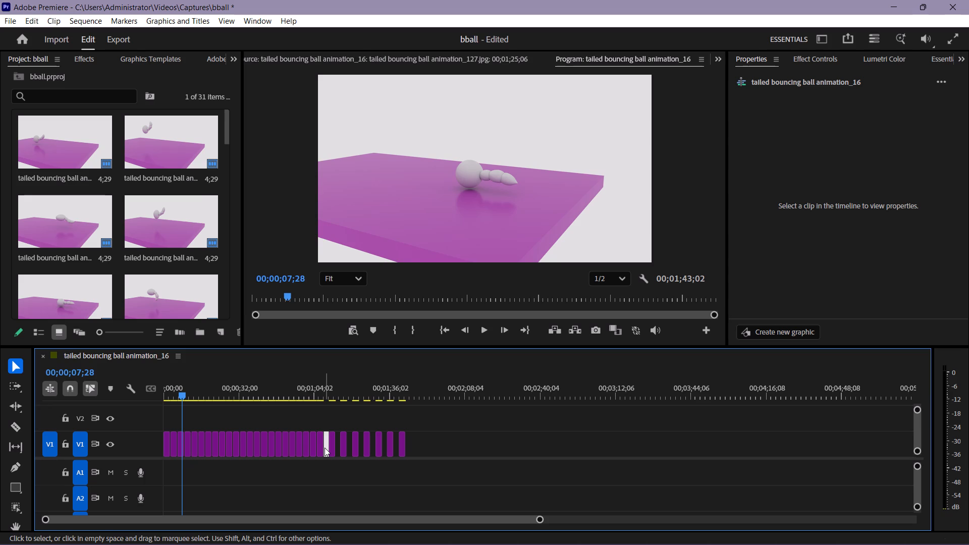
key("BackSpace")
left_click(334, 448)
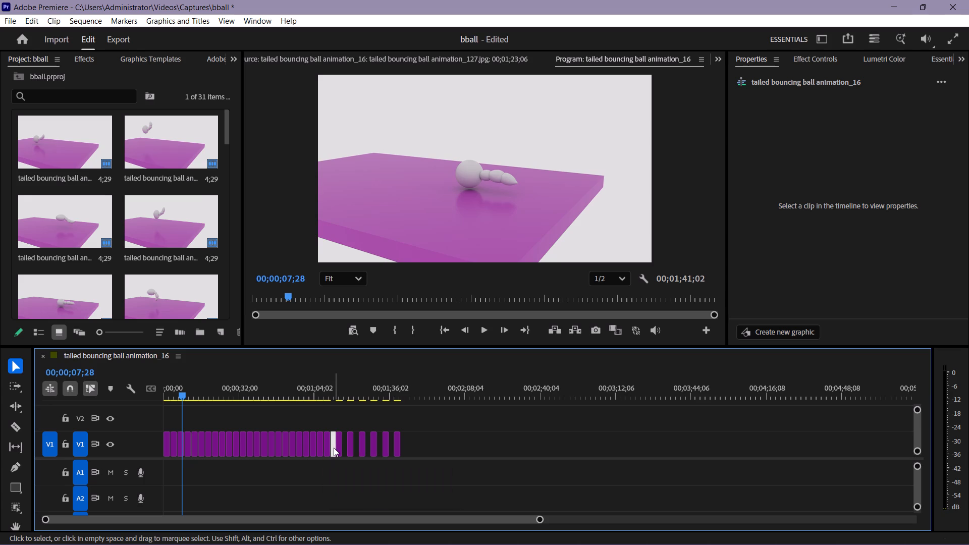
key("BackSpace")
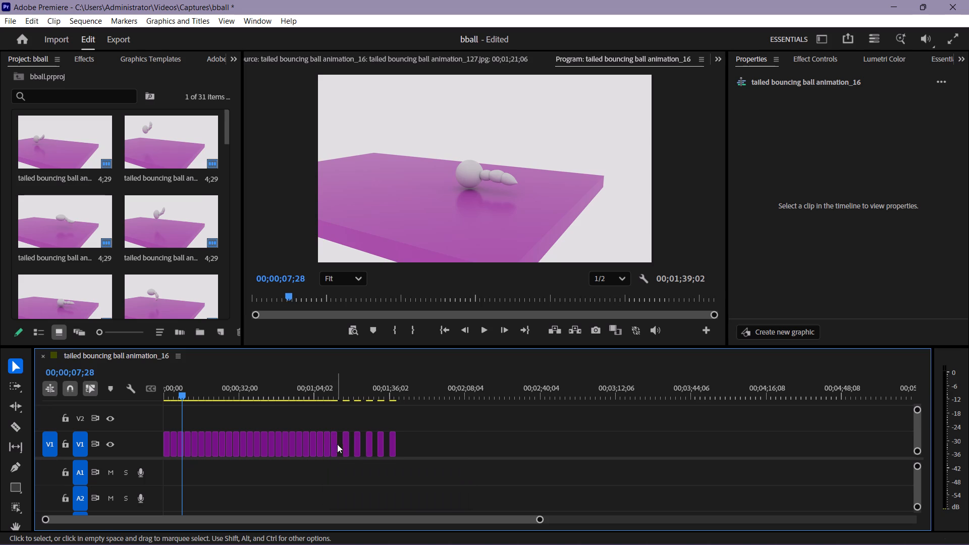
Ripple delete the four gaps between the twenty-fifth and twenty-ninth frame clips on V1.
left_click(339, 444)
key("BackSpace")
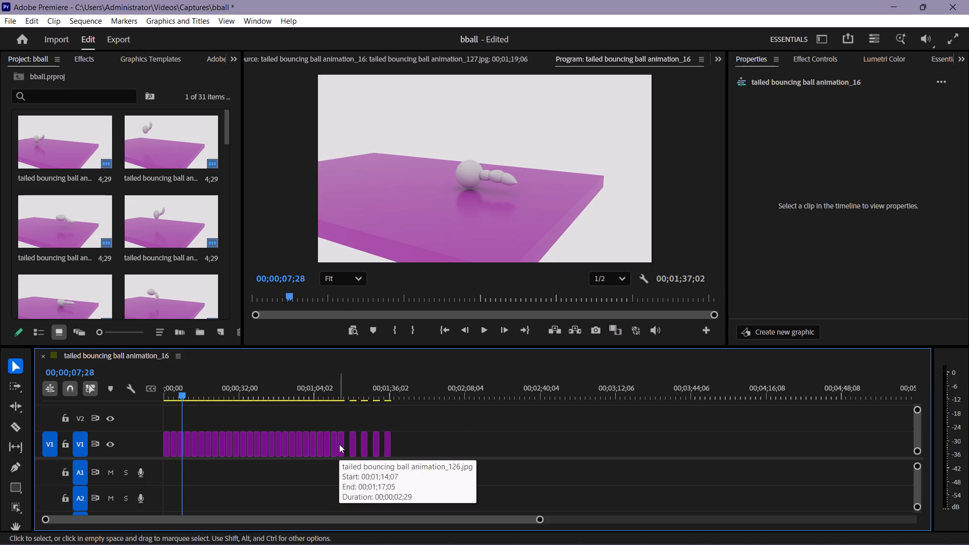
left_click(345, 444)
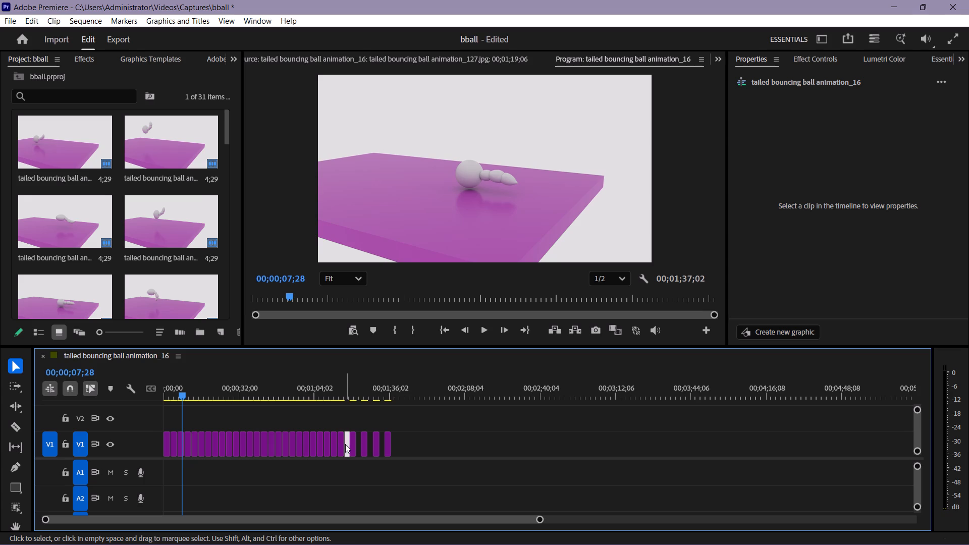
key("BackSpace")
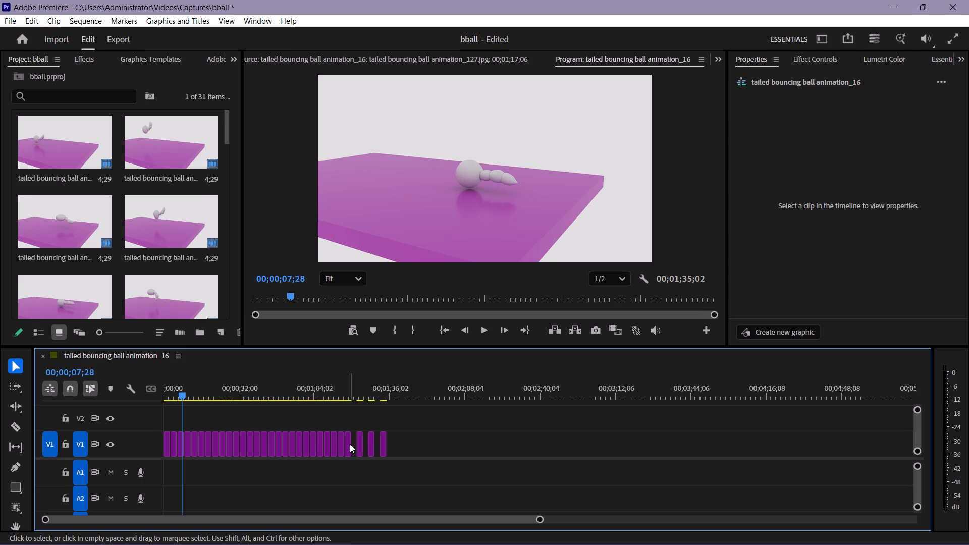
left_click(353, 444)
key("BackSpace")
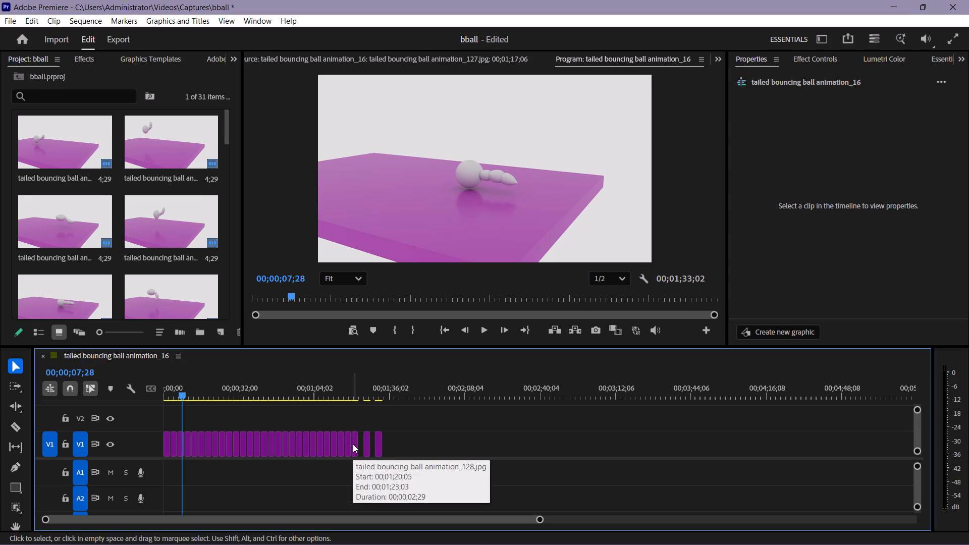
left_click(360, 444)
key("BackSpace")
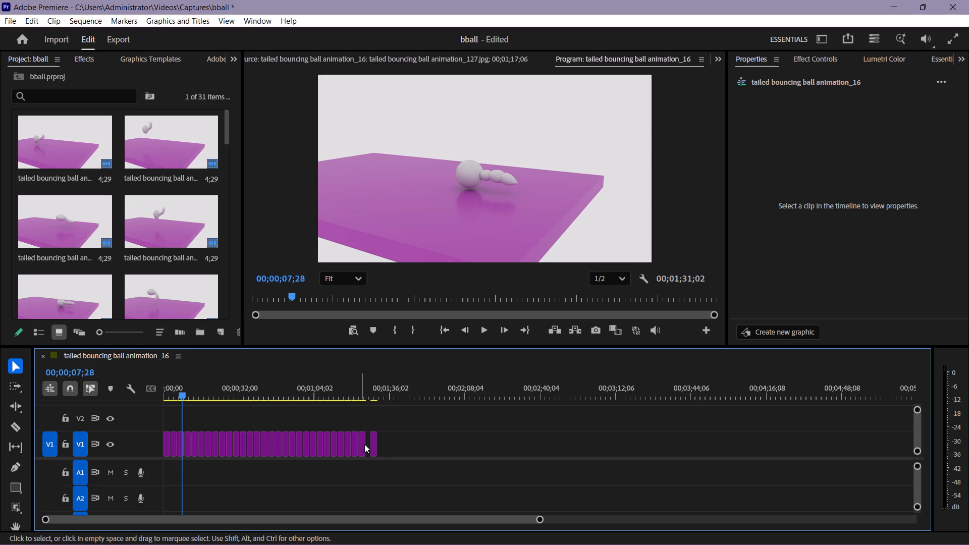
Ripple delete the last remaining gap, before the final frame clip on V1.
left_click(368, 444)
key("BackSpace")
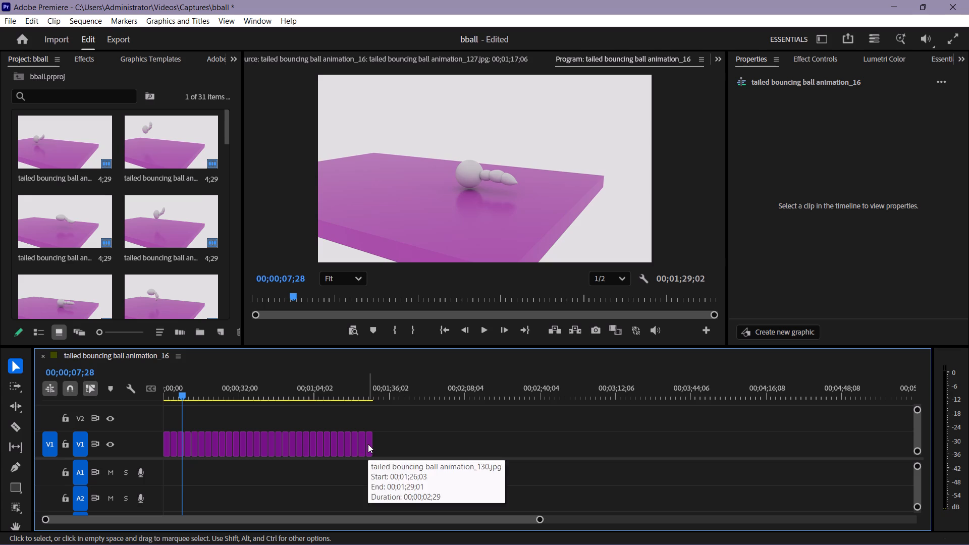
Play the sequence from its start to review the animation's timing, and stop playback.
left_click_drag(181, 398, 154, 397)
left_click(480, 328)
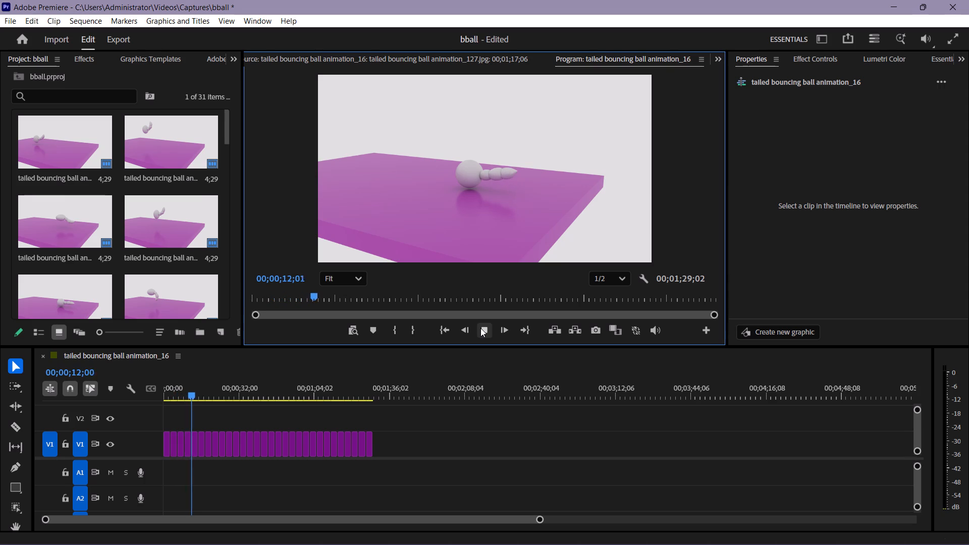
left_click(480, 328)
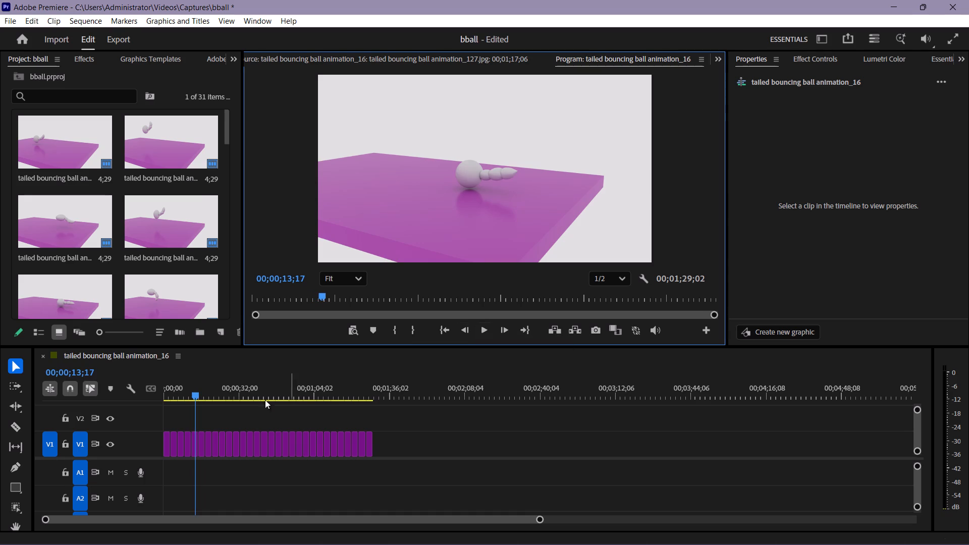
Select all the frame clips on V1 and set their duration to 00;00;01;06.
left_click_drag(169, 407, 244, 437)
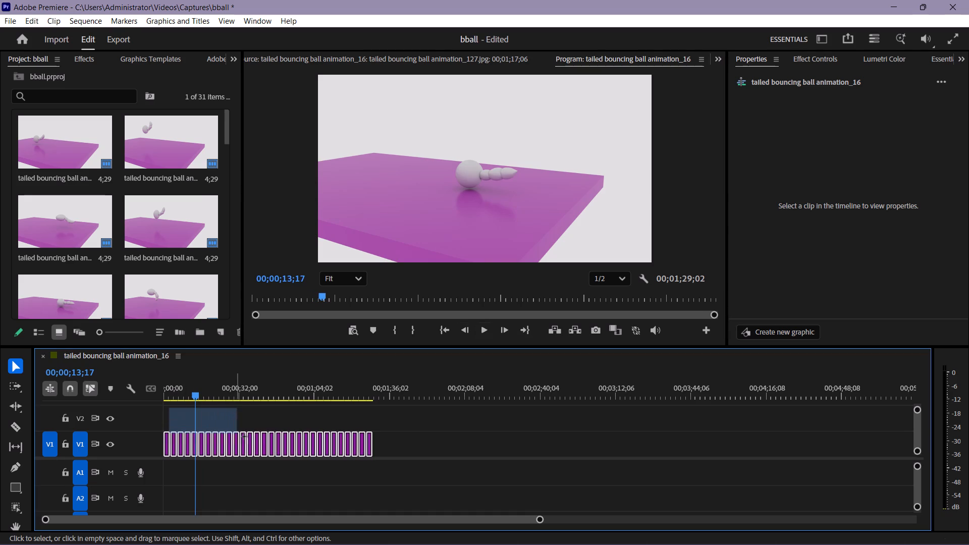
left_click_drag(244, 437, 373, 473)
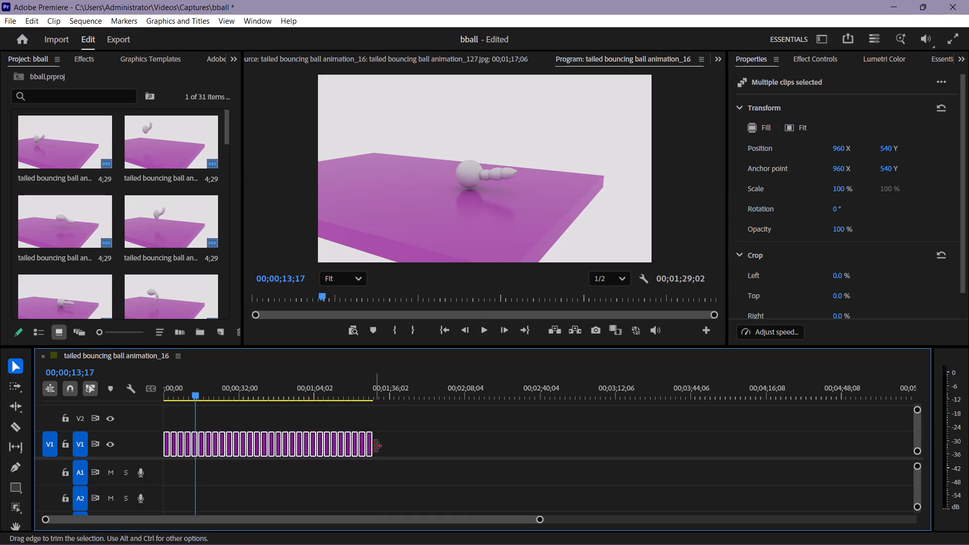
right_click(320, 418)
right_click(329, 441)
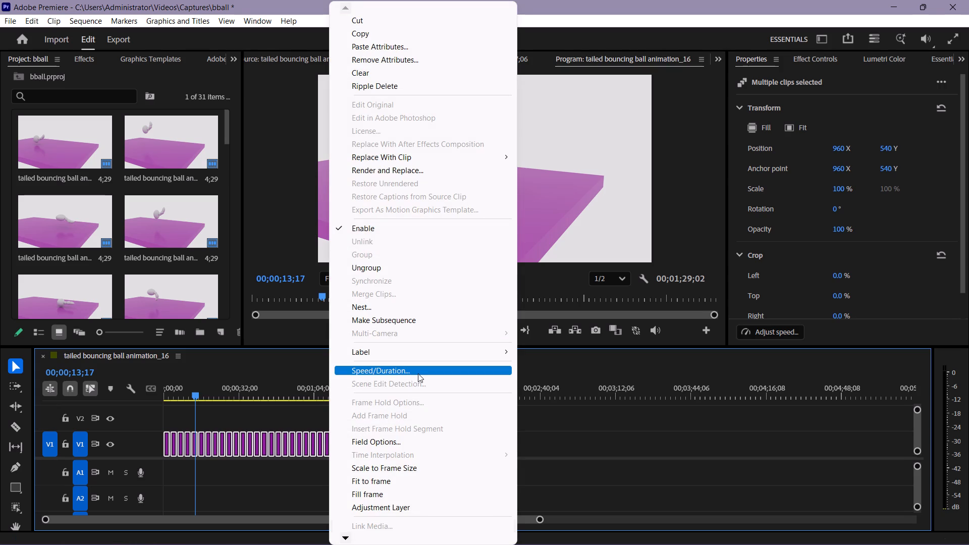
left_click(418, 373)
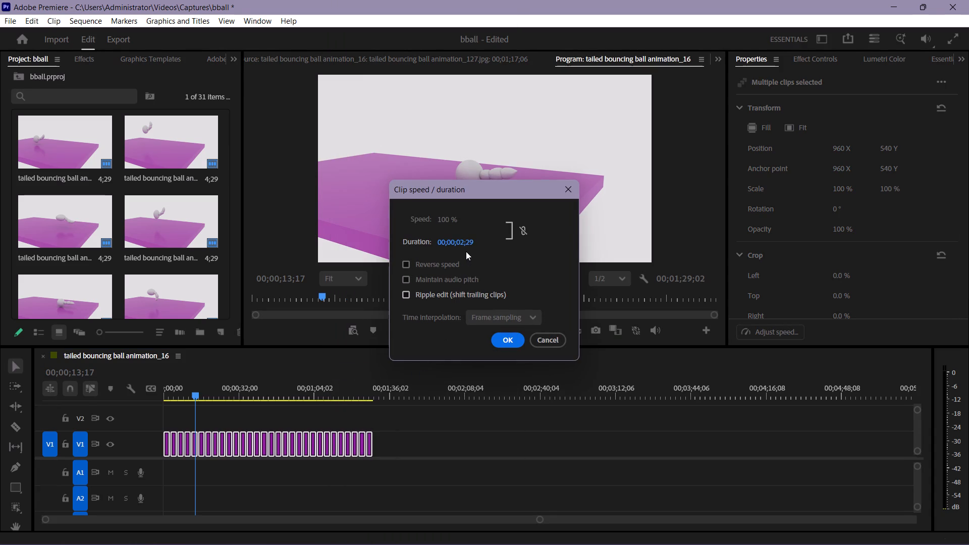
left_click_drag(467, 245, 452, 247)
left_click_drag(452, 247, 438, 247)
left_click_drag(438, 247, 427, 247)
left_click_drag(427, 247, 434, 247)
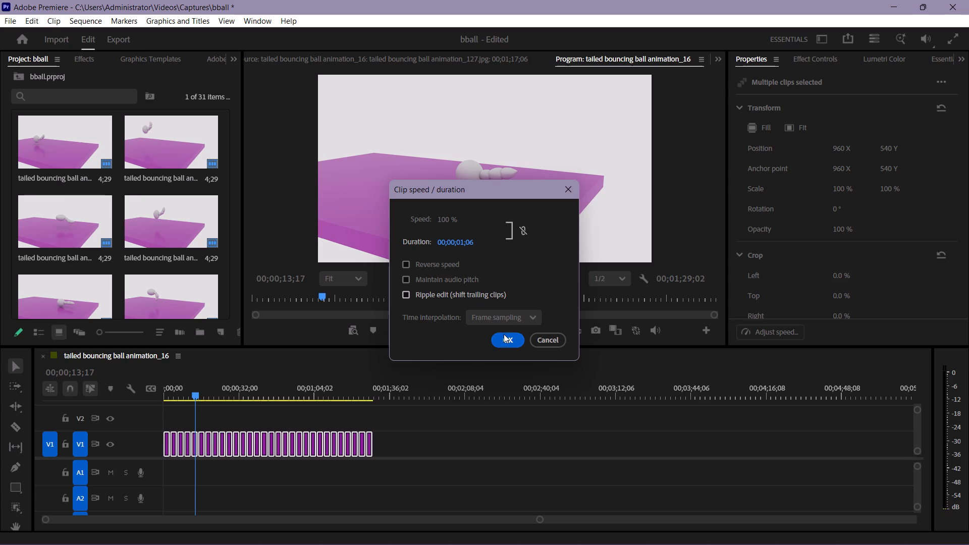
left_click(506, 335)
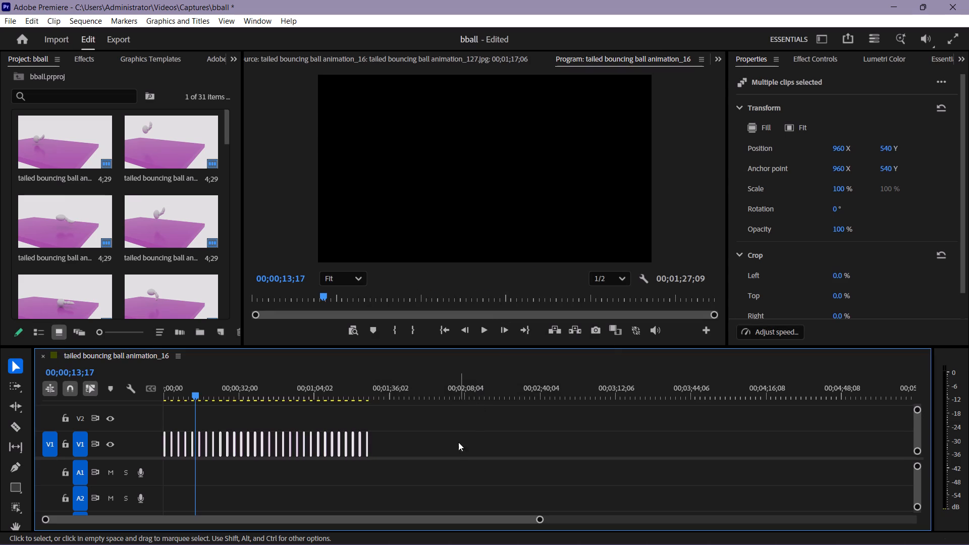
Ripple delete the five gaps between the first and sixth frame clips on V1.
left_click_drag(540, 516, 474, 518)
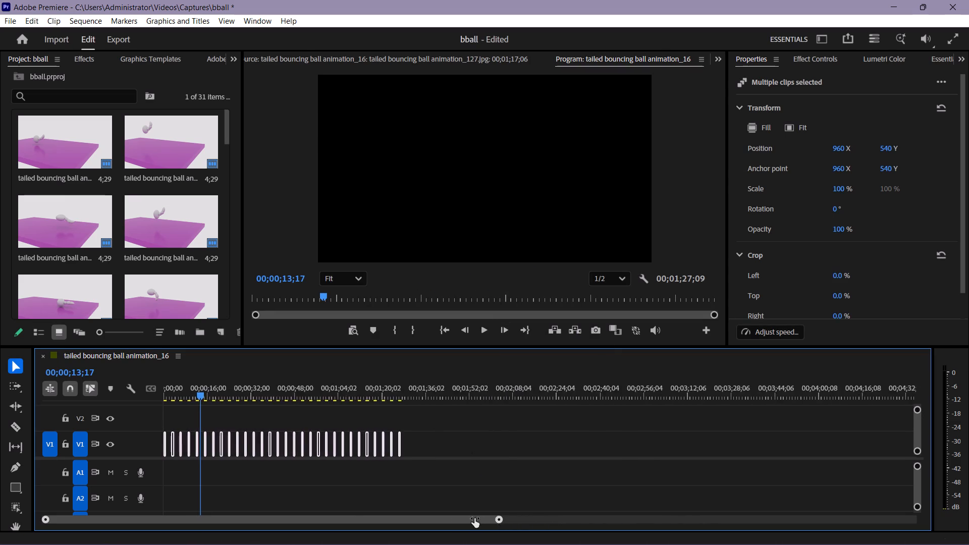
left_click_drag(474, 518, 256, 499)
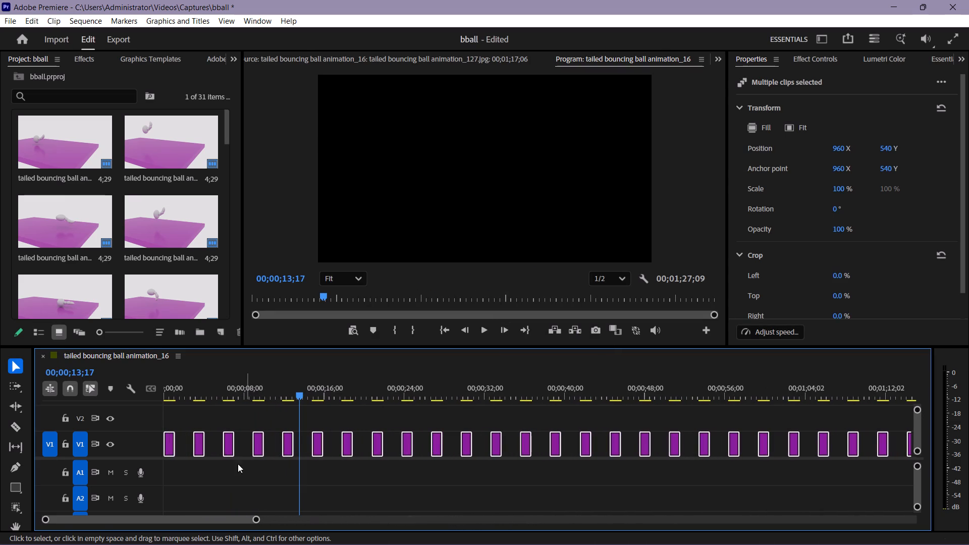
left_click(187, 439)
key("BackSpace")
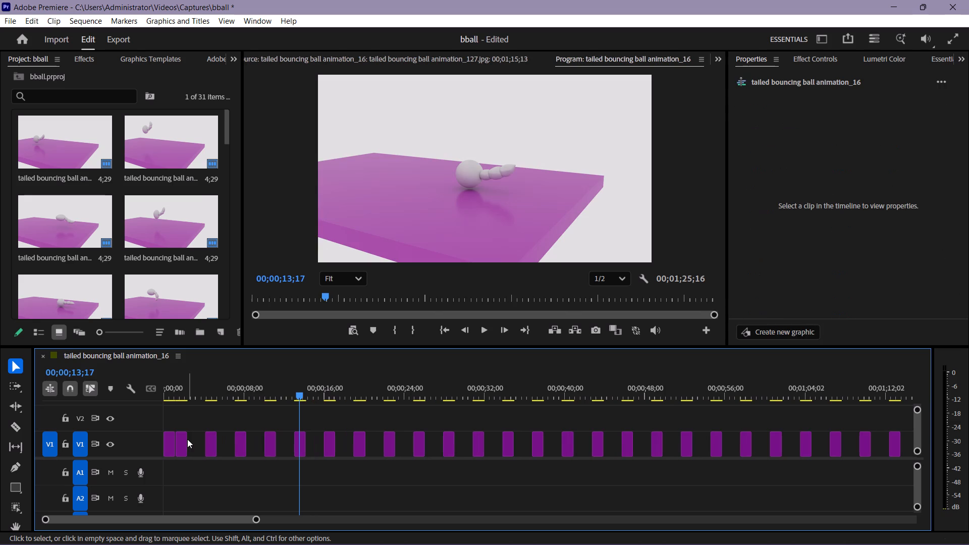
left_click(192, 439)
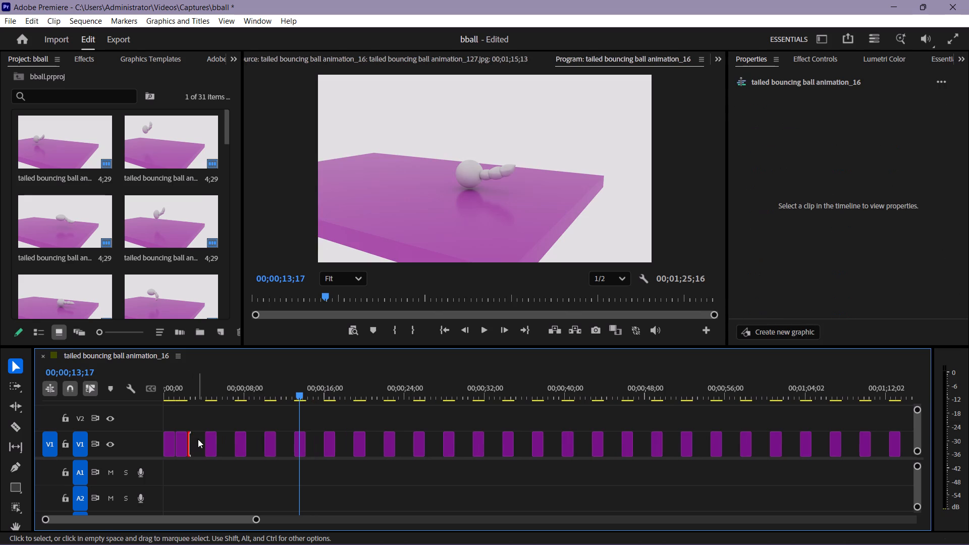
left_click(198, 439)
key("BackSpace")
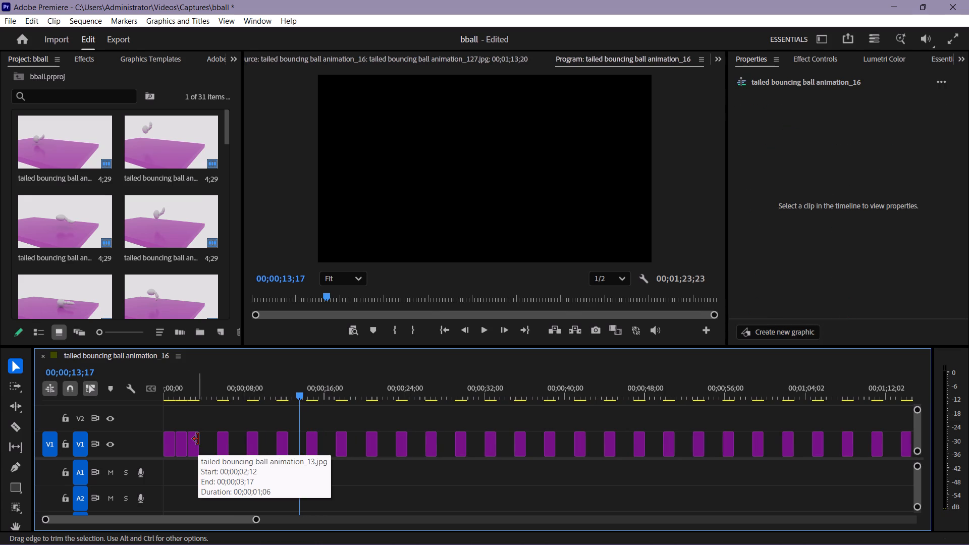
left_click(206, 444)
key("BackSpace")
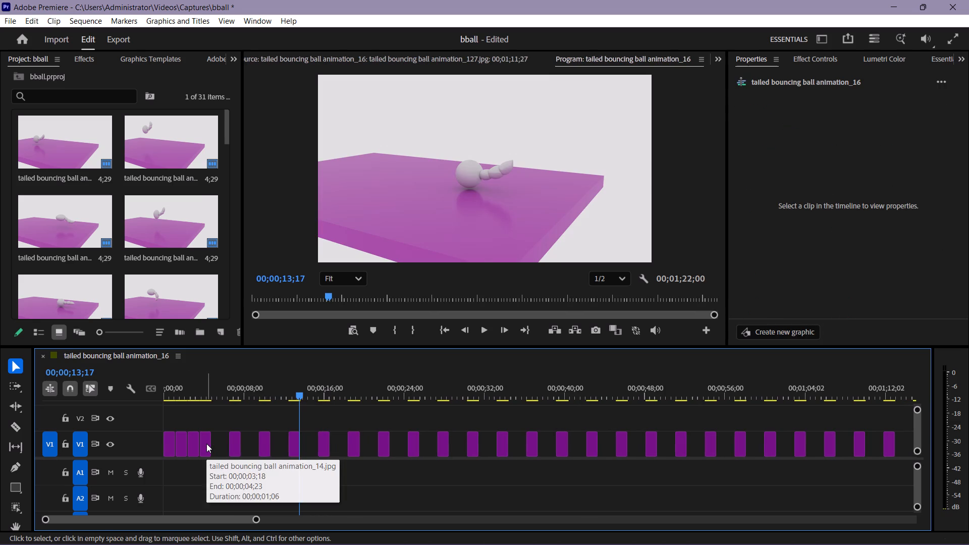
left_click(218, 444)
key("BackSpace")
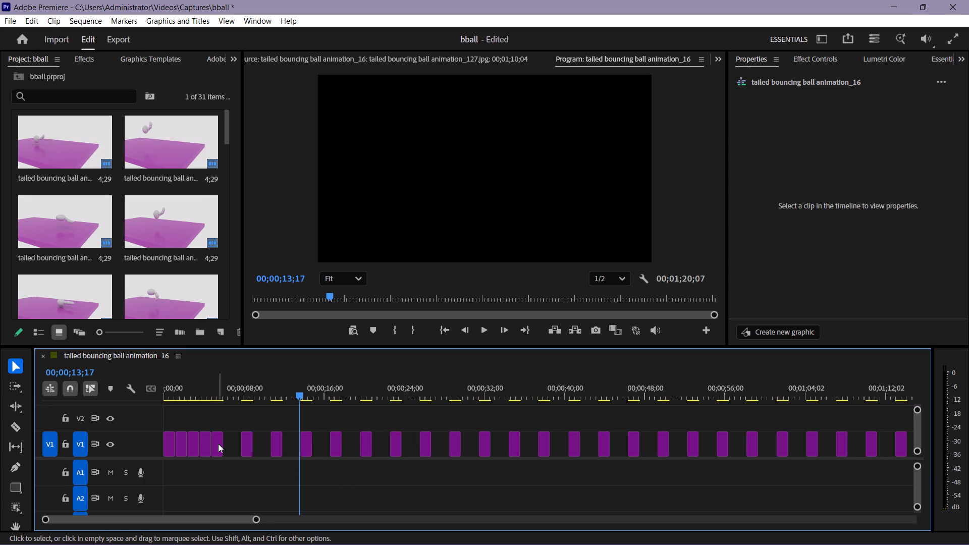
left_click(231, 445)
key("BackSpace")
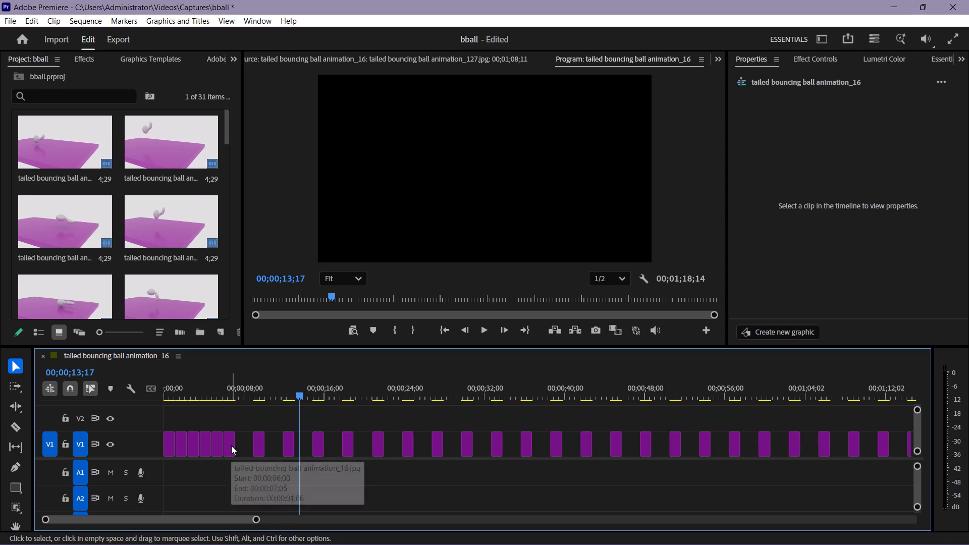
Ripple delete the five gaps between the sixth and eleventh frame clips on V1.
left_click(245, 445)
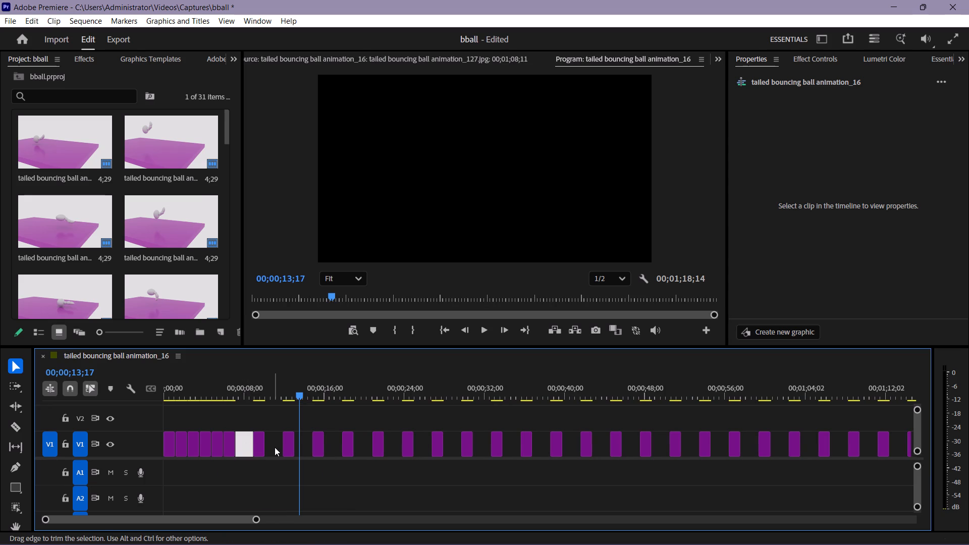
key("BackSpace")
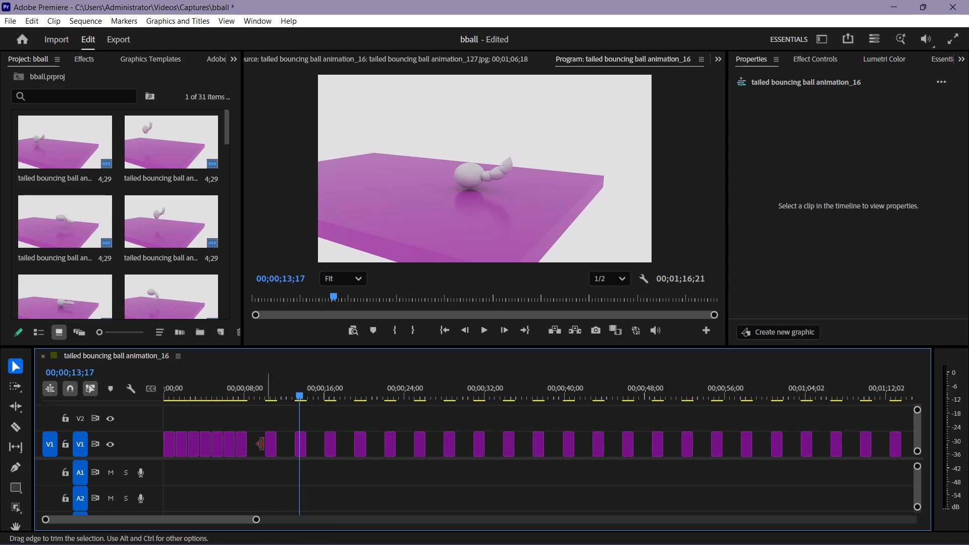
left_click(255, 443)
key("BackSpace")
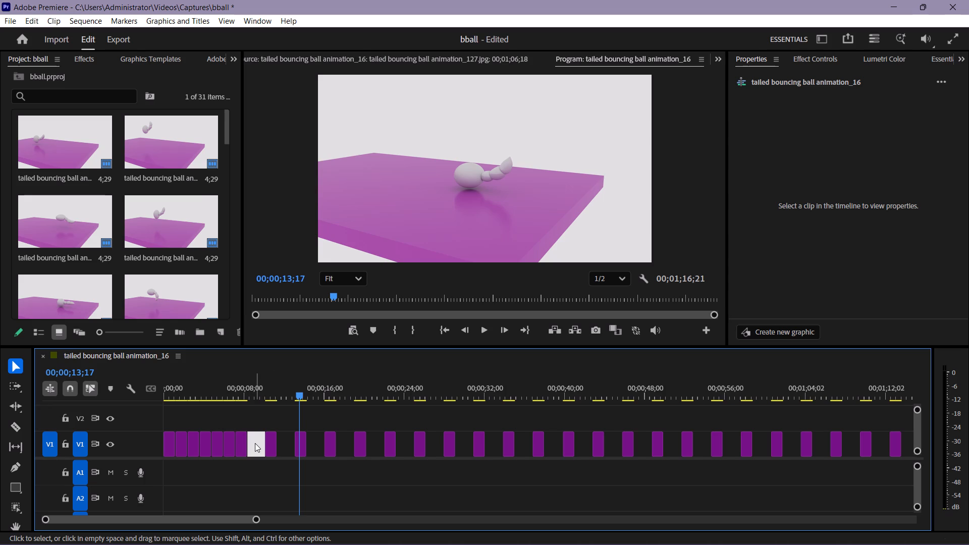
left_click(266, 443)
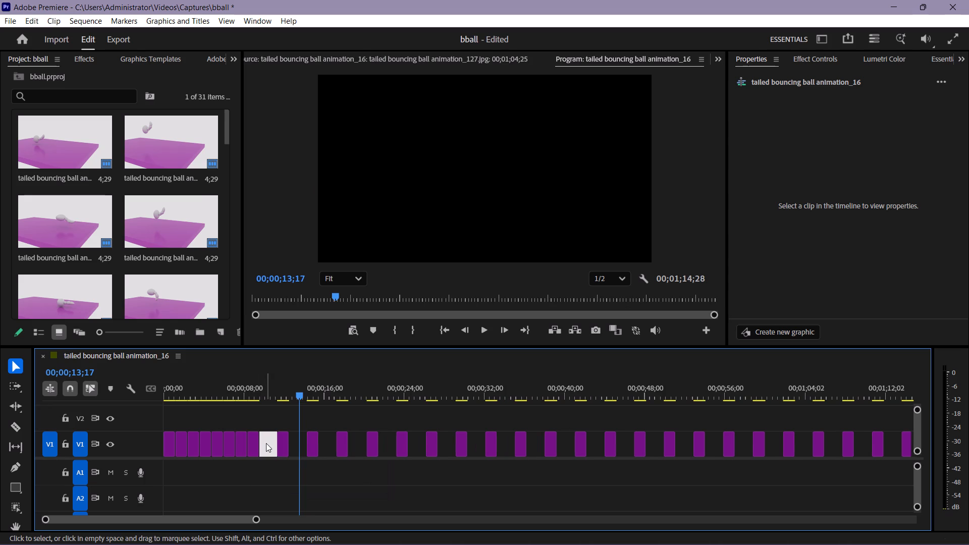
key("BackSpace")
left_click(281, 440)
key("BackSpace")
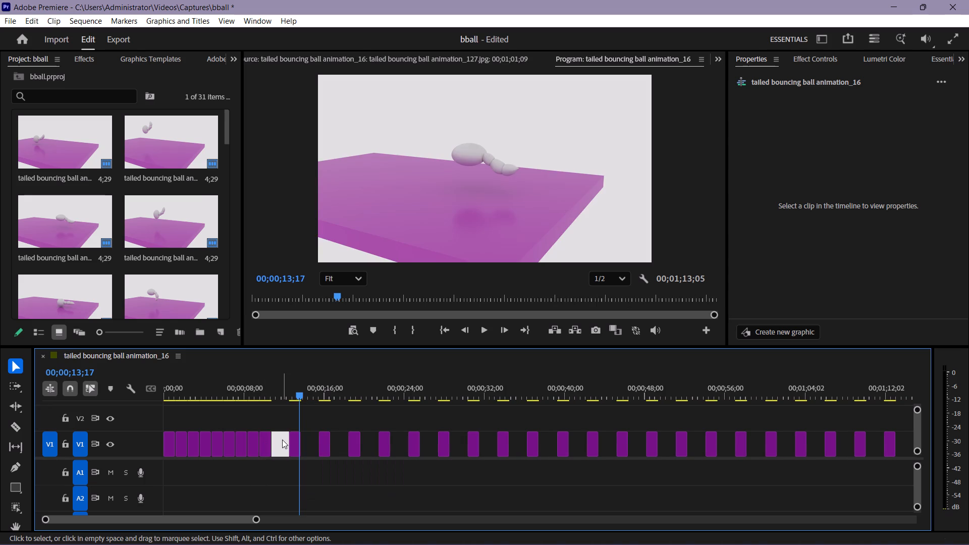
left_click(296, 440)
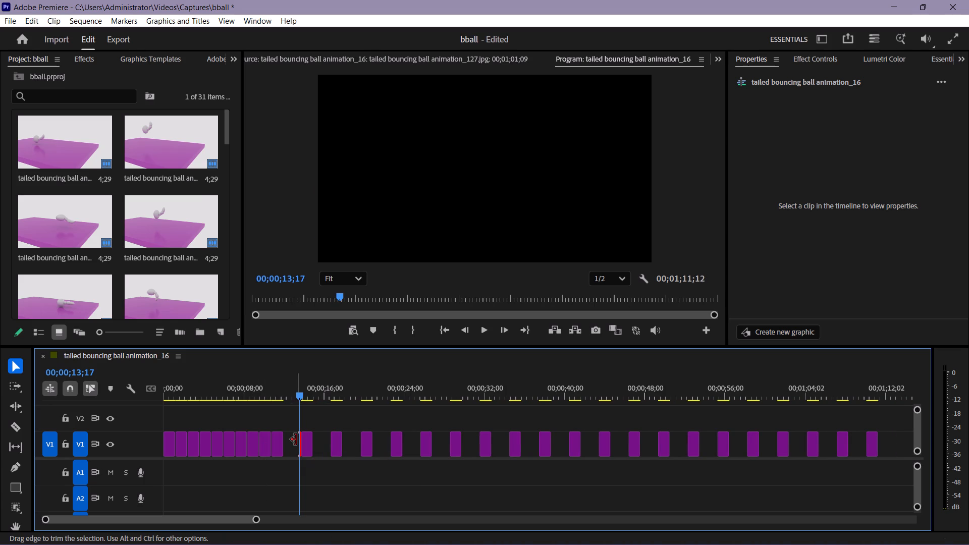
left_click(293, 440)
key("BackSpace")
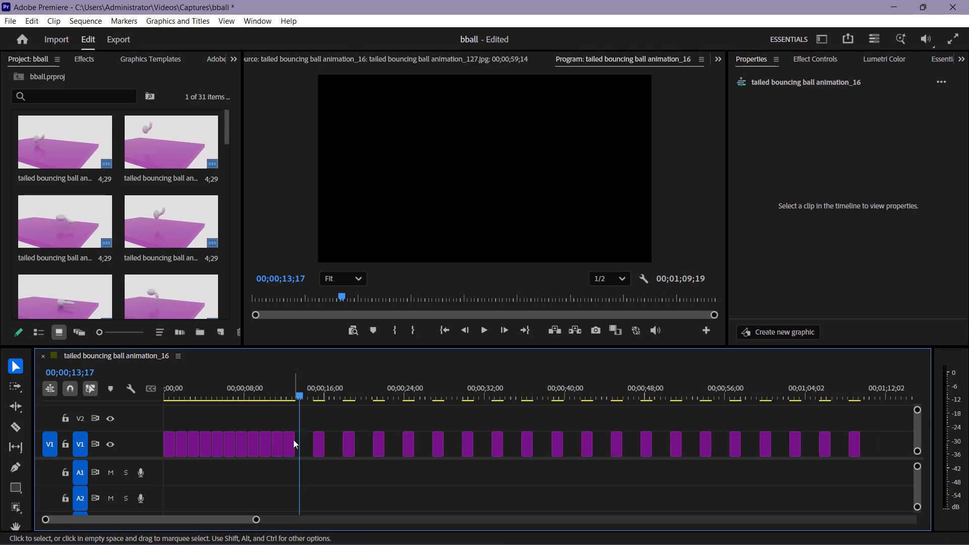
Ripple delete the five gaps between the eleventh and sixteenth frame clips on V1.
left_click(301, 440)
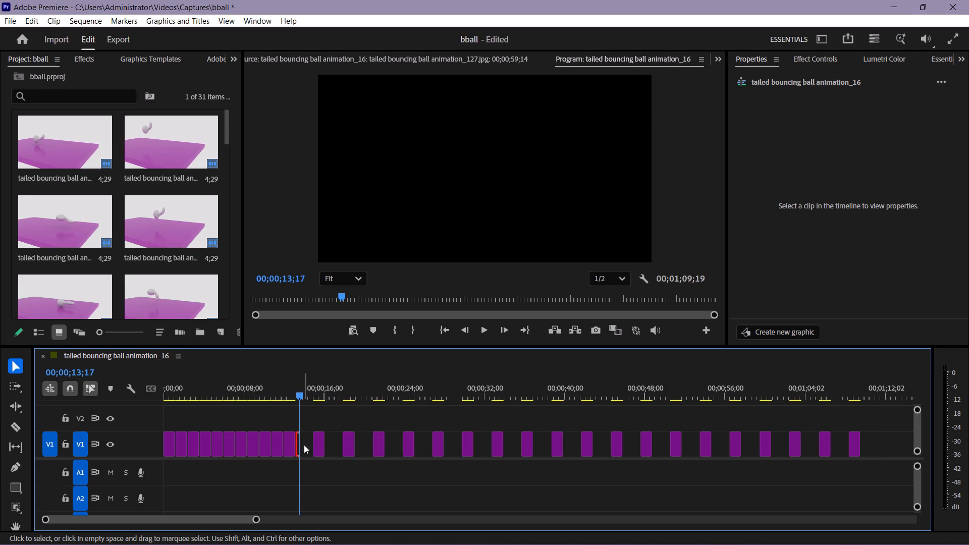
left_click(304, 445)
key("BackSpace")
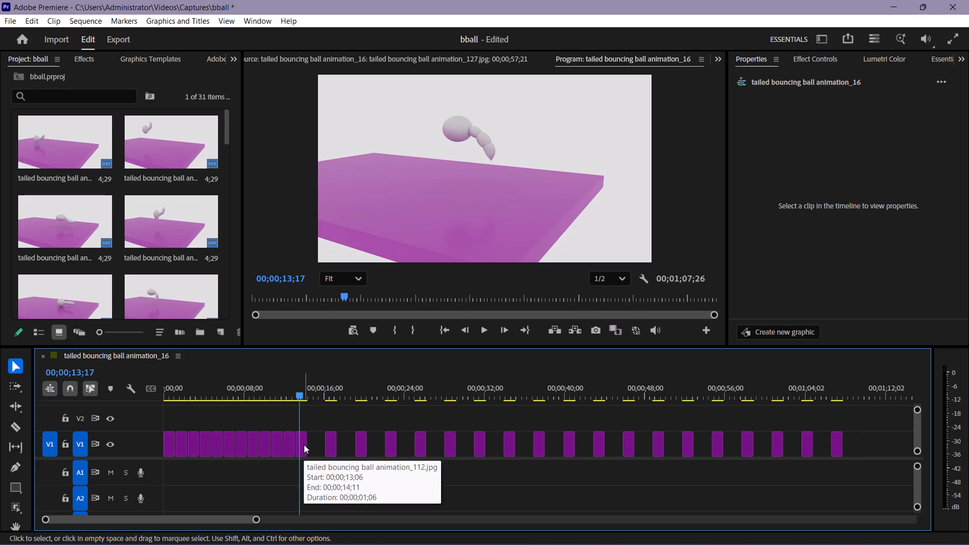
left_click(315, 445)
key("BackSpace")
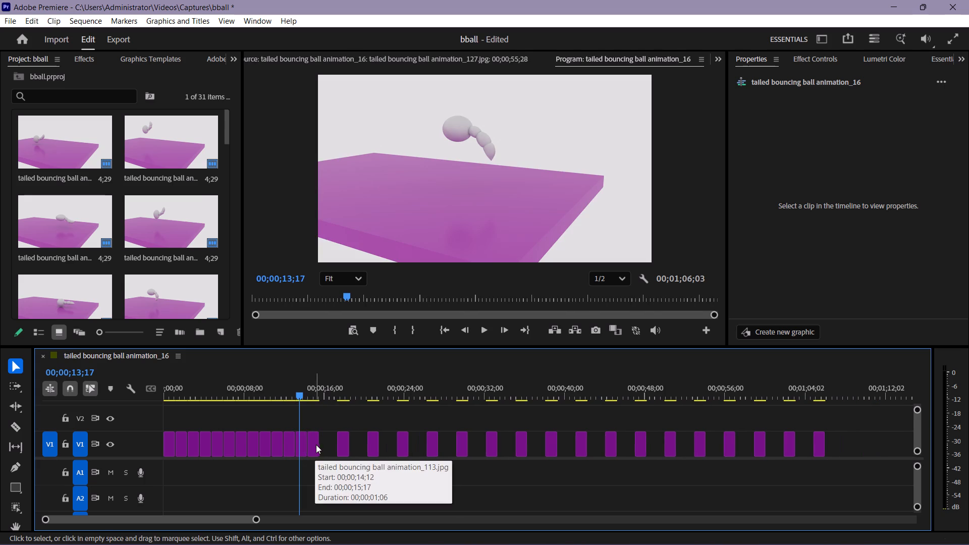
left_click(328, 445)
key("BackSpace")
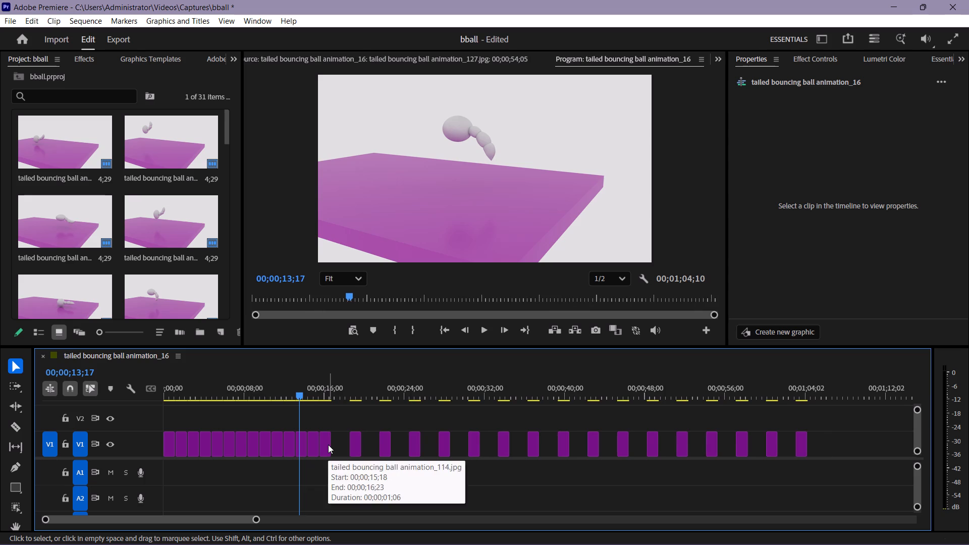
left_click(340, 447)
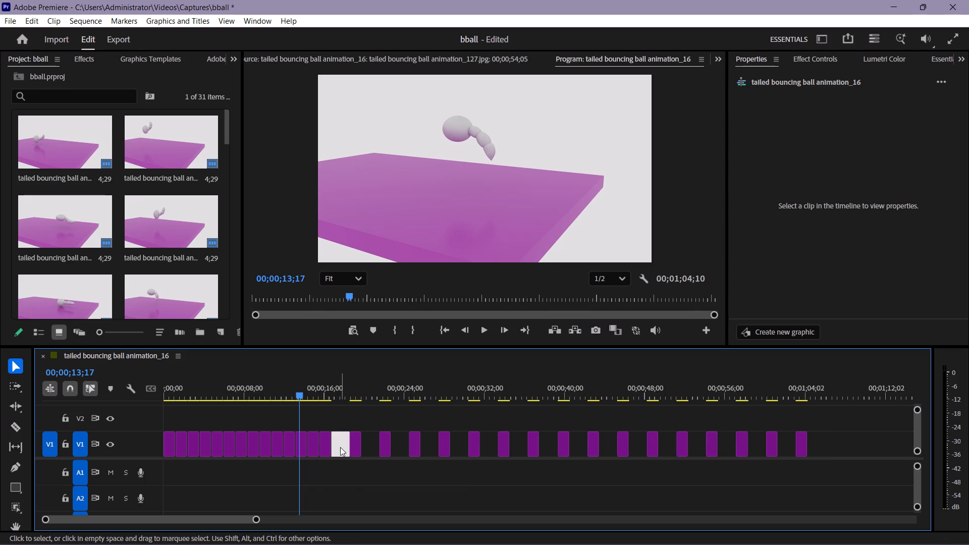
key("BackSpace")
left_click(349, 447)
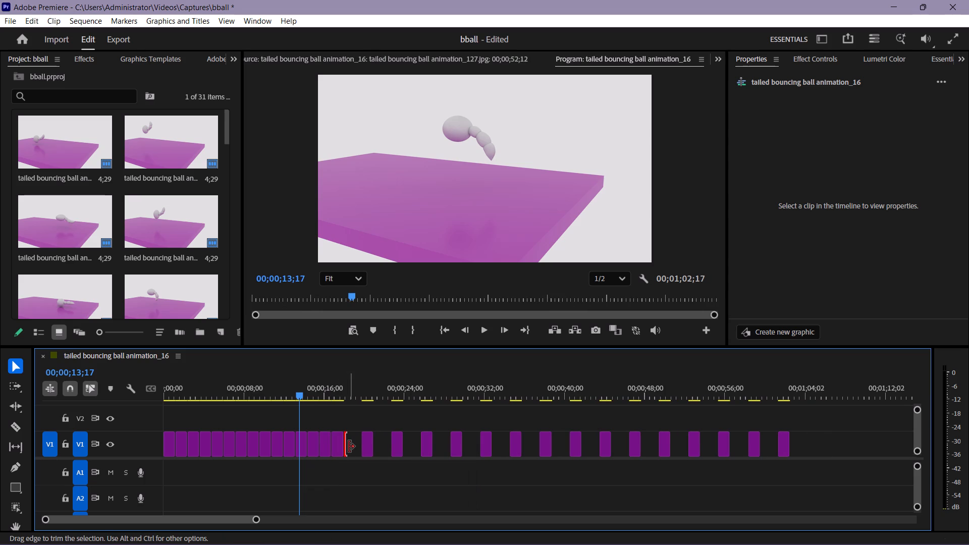
left_click(355, 447)
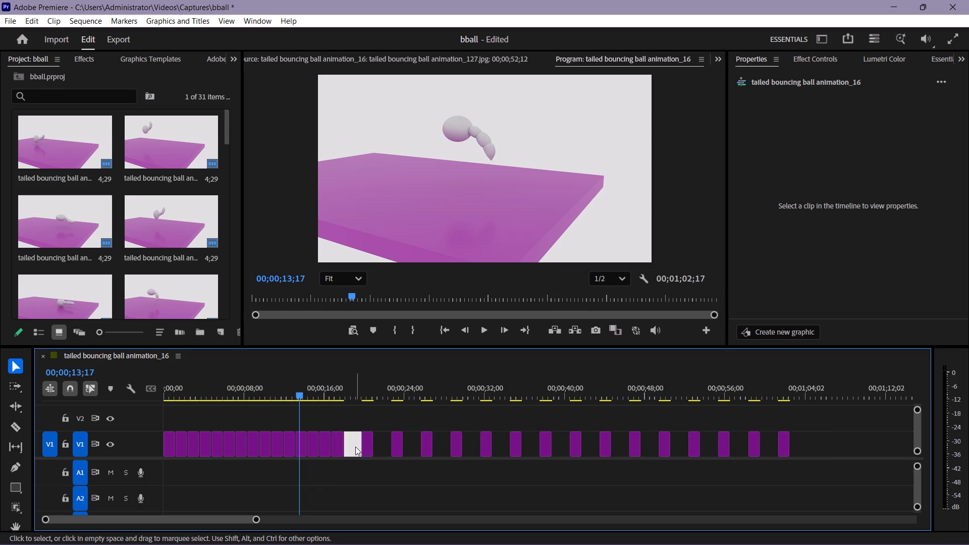
key("BackSpace")
Ripple delete the five gaps between the sixteenth and twenty-first frame clips on V1.
left_click(362, 441)
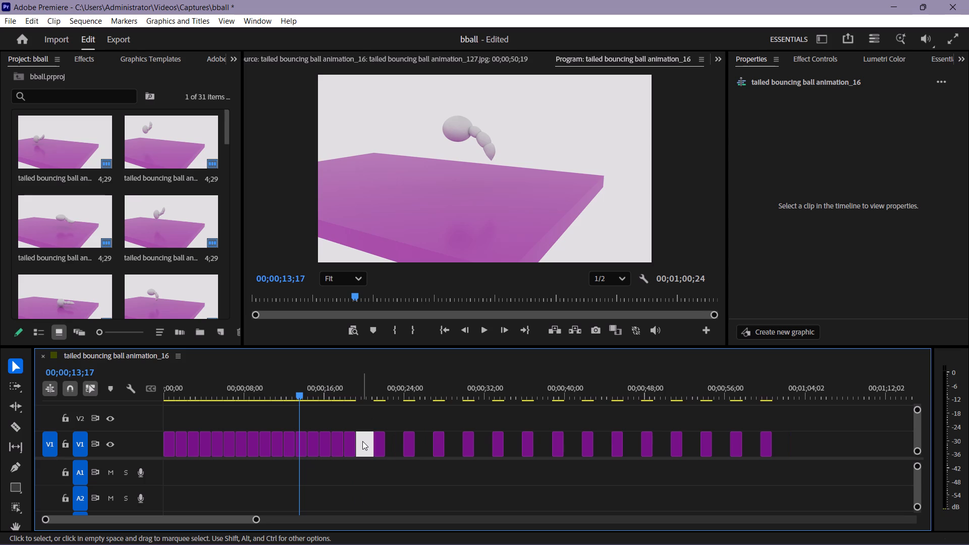
key("BackSpace")
left_click(379, 443)
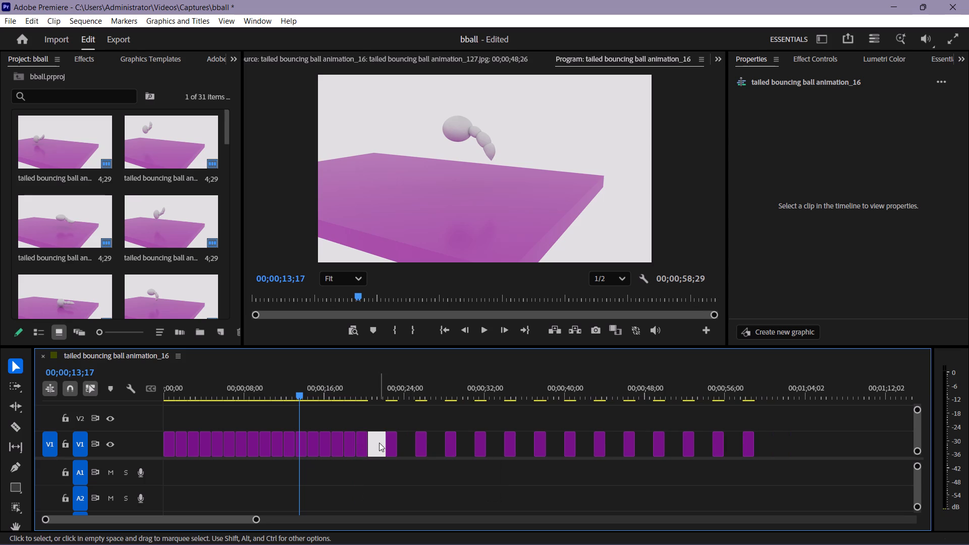
key("BackSpace")
left_click(391, 444)
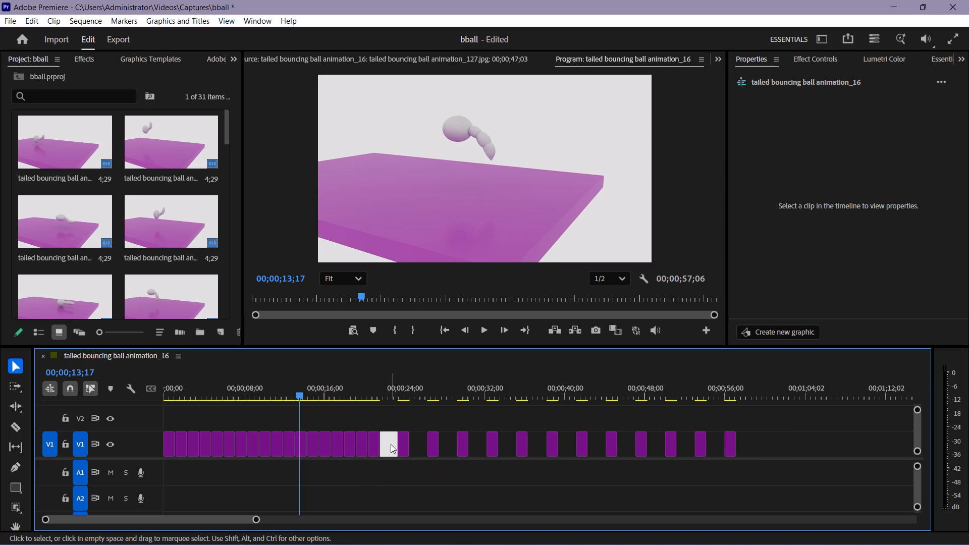
key("BackSpace")
left_click(406, 444)
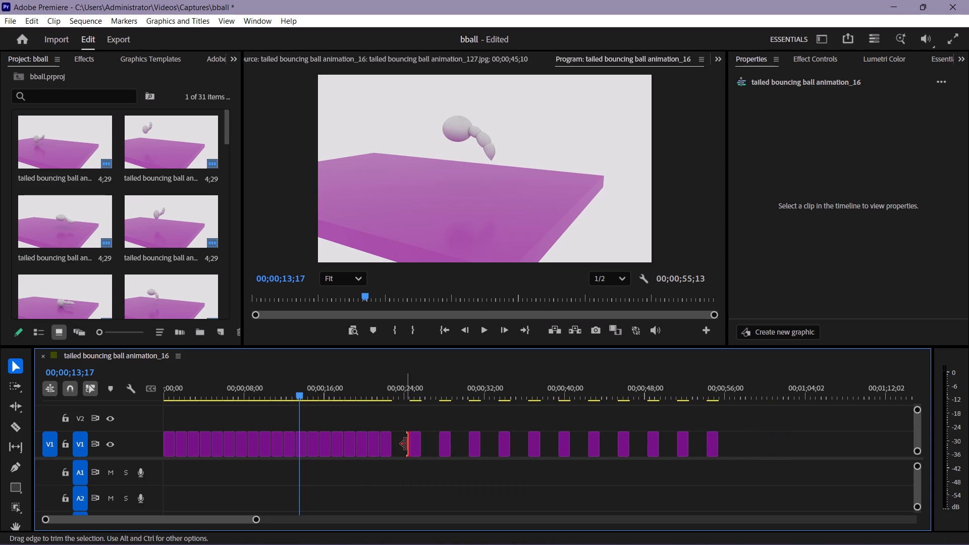
left_click(398, 443)
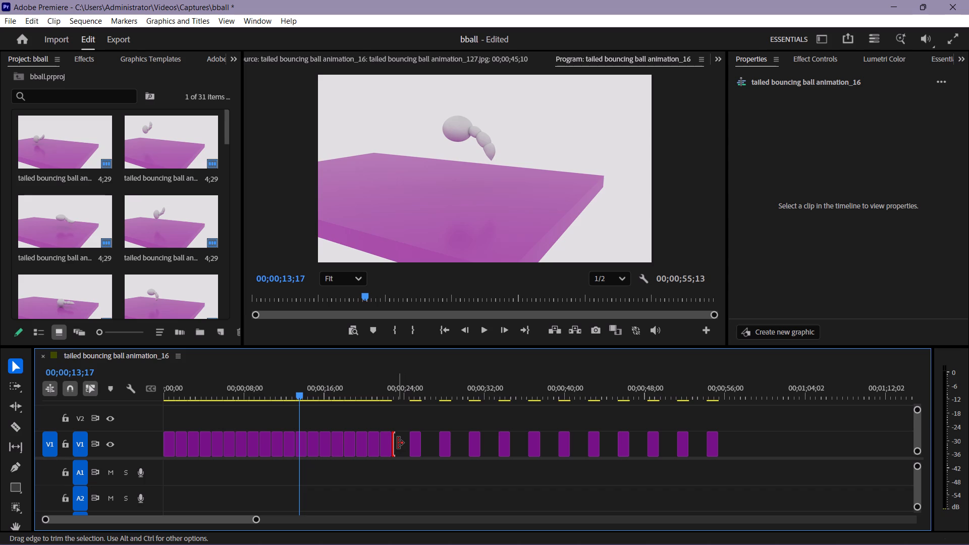
left_click(401, 444)
key("BackSpace")
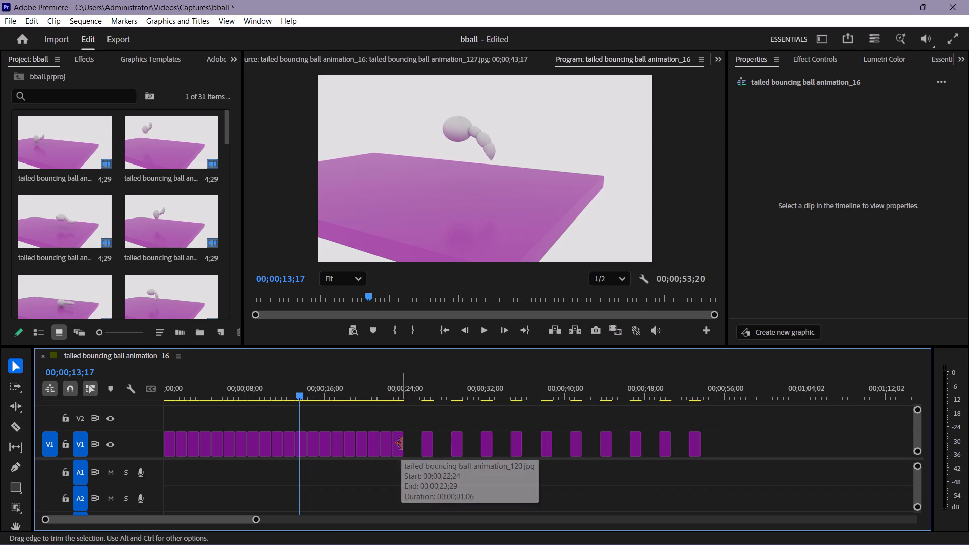
left_click(409, 444)
left_click(416, 446)
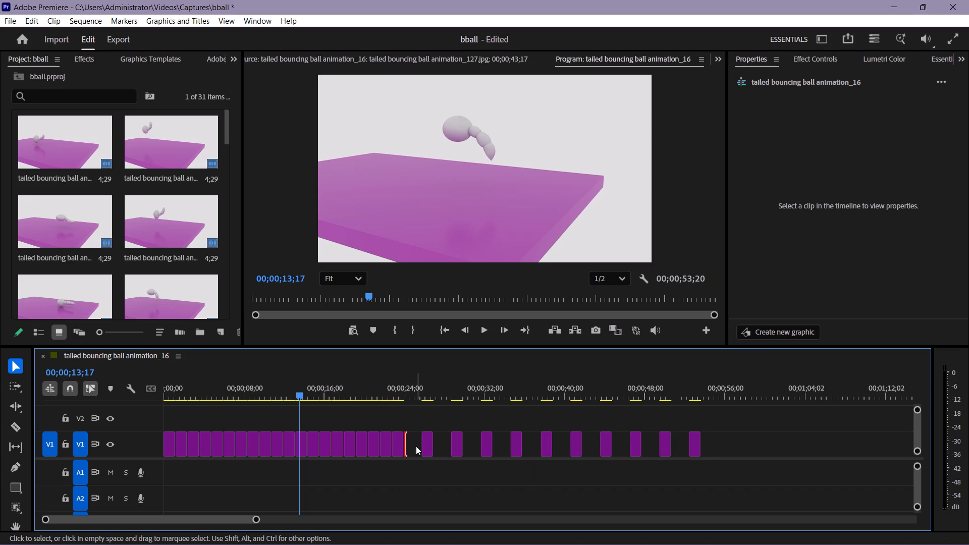
key("BackSpace")
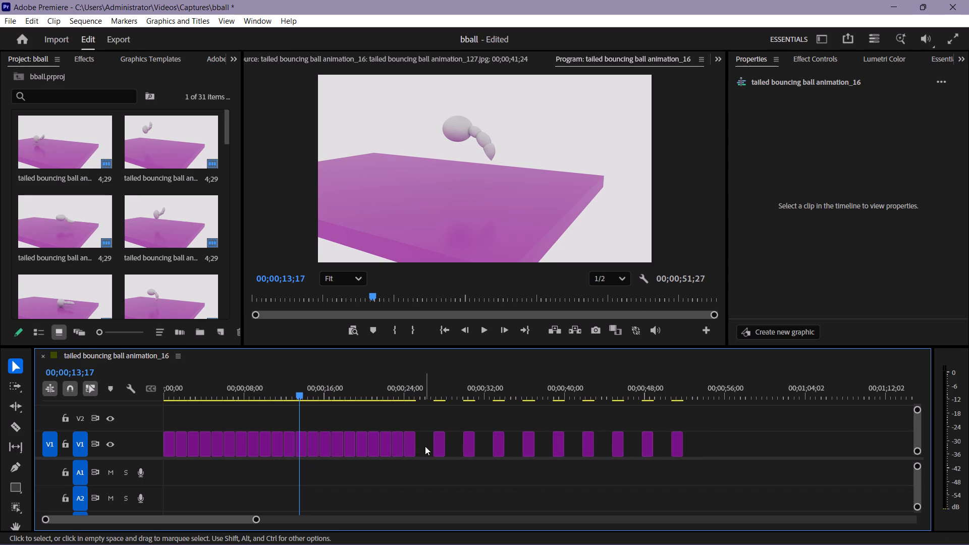
Ripple delete the five gaps between the twenty-first and twenty-sixth frame clips on V1.
left_click(425, 446)
key("BackSpace")
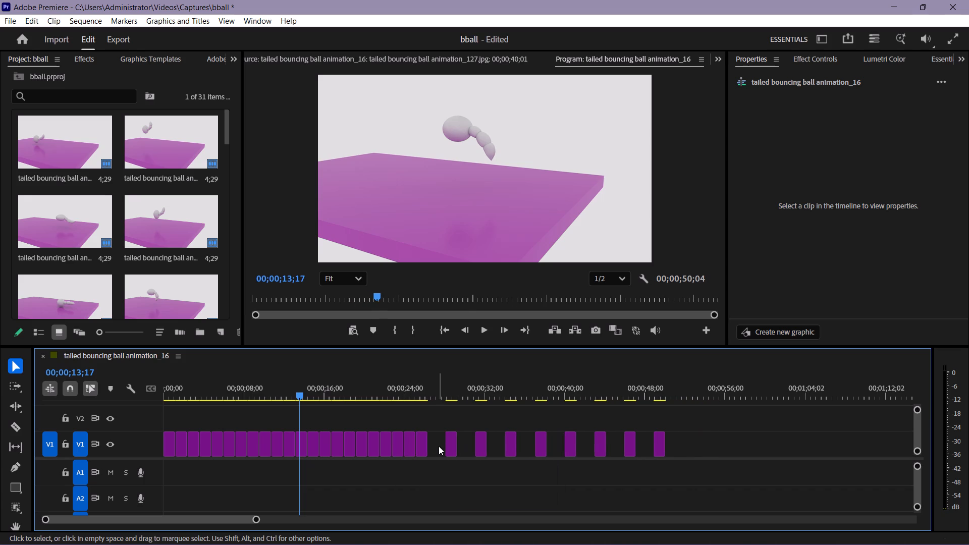
left_click(439, 446)
key("BackSpace")
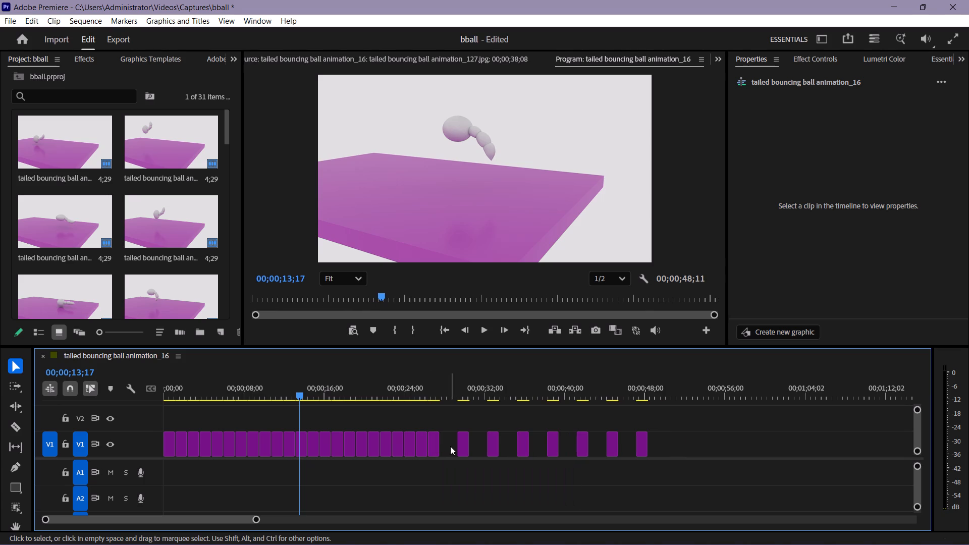
left_click(450, 446)
key("BackSpace")
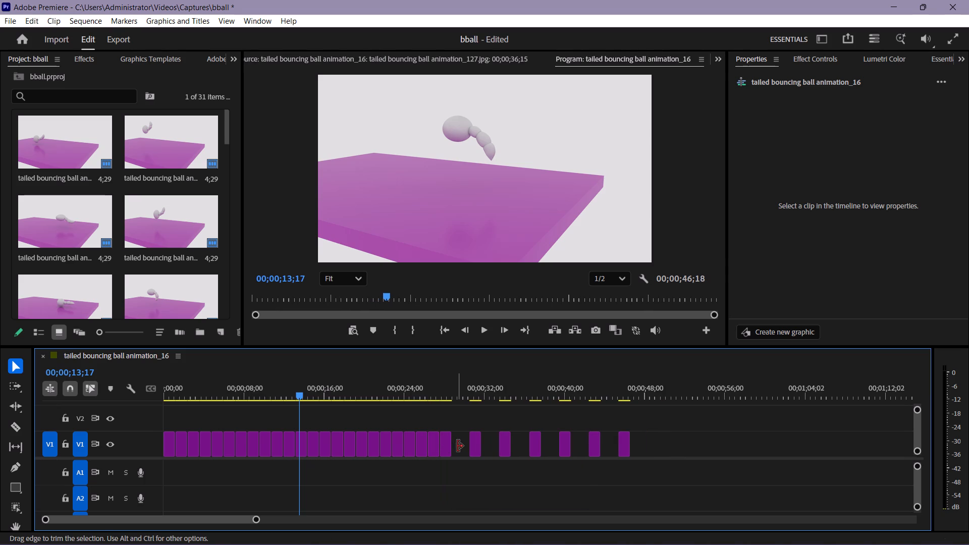
left_click(457, 446)
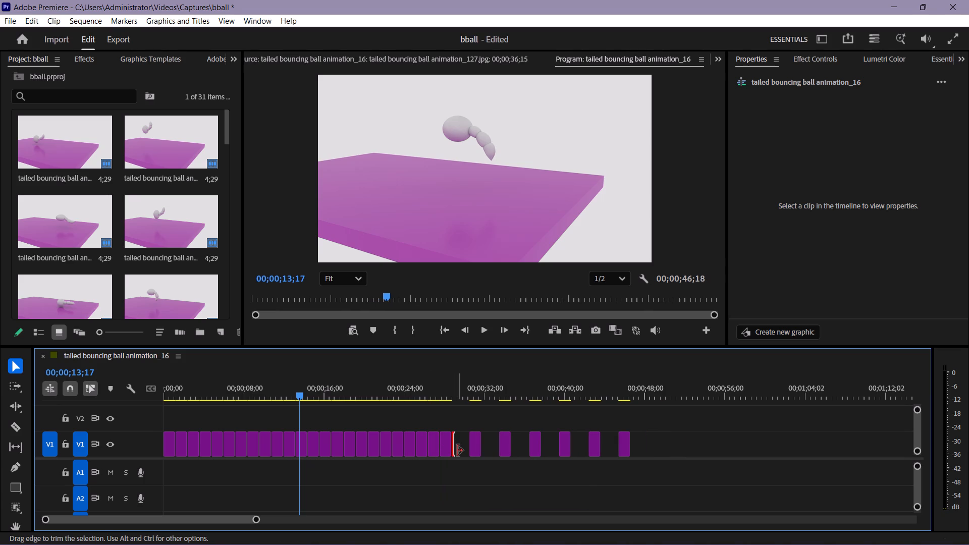
left_click(463, 444)
key("BackSpace")
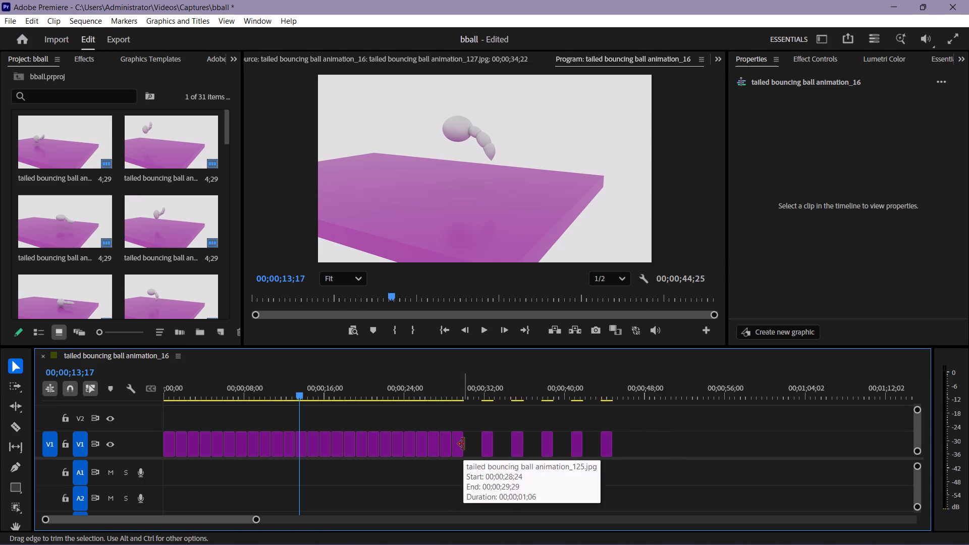
left_click(470, 444)
key("BackSpace")
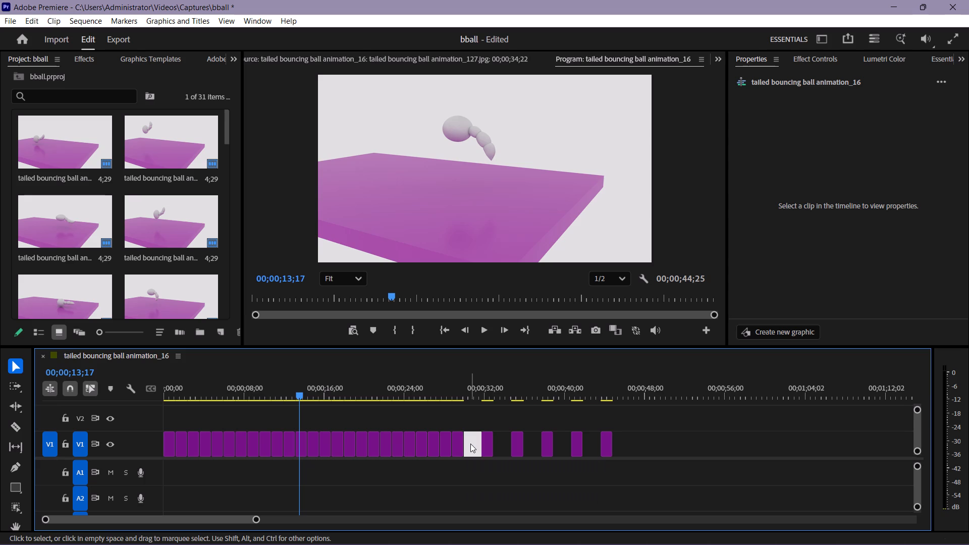
Ripple delete the last four gaps, between the twenty-sixth and thirtieth frame clips on V1.
left_click(486, 445)
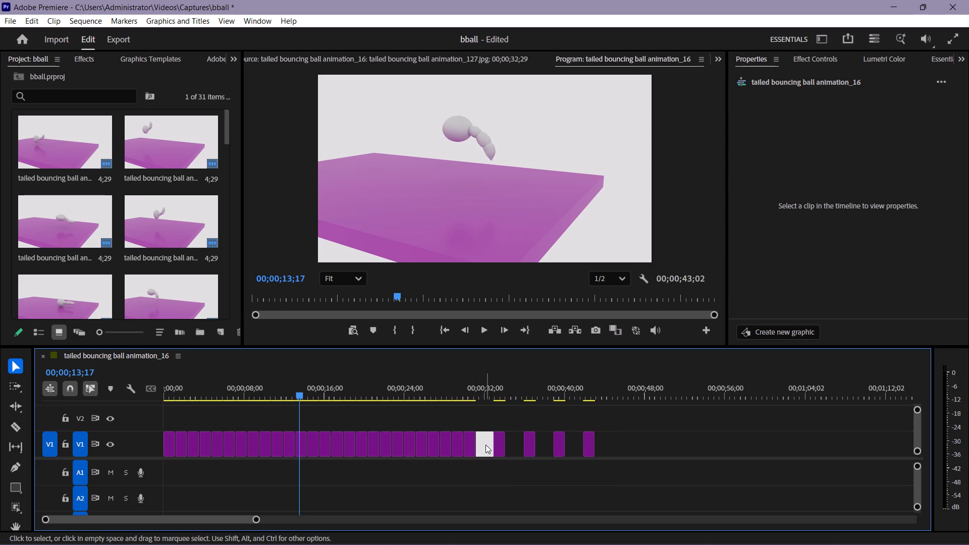
key("BackSpace")
left_click(498, 445)
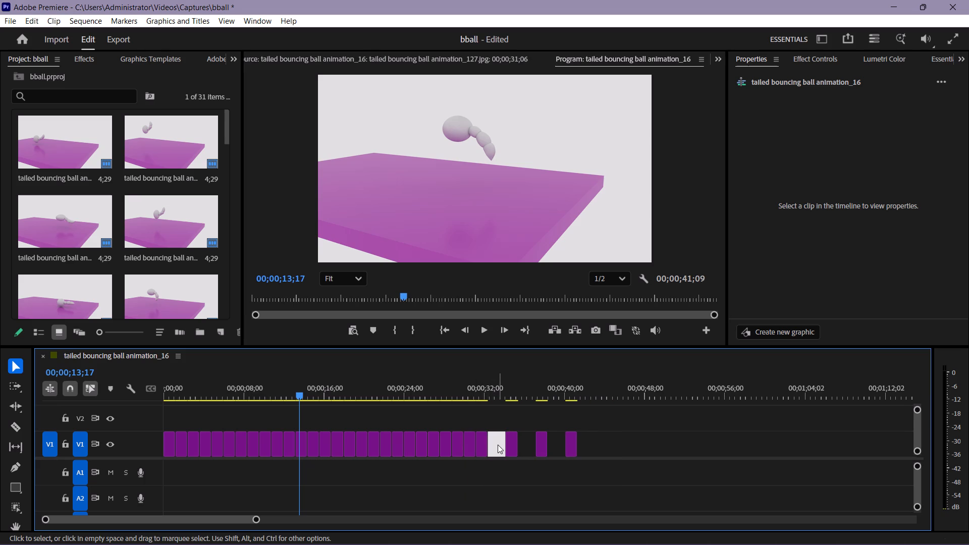
key("BackSpace")
left_click(506, 445)
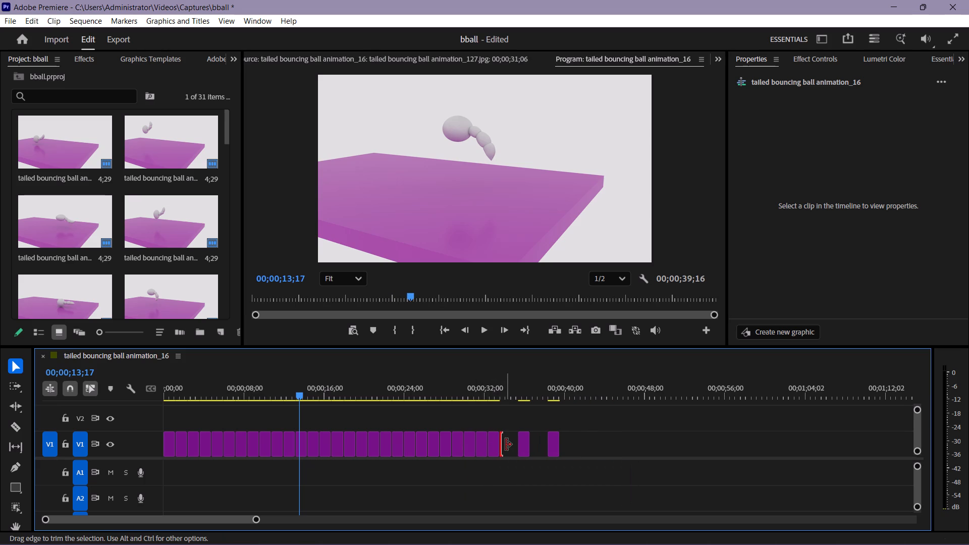
left_click(510, 445)
key("BackSpace")
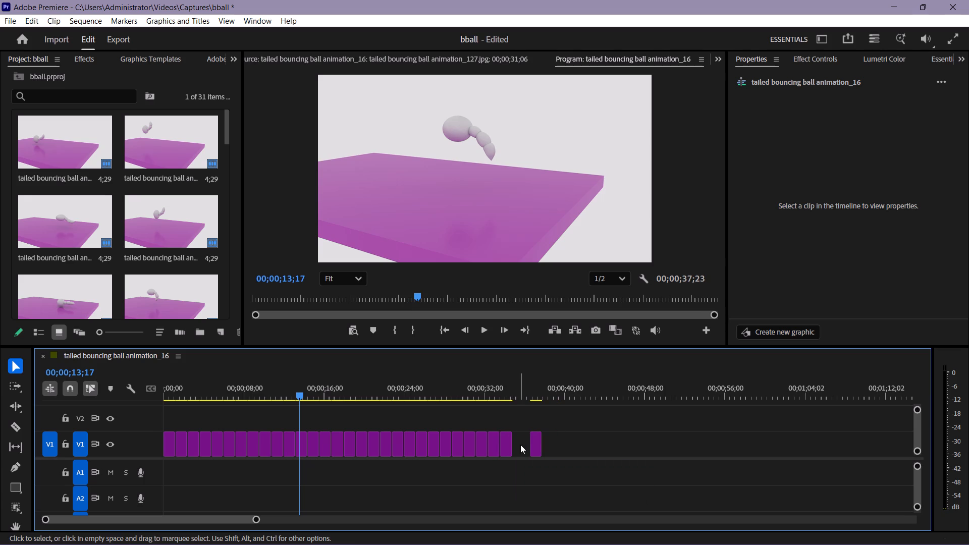
left_click(520, 445)
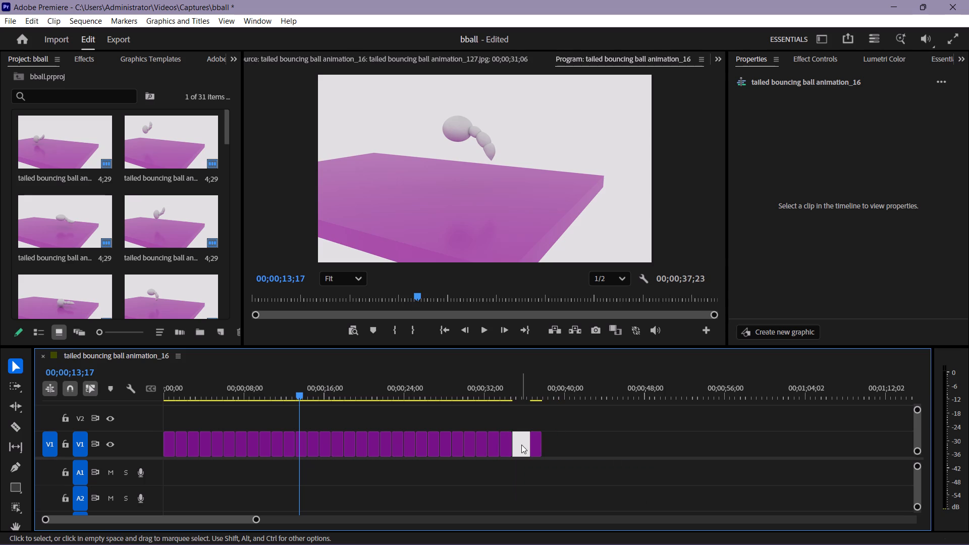
key("BackSpace")
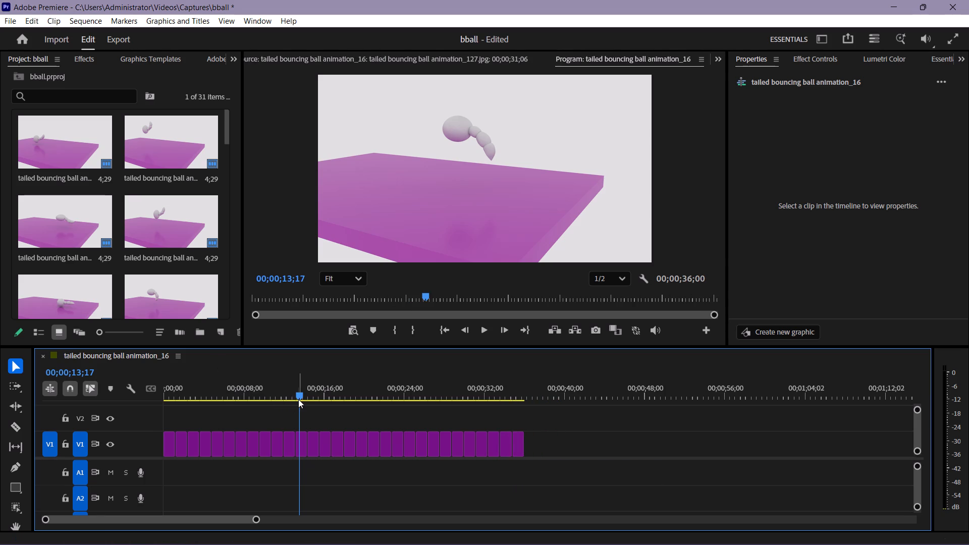
Play the sequence from its start to review the animation's timing, stop playback and return the playhead to the start.
left_click_drag(298, 399, 117, 406)
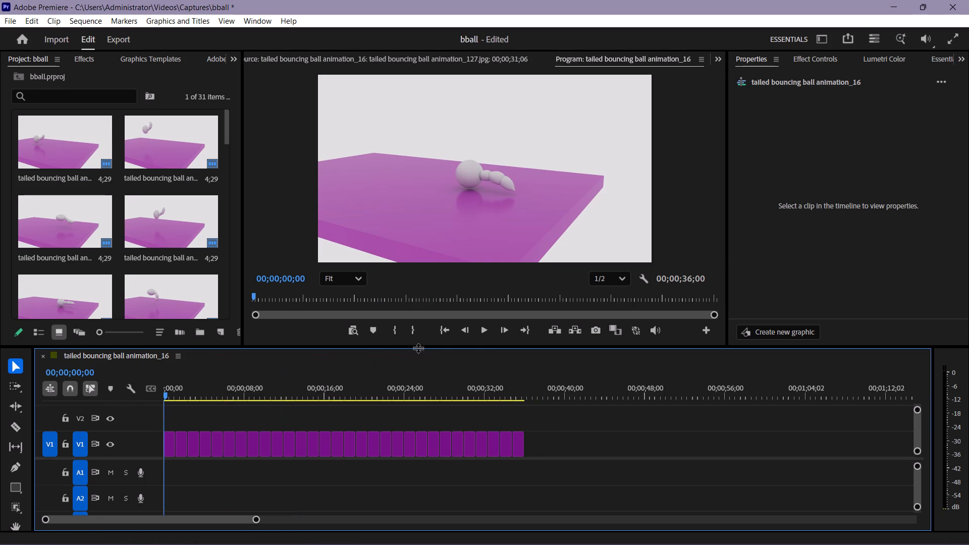
left_click(482, 334)
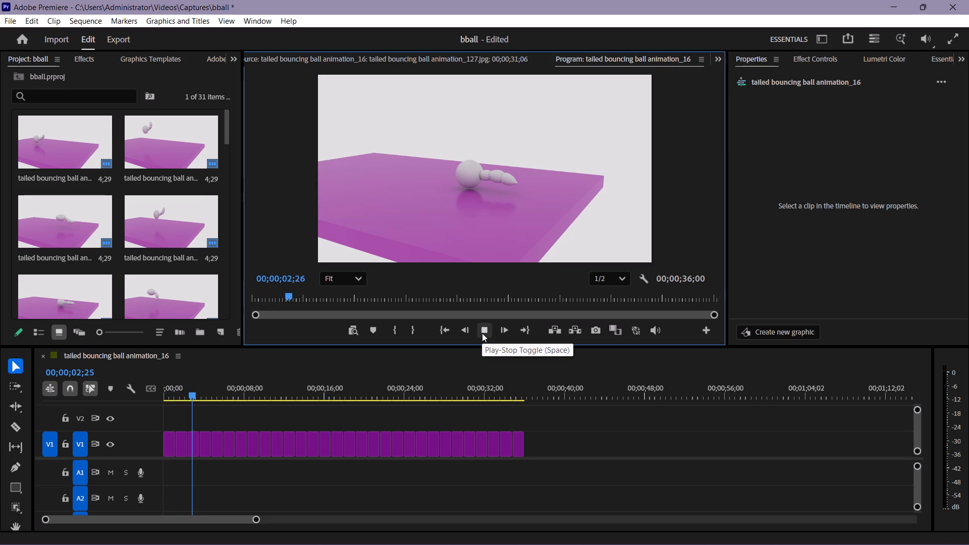
left_click(482, 333)
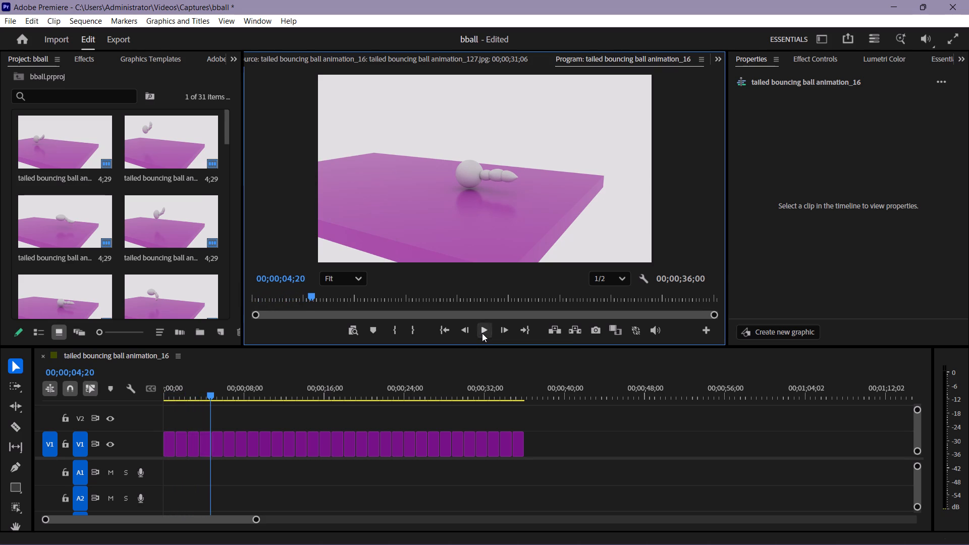
left_click_drag(209, 395, 122, 395)
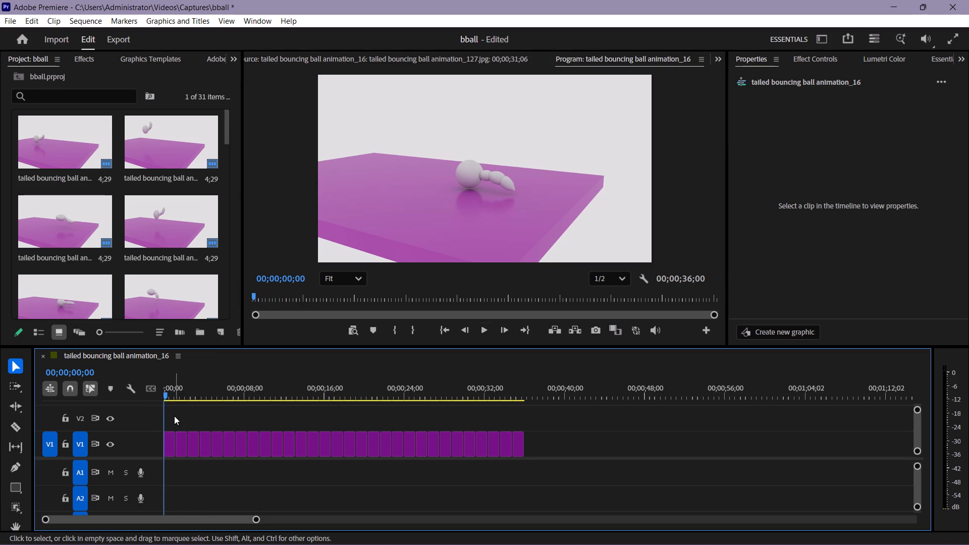
Select all the frame clips on V1 and set their duration to 00;00;00;15.
left_click_drag(168, 411, 578, 462)
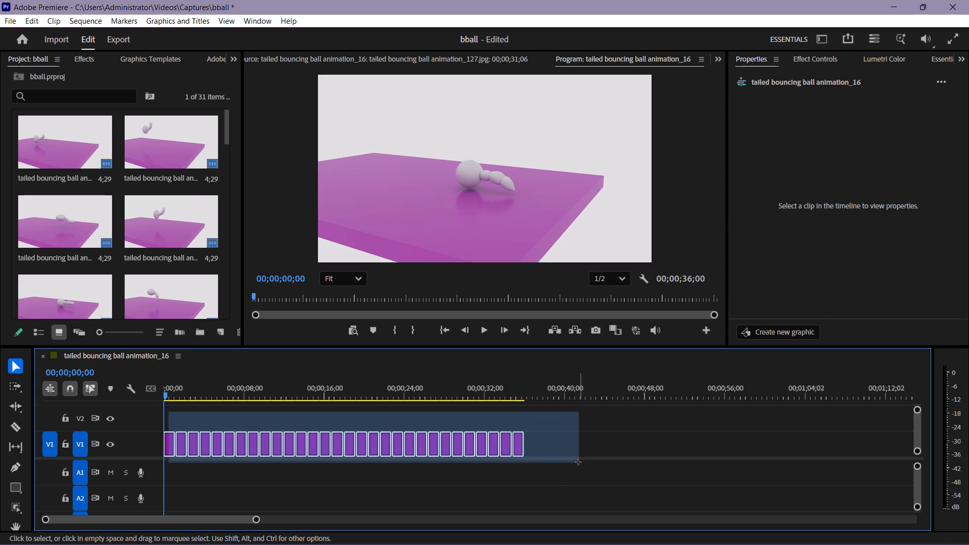
right_click(494, 446)
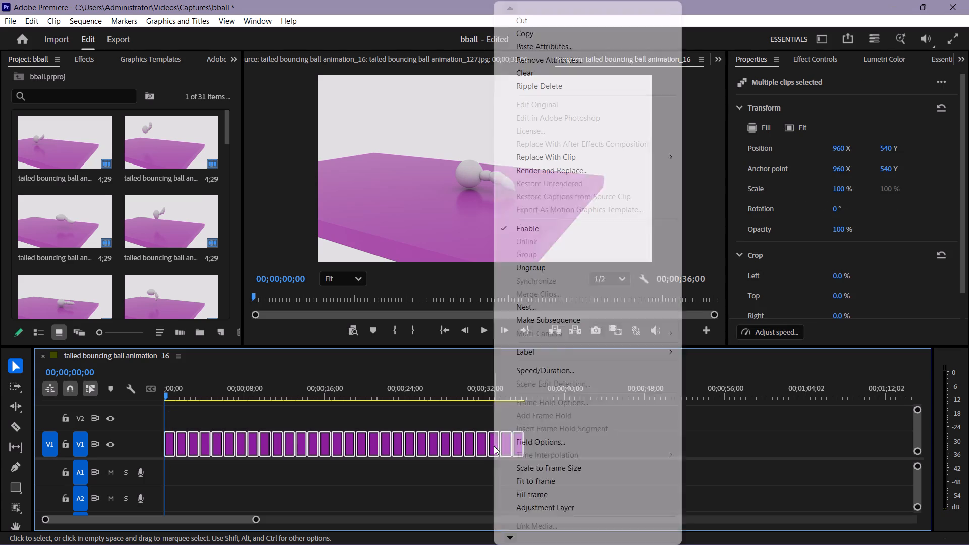
left_click(584, 369)
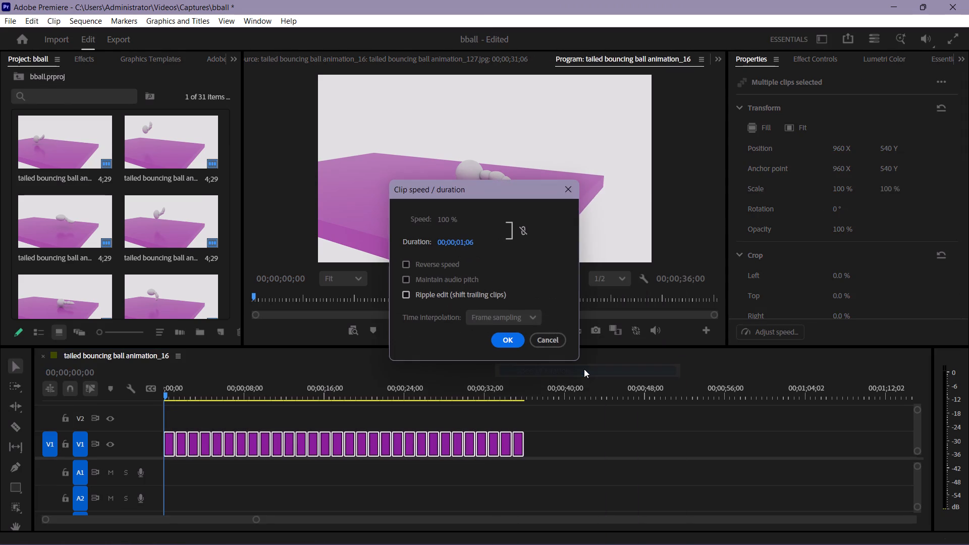
left_click_drag(468, 244, 467, 244)
left_click_drag(467, 244, 461, 247)
left_click_drag(461, 247, 458, 249)
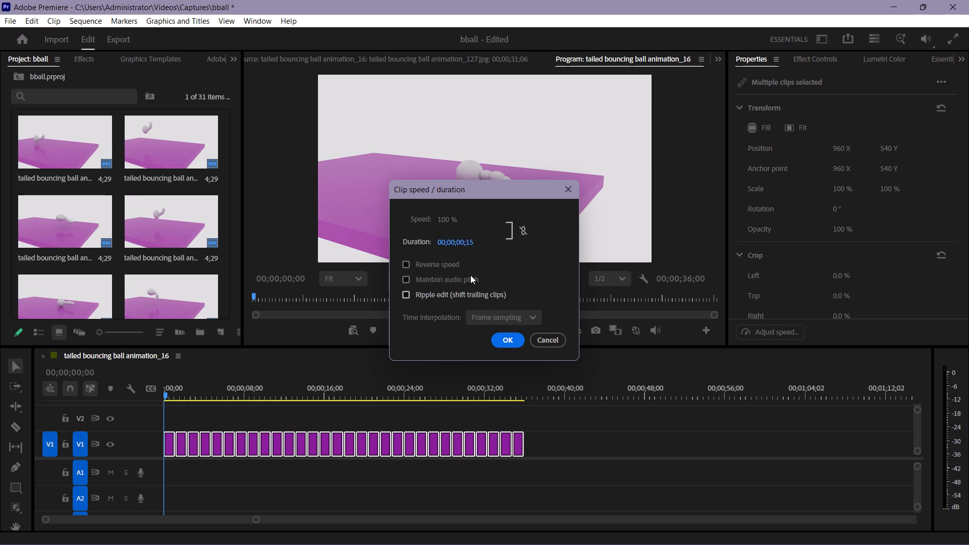
left_click(501, 334)
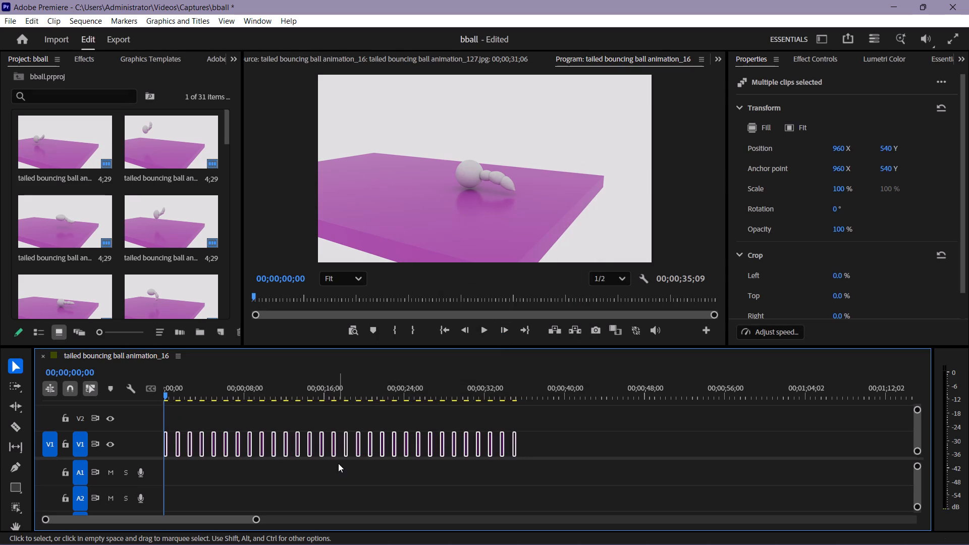
Ripple delete the first five gaps, between the first and sixth frame clips on V1.
left_click_drag(256, 516, 193, 510)
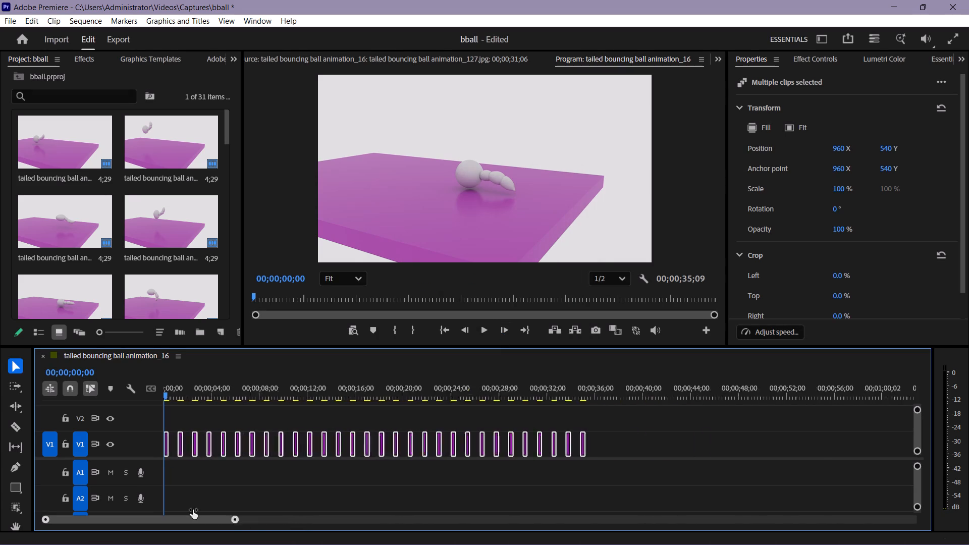
left_click_drag(193, 510, 147, 502)
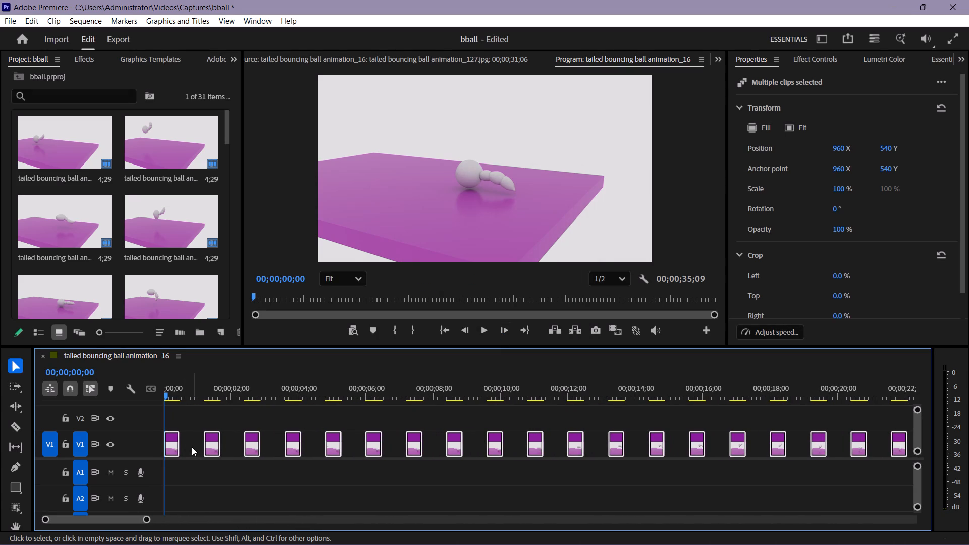
left_click(192, 447)
key("BackSpace")
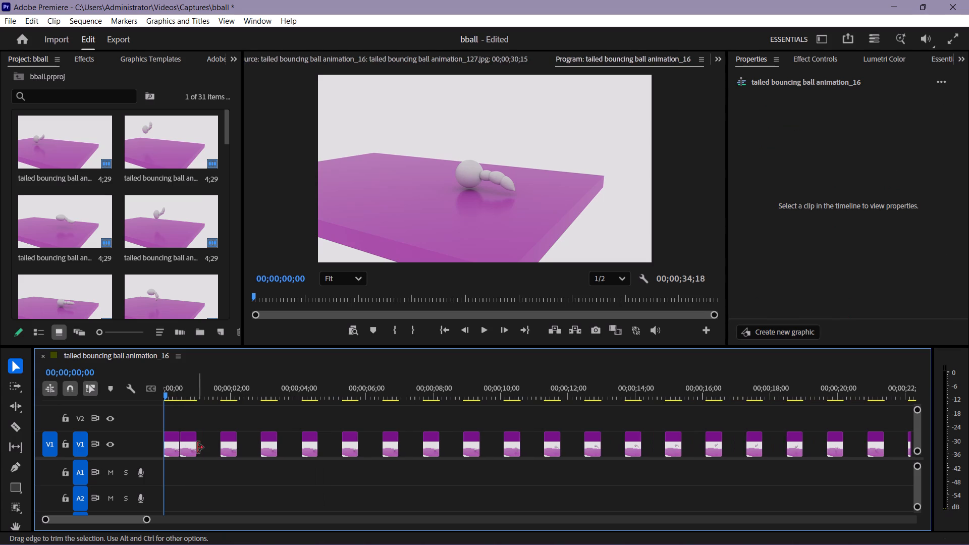
left_click(208, 448)
key("BackSpace")
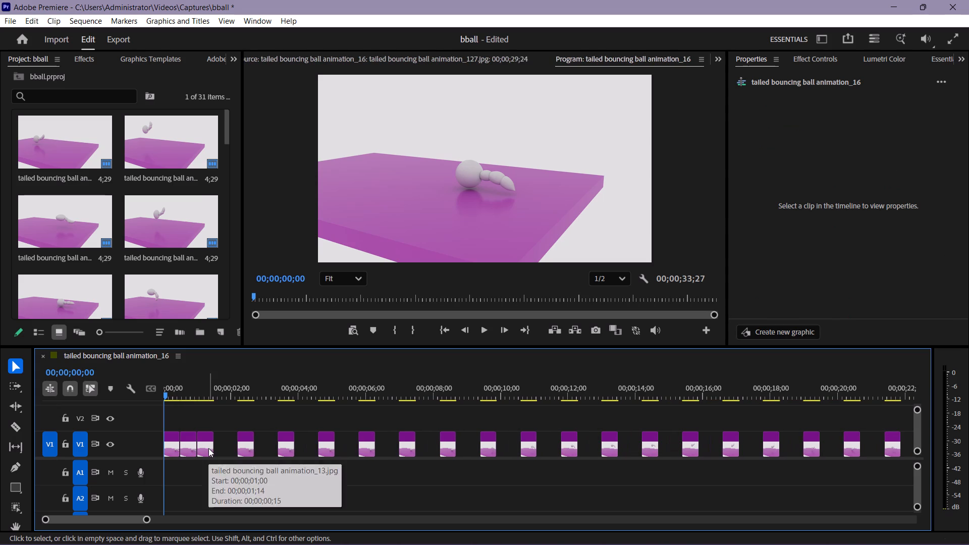
left_click(221, 446)
key("BackSpace")
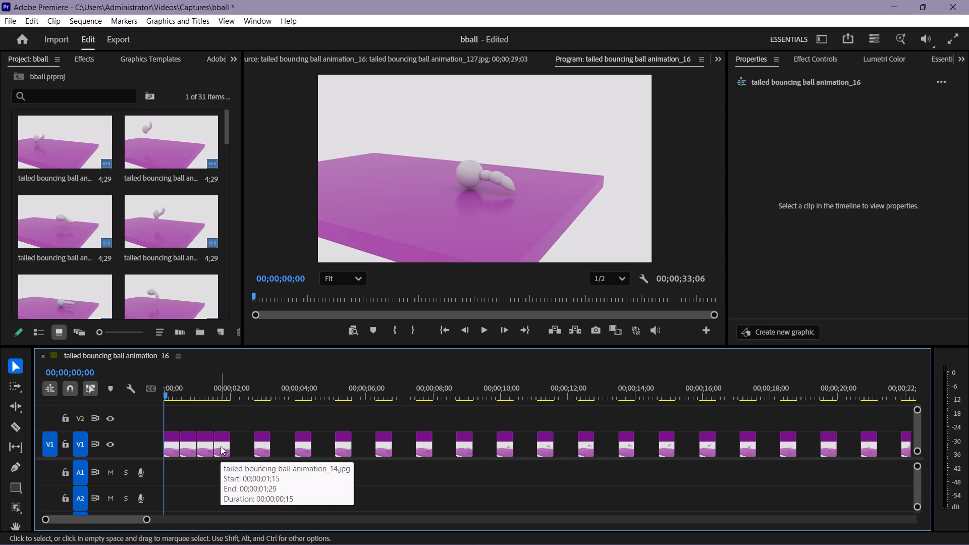
left_click(243, 446)
key("BackSpace")
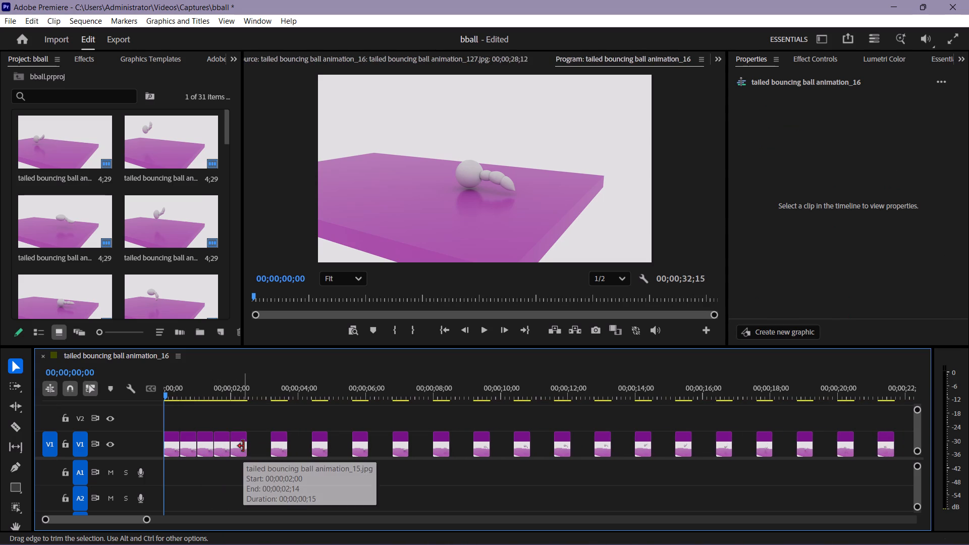
left_click(261, 447)
key("BackSpace")
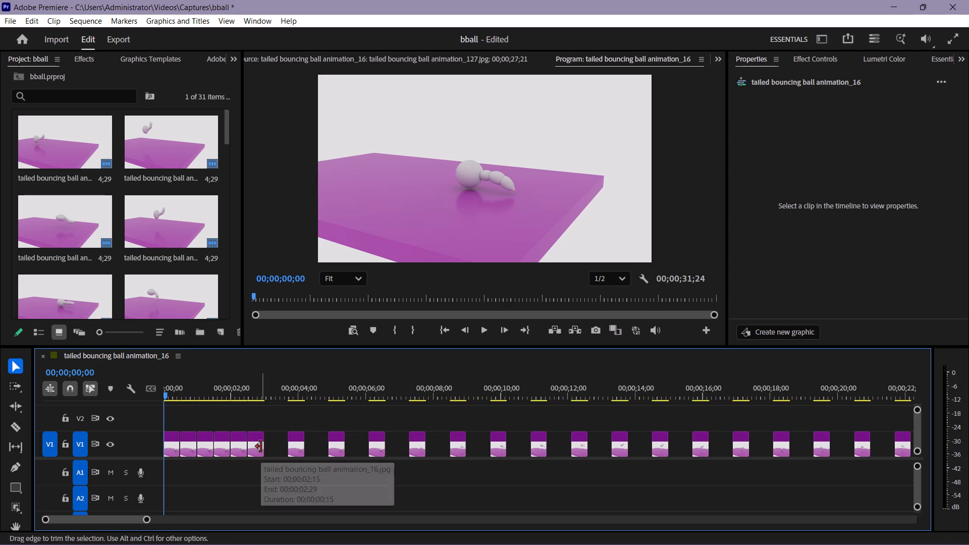
Ripple delete the five gaps between the sixth and eleventh frame clips on V1.
left_click(274, 450)
key("BackSpace")
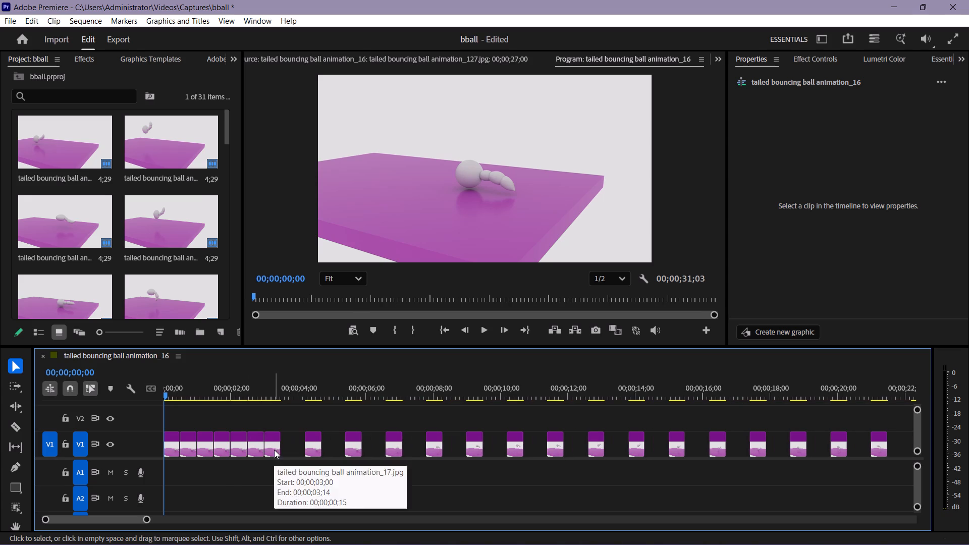
left_click(293, 440)
key("BackSpace")
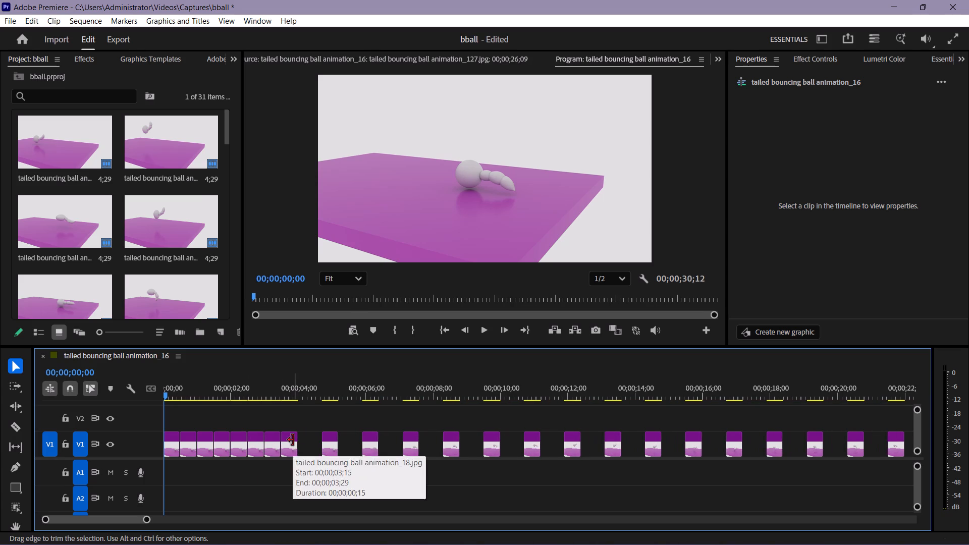
left_click(311, 447)
key("BackSpace")
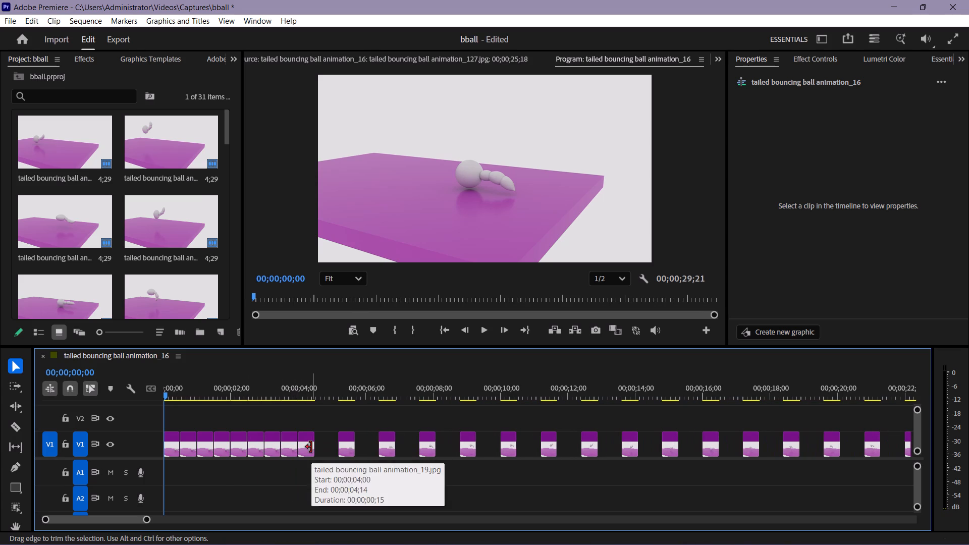
left_click(324, 446)
key("BackSpace")
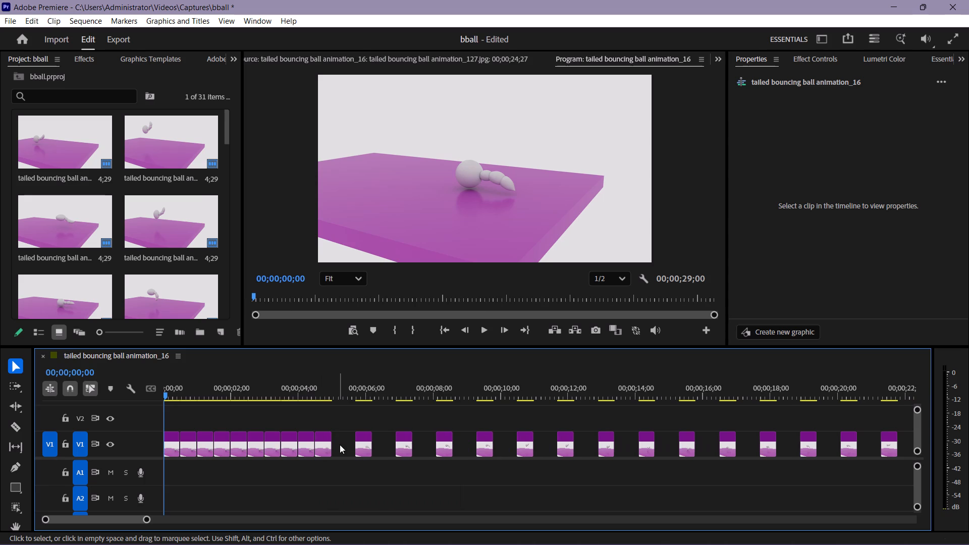
left_click(342, 445)
key("BackSpace")
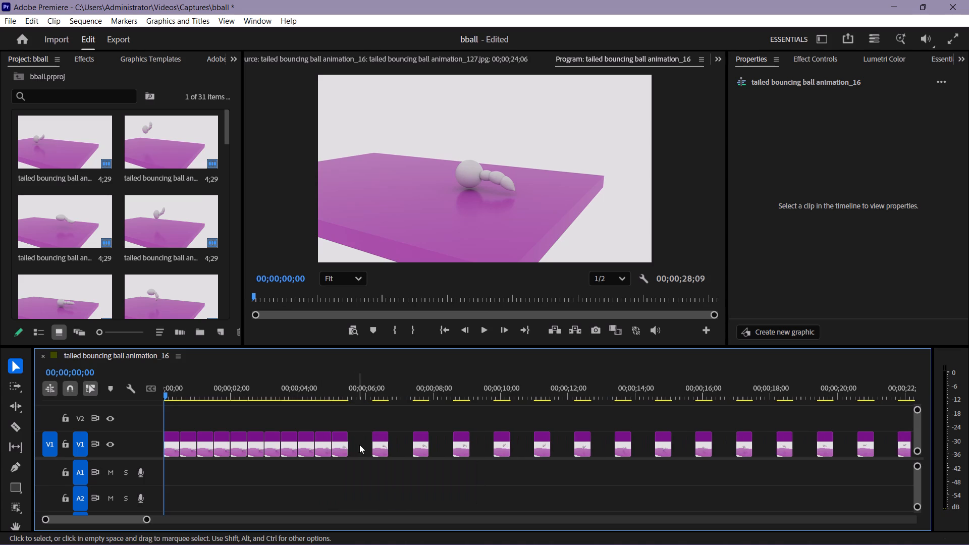
Ripple delete the five gaps between the eleventh and sixteenth frame clips on V1.
left_click(359, 445)
key("BackSpace")
left_click(377, 445)
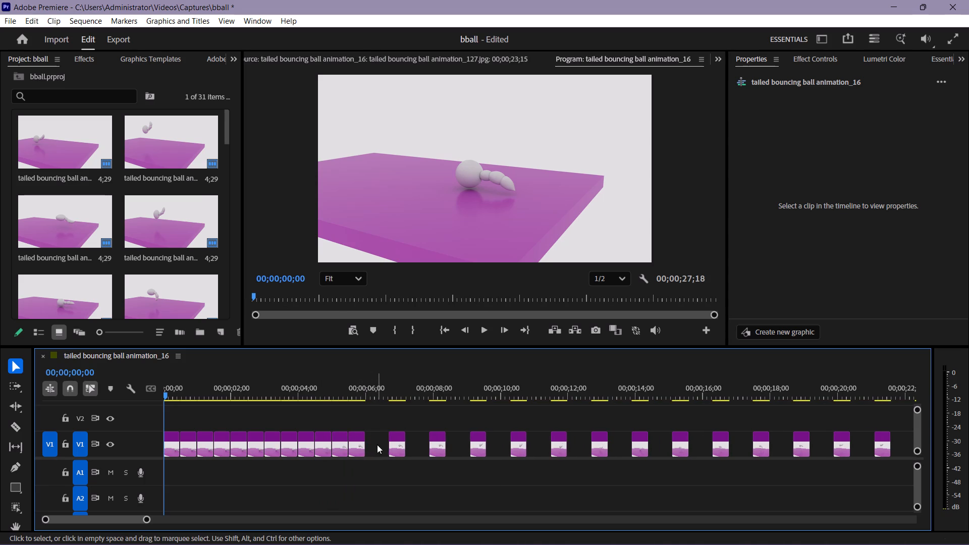
key("BackSpace")
left_click(395, 443)
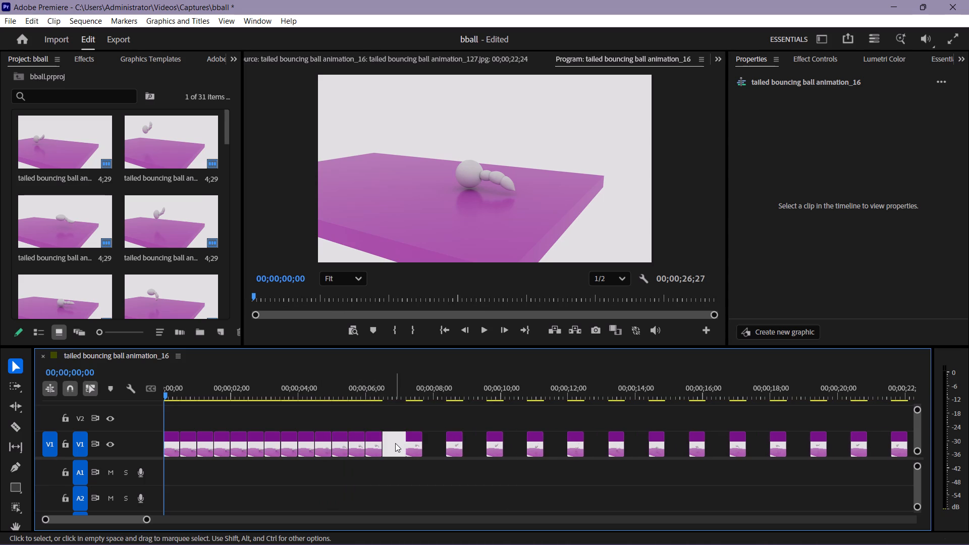
key("BackSpace")
left_click(409, 445)
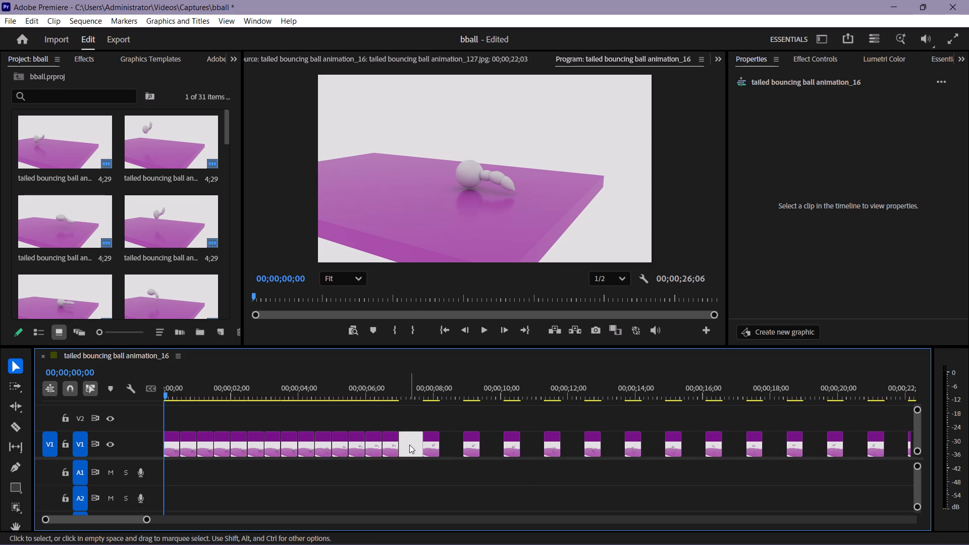
key("BackSpace")
left_click(423, 448)
key("BackSpace")
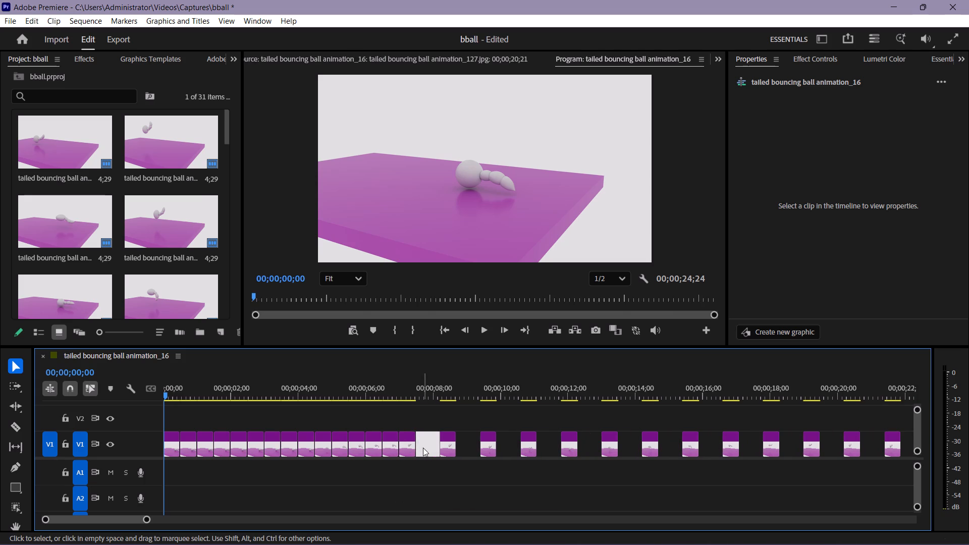
Ripple delete the five gaps between the sixteenth and twenty-first frame clips on V1.
left_click(442, 445)
key("BackSpace")
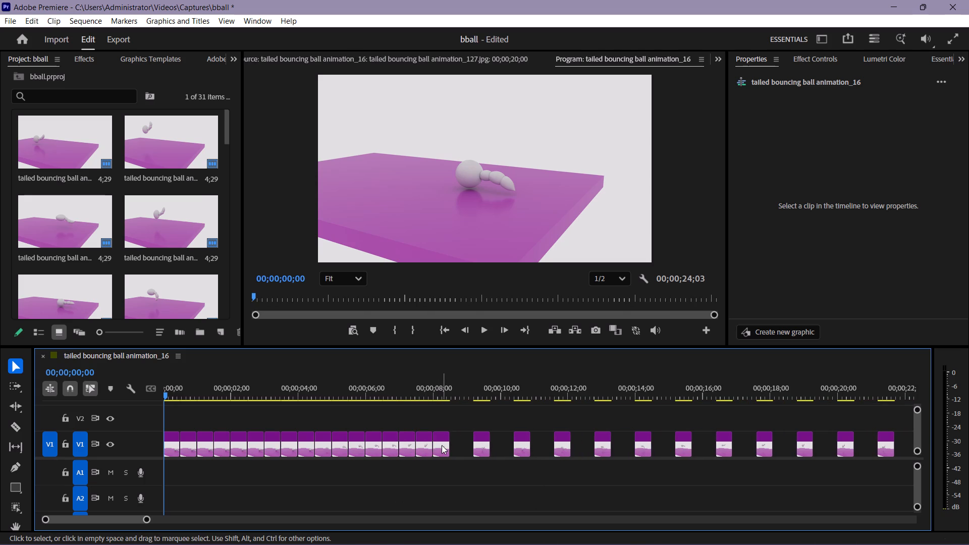
left_click(457, 445)
key("BackSpace")
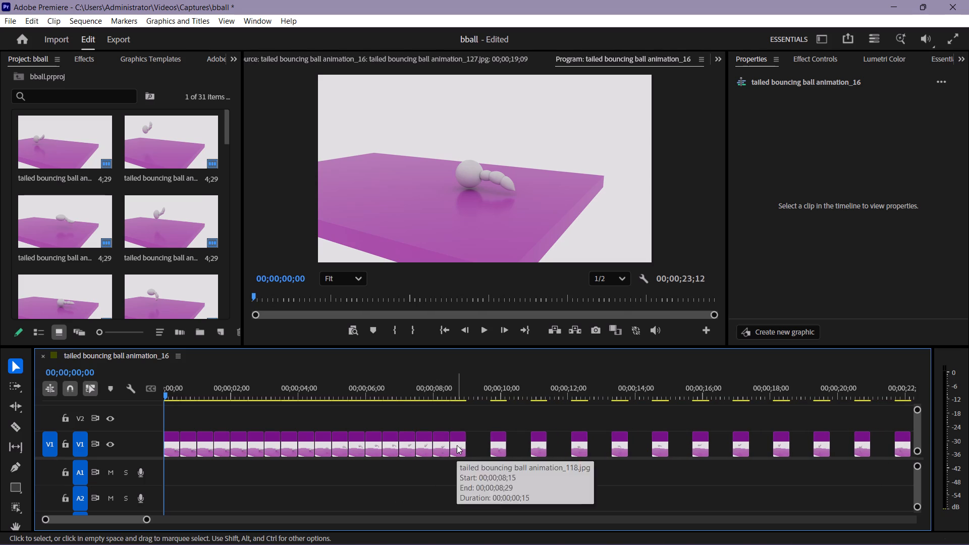
left_click(478, 445)
key("BackSpace")
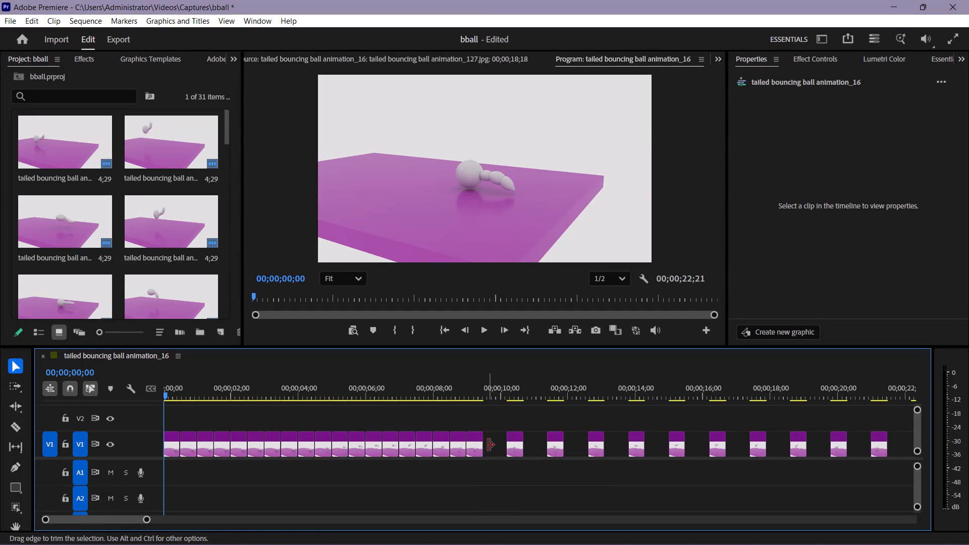
left_click(489, 445)
left_click(499, 445)
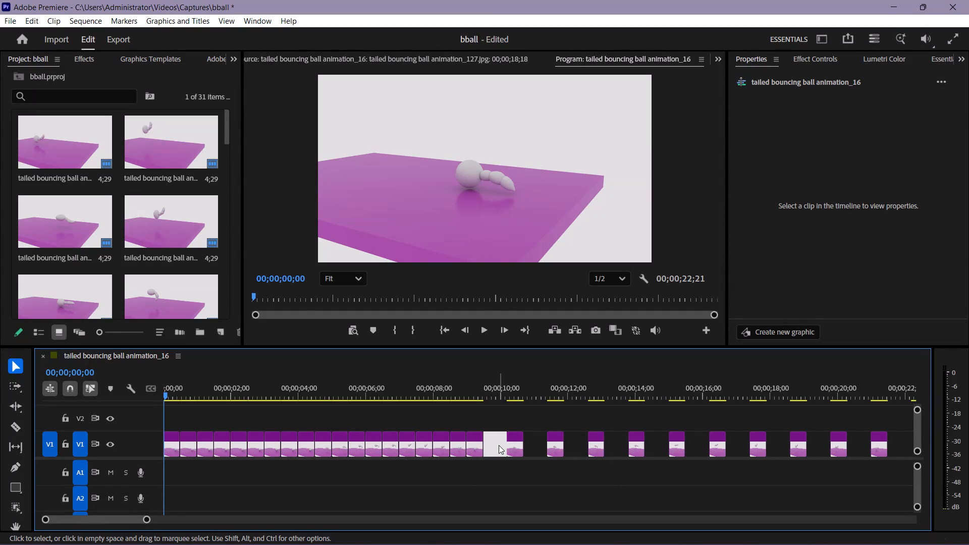
key("BackSpace")
double_click(507, 445)
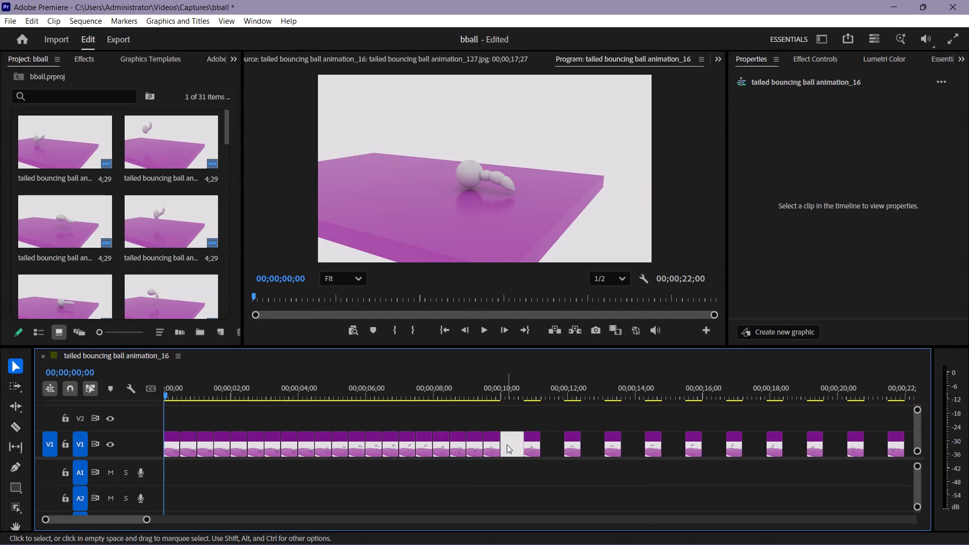
key("BackSpace")
Ripple delete the five gaps between the twenty-first and twenty-sixth frame clips on V1.
left_click(531, 445)
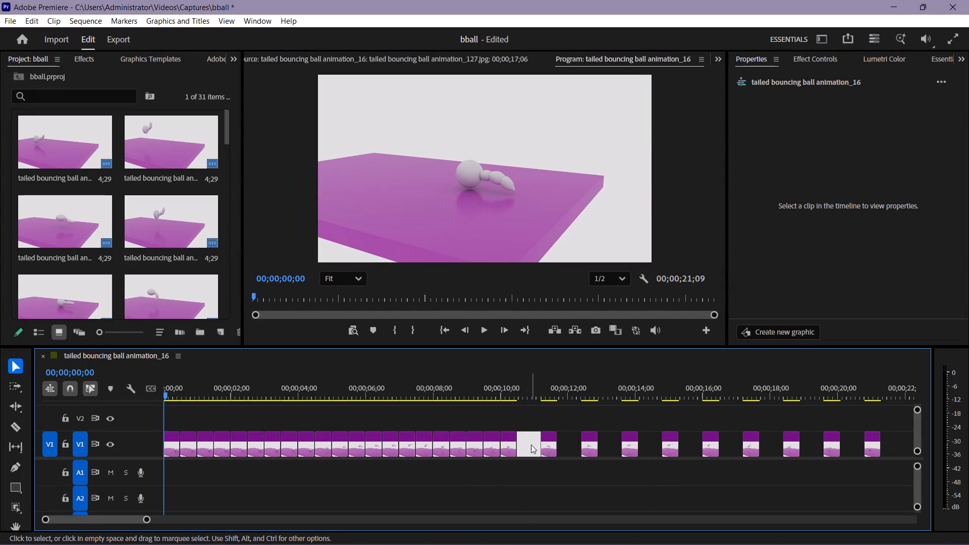
key("BackSpace")
left_click(544, 445)
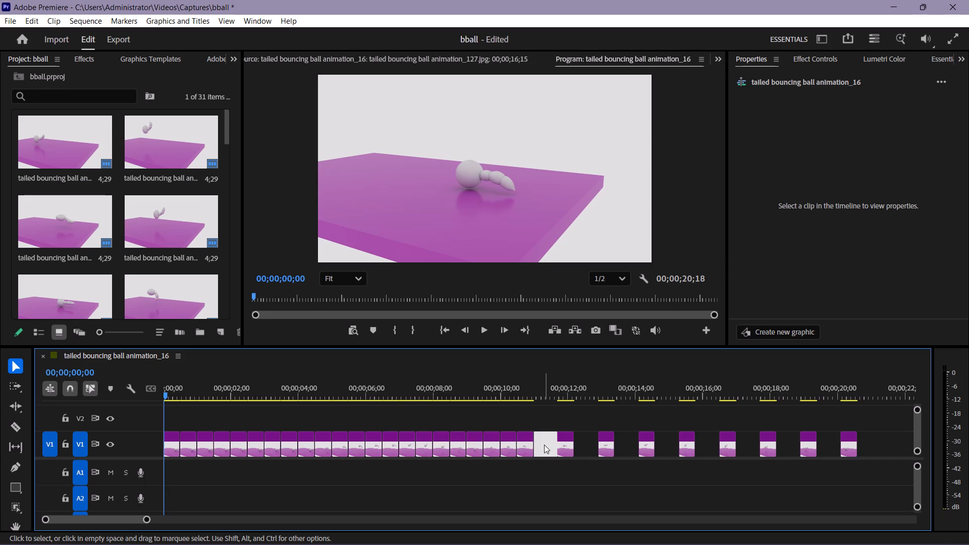
key("BackSpace")
left_click(560, 445)
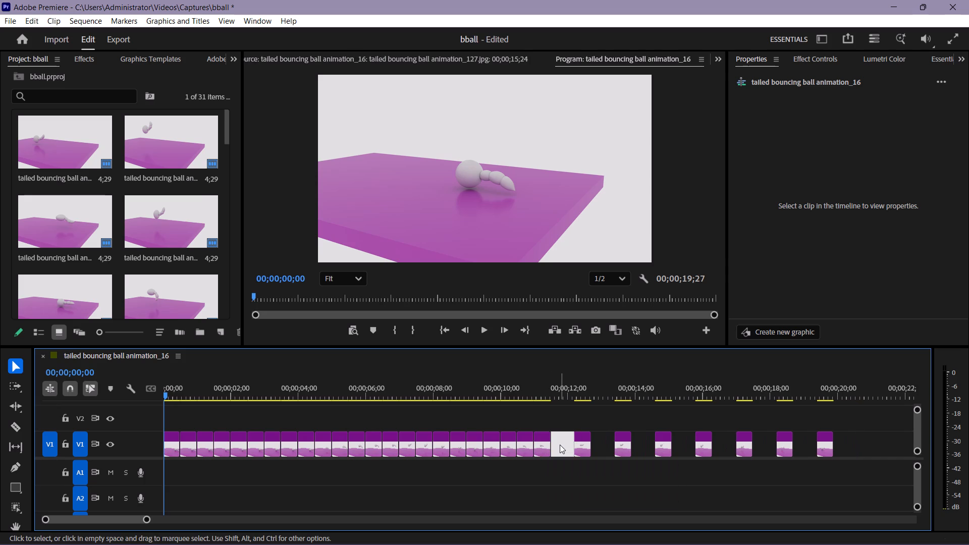
key("BackSpace")
left_click(577, 443)
key("BackSpace")
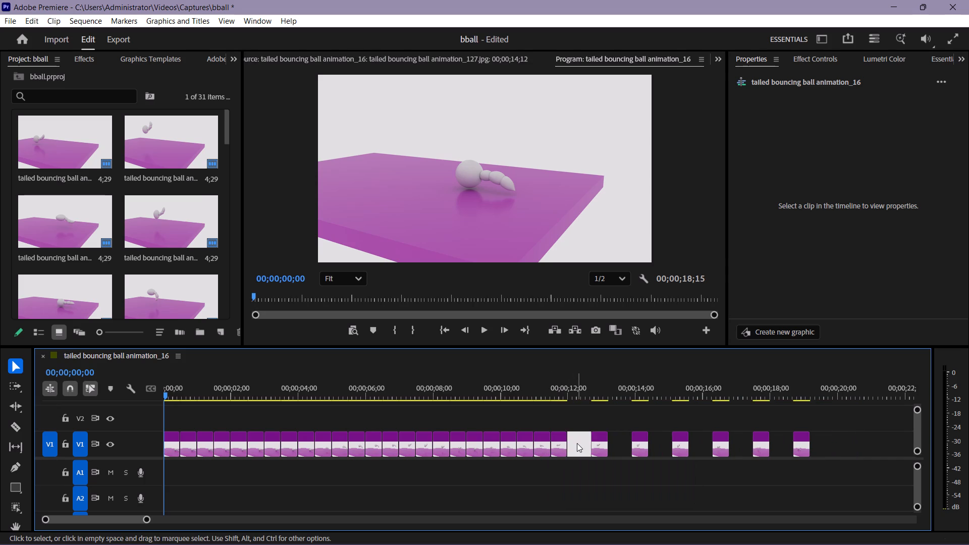
left_click(592, 443)
key("BackSpace")
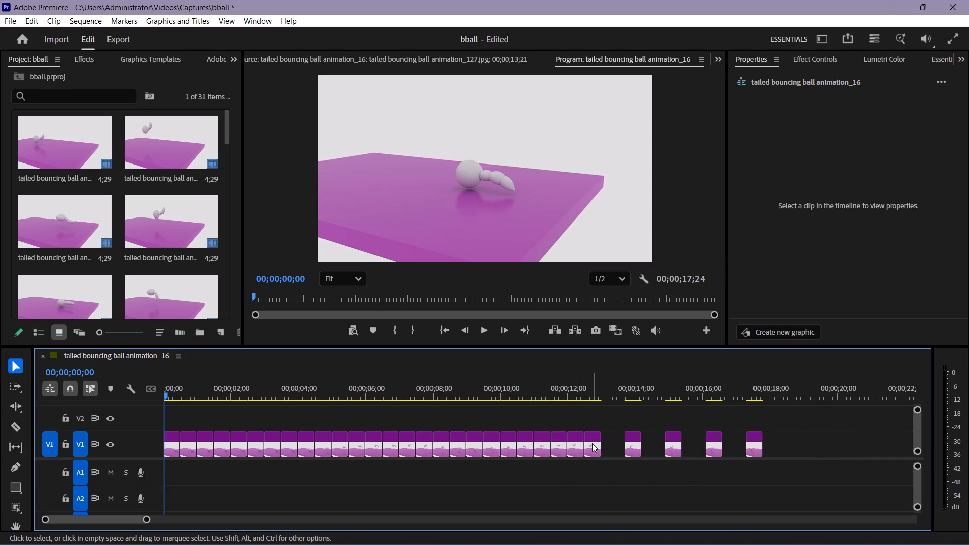
Ripple delete the four gaps between the twenty-sixth and thirtieth frame clips on V1.
left_click(612, 443)
key("BackSpace")
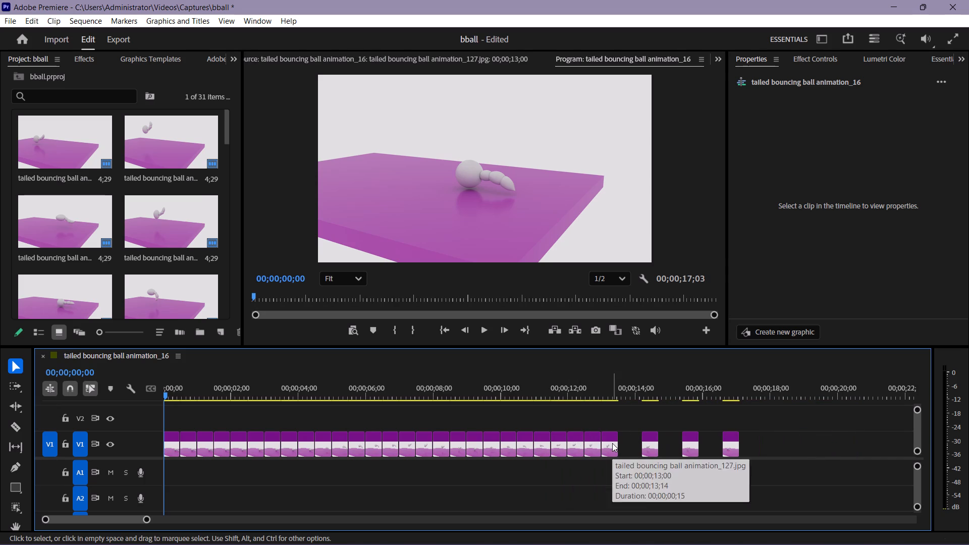
left_click(628, 451)
key("BackSpace")
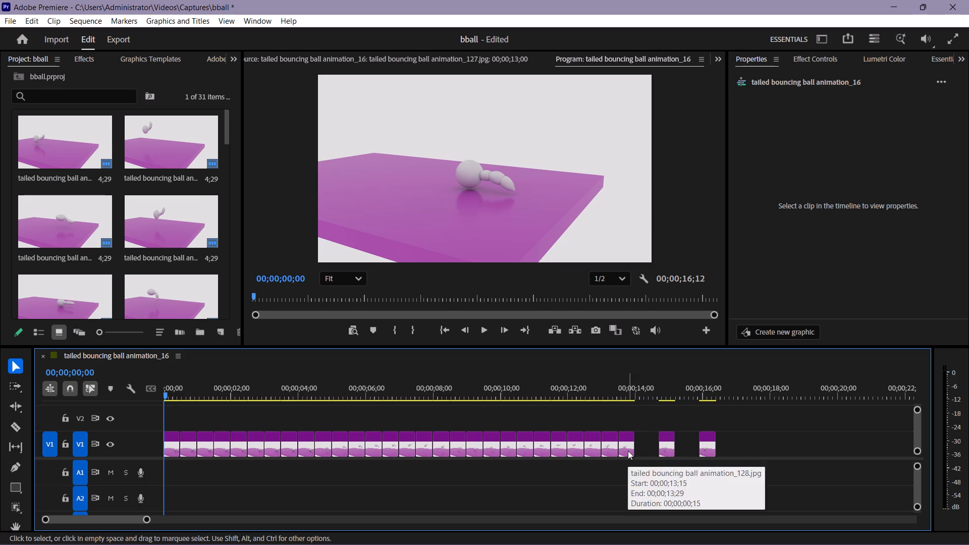
left_click(648, 446)
key("BackSpace")
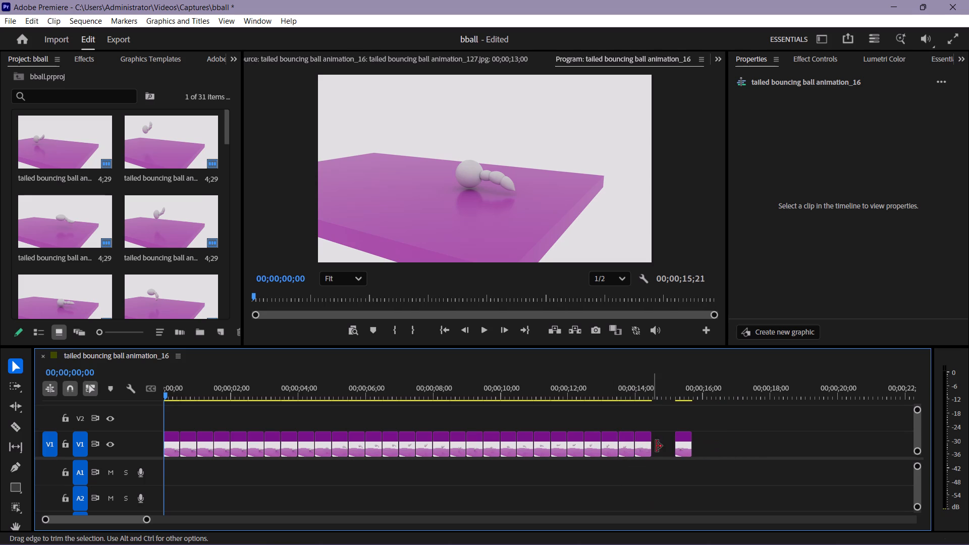
left_click(663, 446)
key("BackSpace")
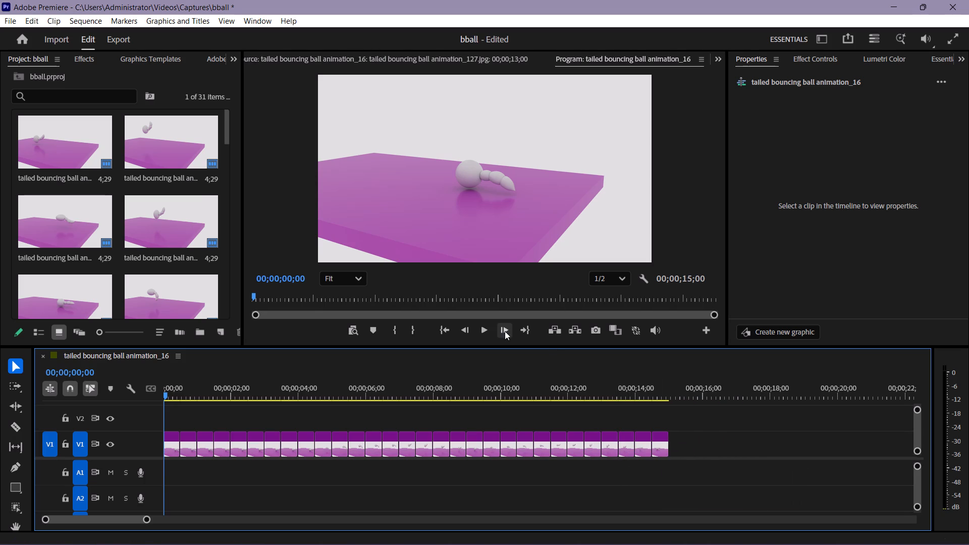
Play the closed-up sequence from the start to check the animation's speed, and stop it partway through.
left_click(489, 333)
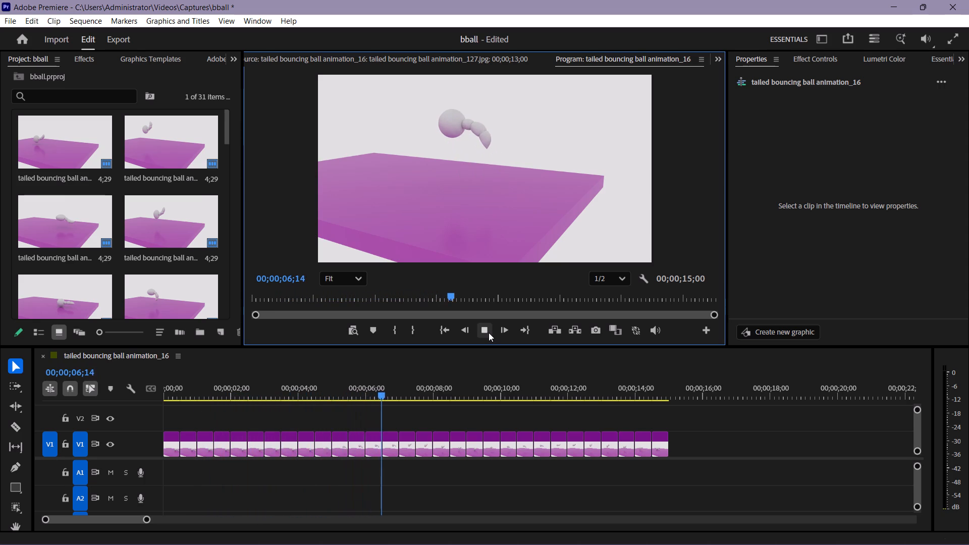
left_click(489, 333)
Set the duration of all frame clips on V1 to 00;00;00;05 without ripple edit.
left_click_drag(170, 413, 711, 452)
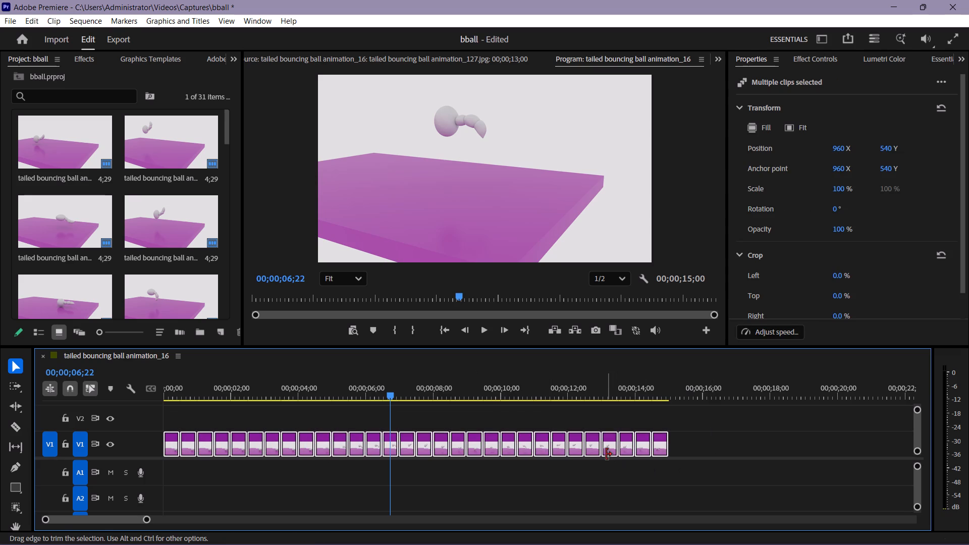
right_click(606, 454)
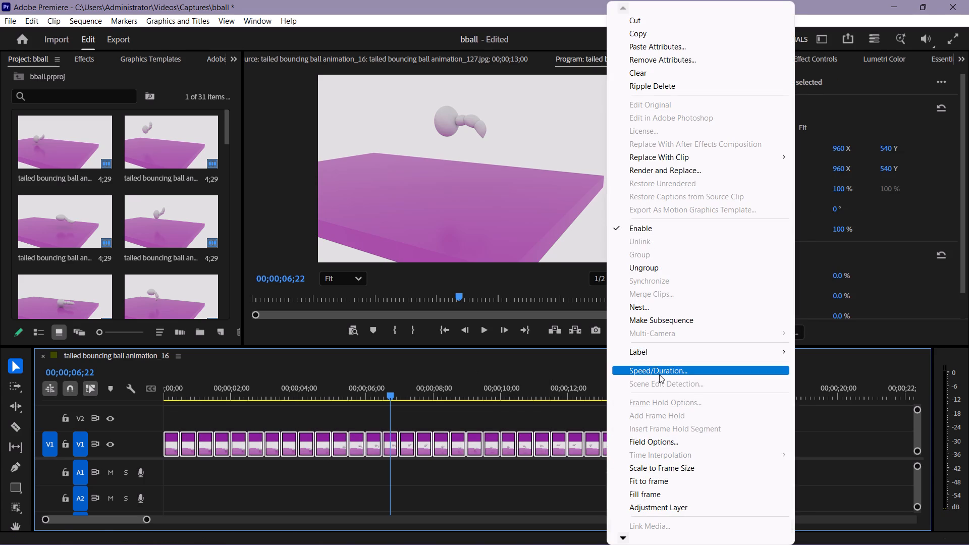
left_click(659, 372)
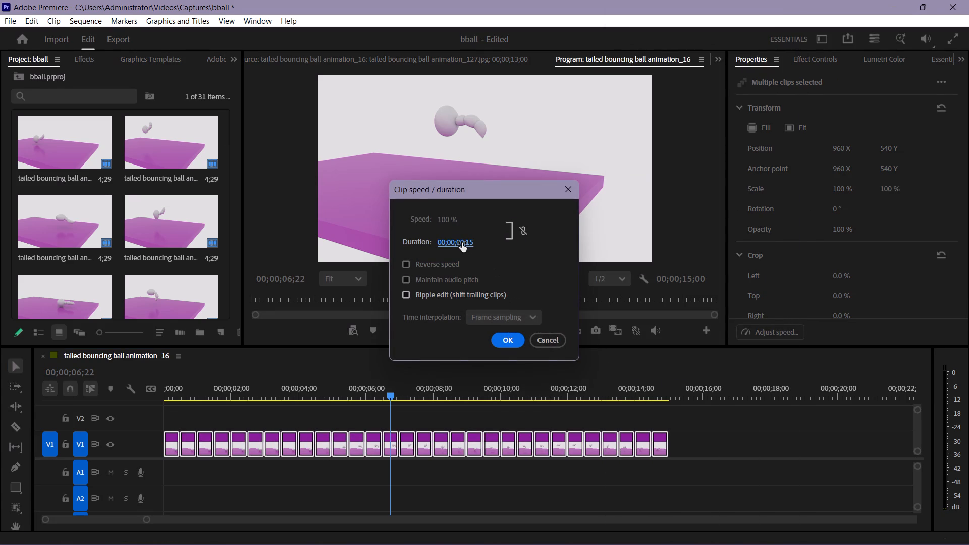
left_click_drag(469, 243, 466, 247)
left_click_drag(466, 247, 470, 250)
left_click_drag(470, 250, 467, 251)
left_click(514, 342)
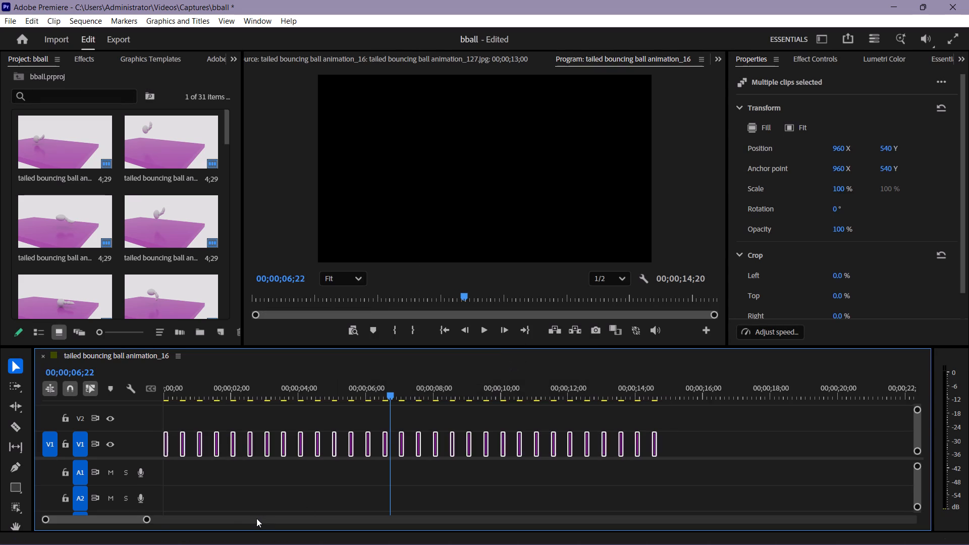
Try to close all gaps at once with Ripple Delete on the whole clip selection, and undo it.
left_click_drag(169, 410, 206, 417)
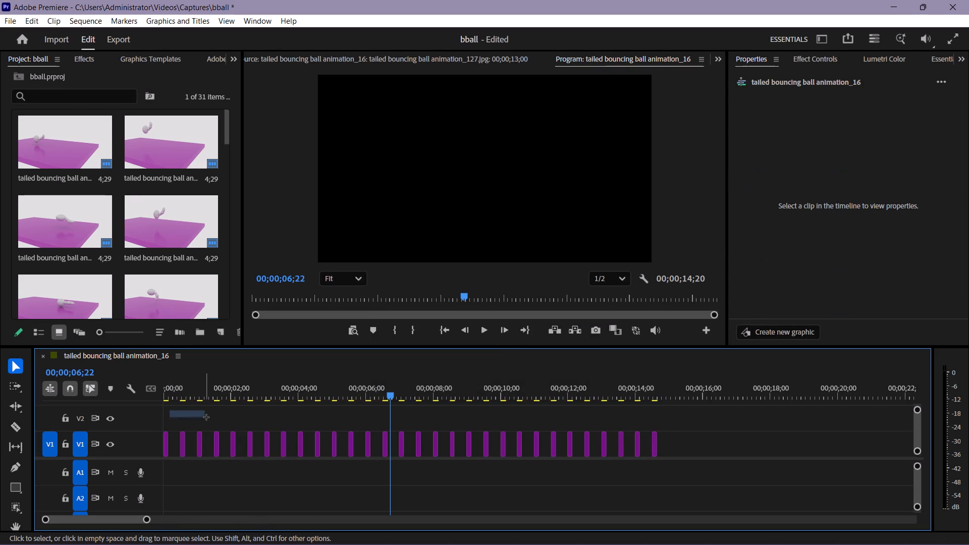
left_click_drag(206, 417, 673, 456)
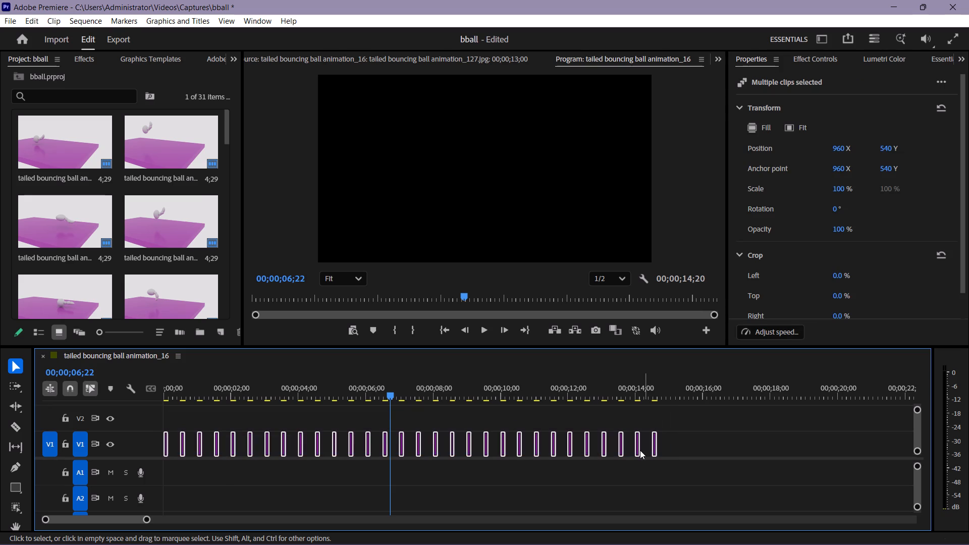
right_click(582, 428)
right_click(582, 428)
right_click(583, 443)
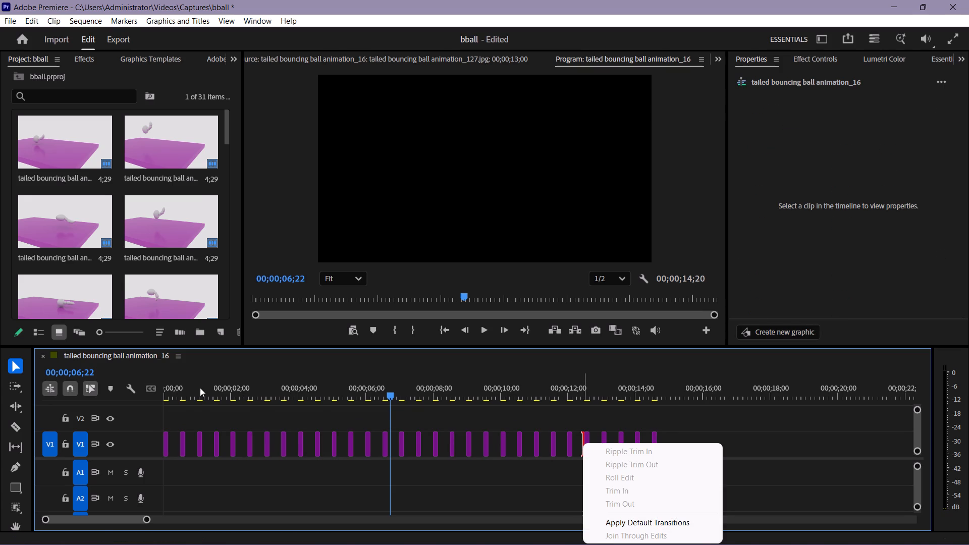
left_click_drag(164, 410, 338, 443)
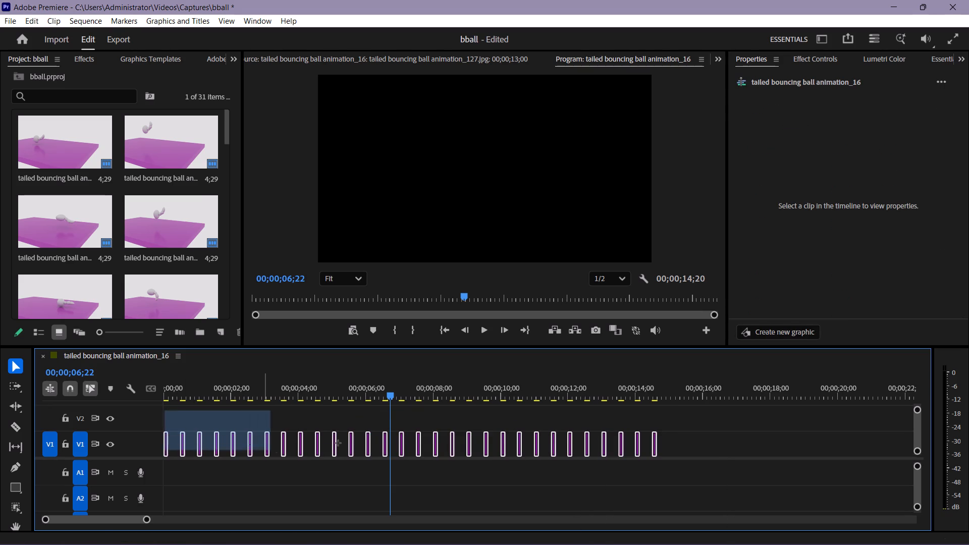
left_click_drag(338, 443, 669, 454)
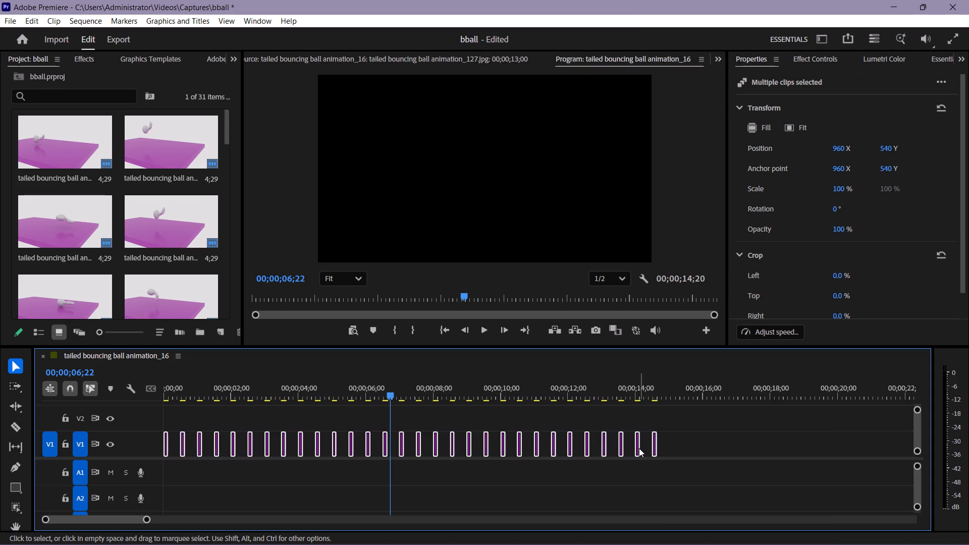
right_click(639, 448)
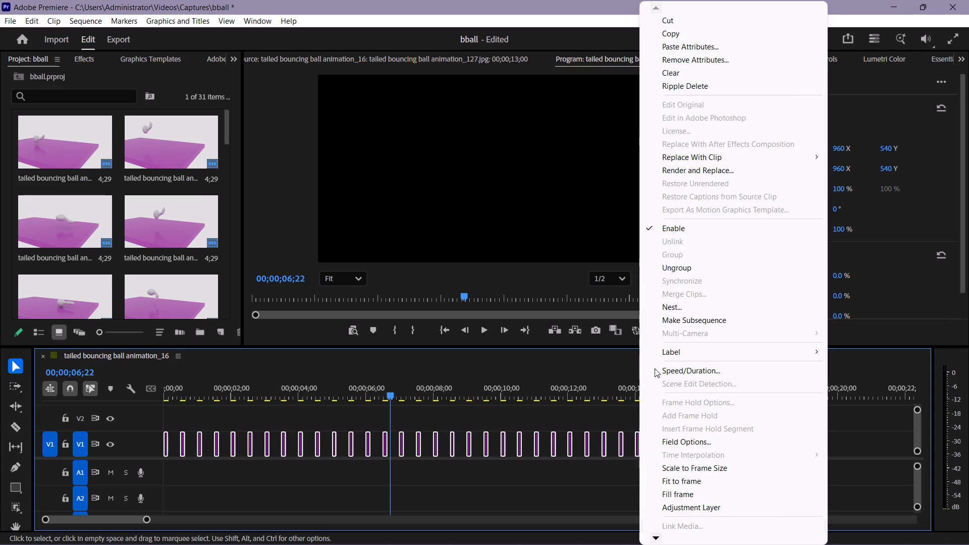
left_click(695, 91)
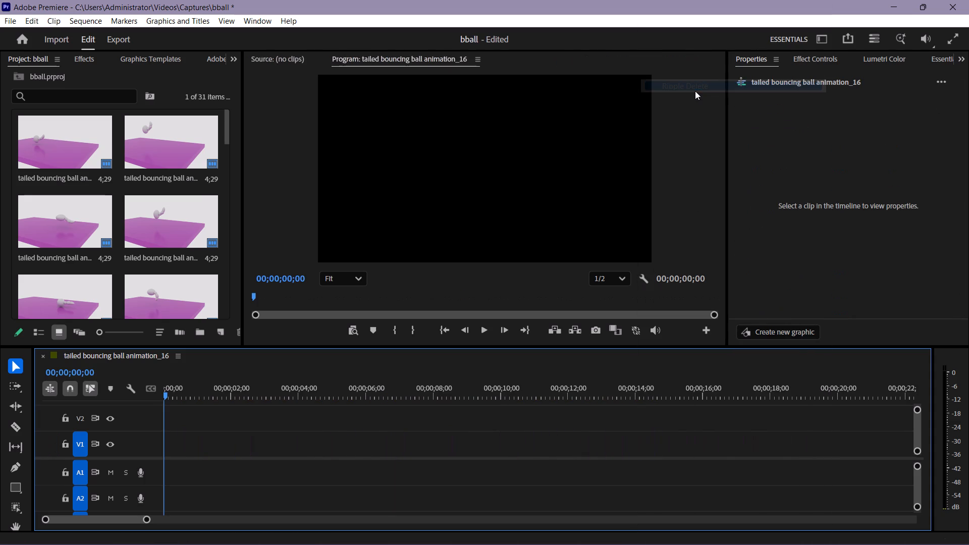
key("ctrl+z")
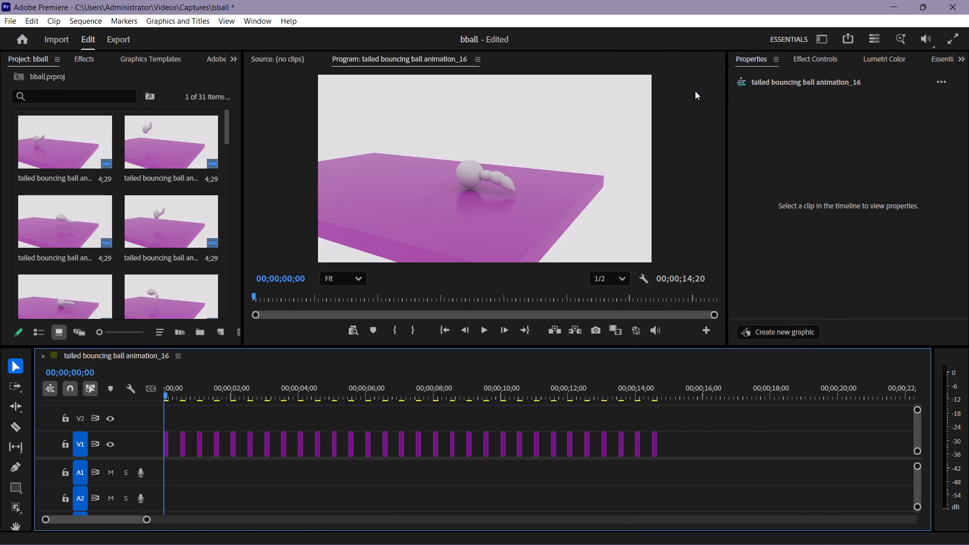
Ripple delete the five gaps between the twenty-fifth and thirtieth frame clips on V1.
left_click(614, 445)
key("BackSpace")
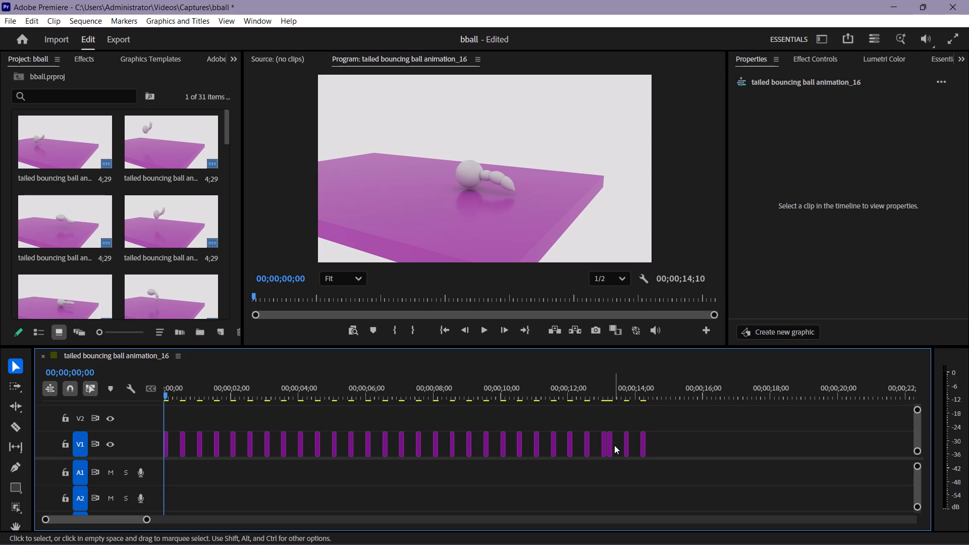
left_click(616, 445)
key("BackSpace")
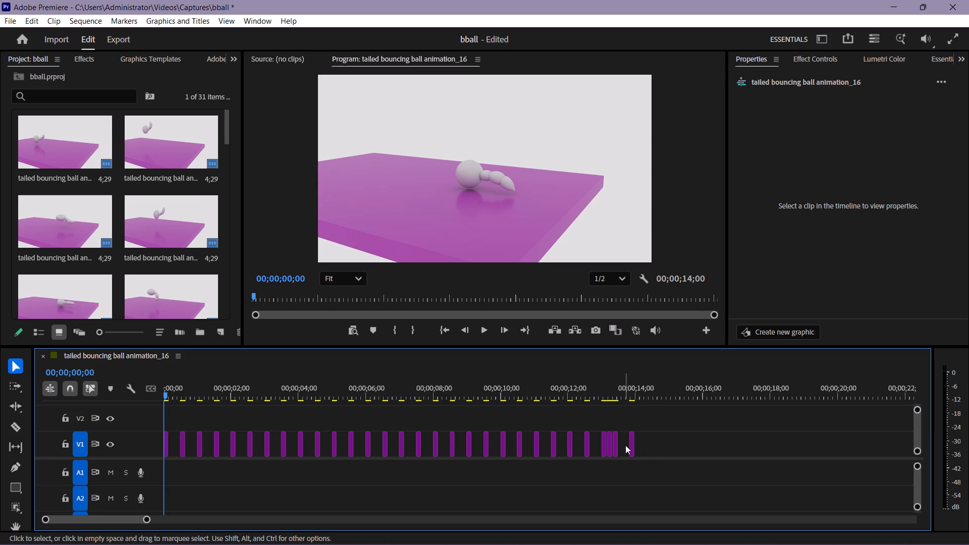
left_click(625, 445)
key("BackSpace")
left_click(599, 444)
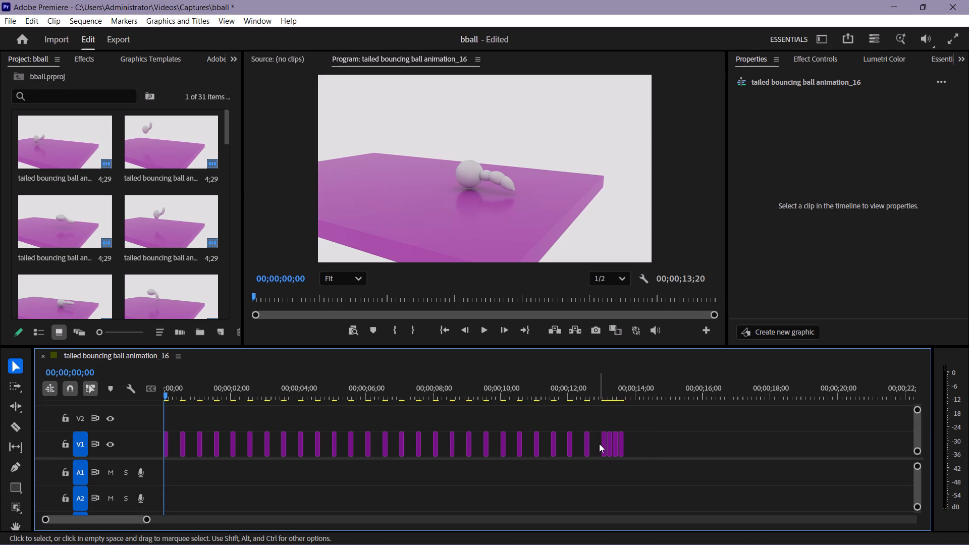
key("BackSpace")
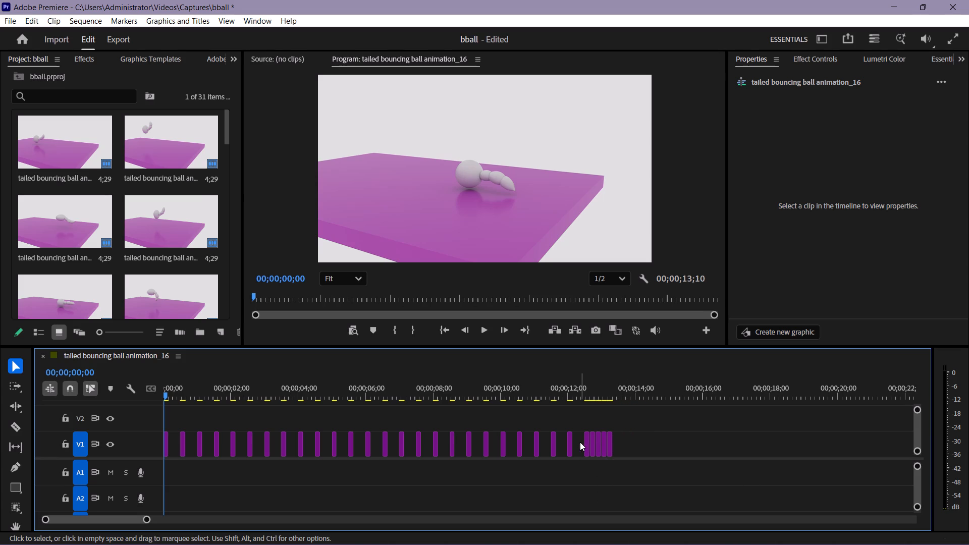
left_click(580, 442)
key("BackSpace")
Ripple delete the five gaps between the twentieth and twenty-fifth frame clips on V1.
left_click(562, 442)
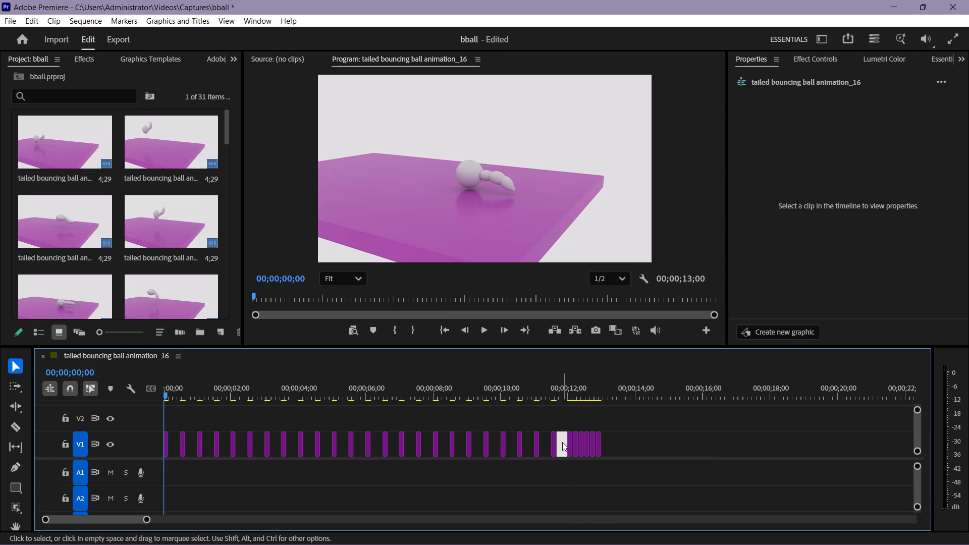
key("BackSpace")
left_click(546, 453)
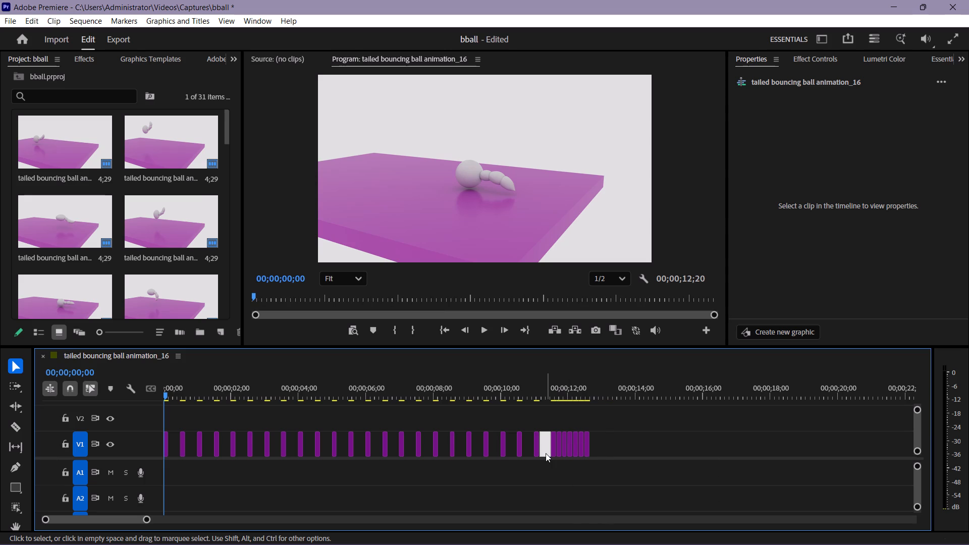
key("BackSpace")
left_click(527, 448)
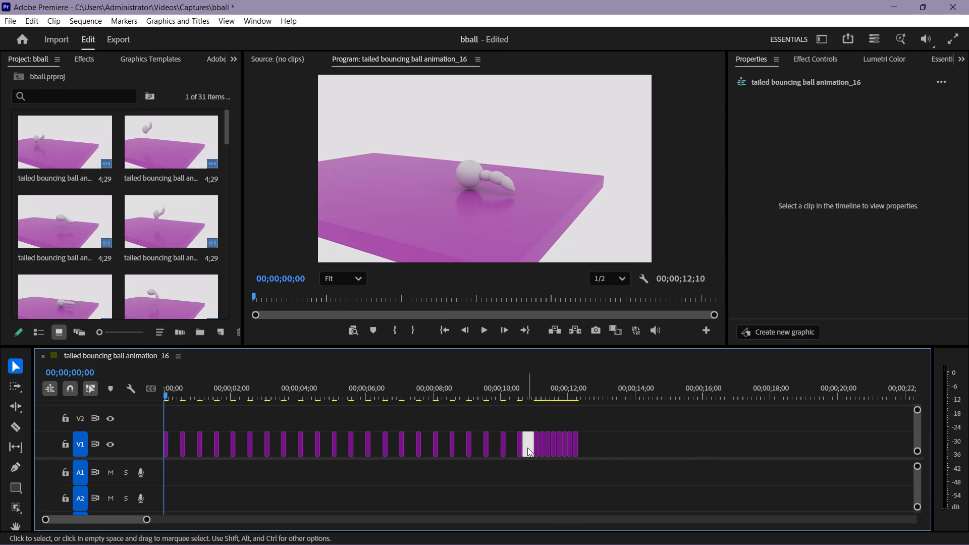
key("BackSpace")
left_click(512, 446)
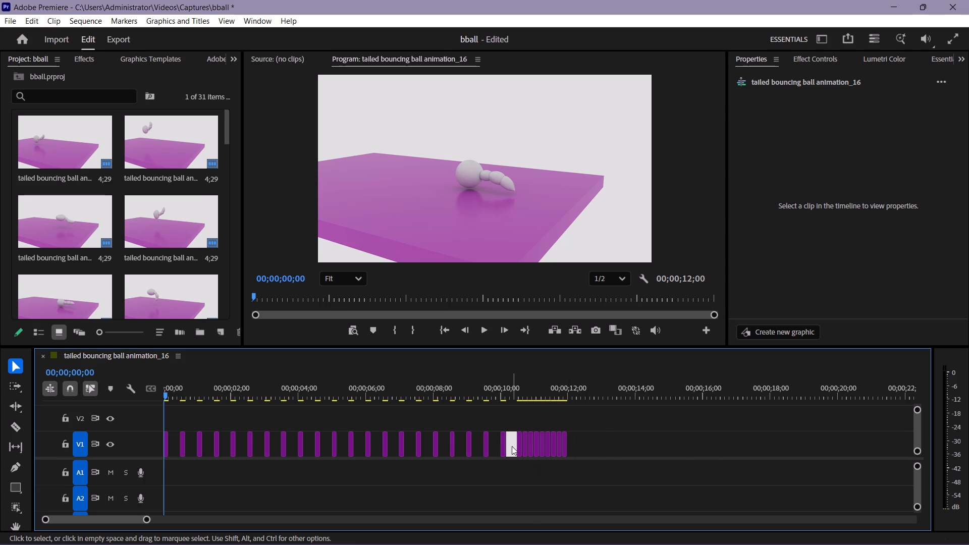
key("BackSpace")
left_click(495, 448)
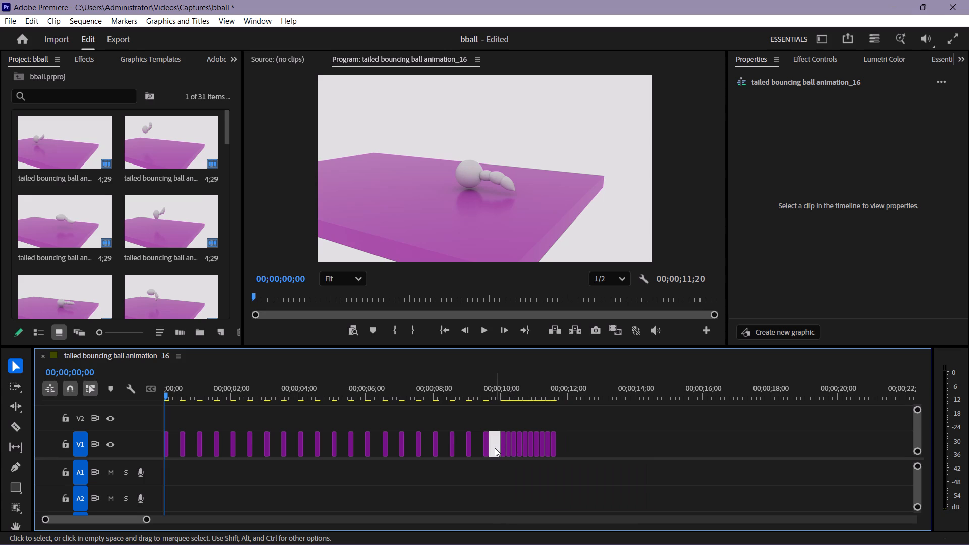
key("BackSpace")
Ripple delete the two gaps between the eighteenth and twentieth frame clips on V1.
left_click(476, 442)
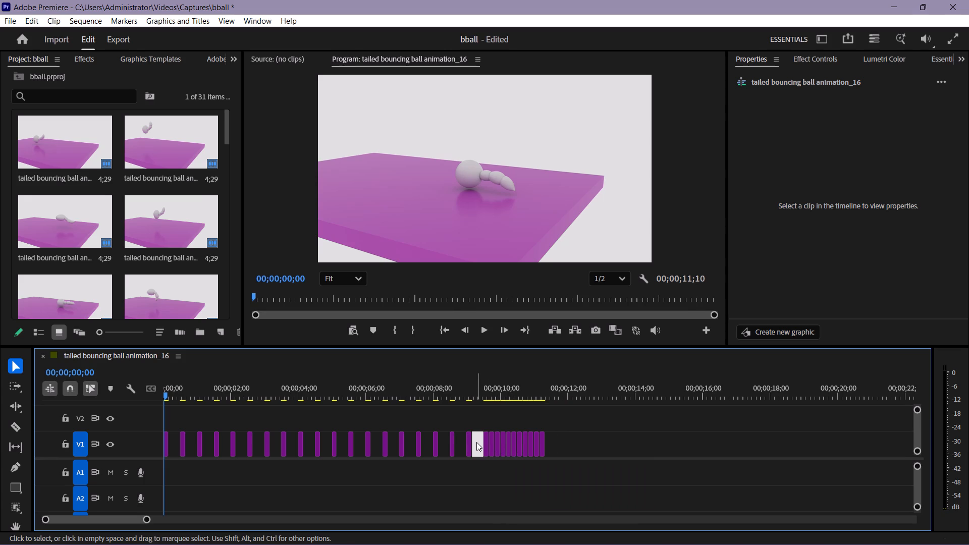
key("BackSpace")
left_click(460, 444)
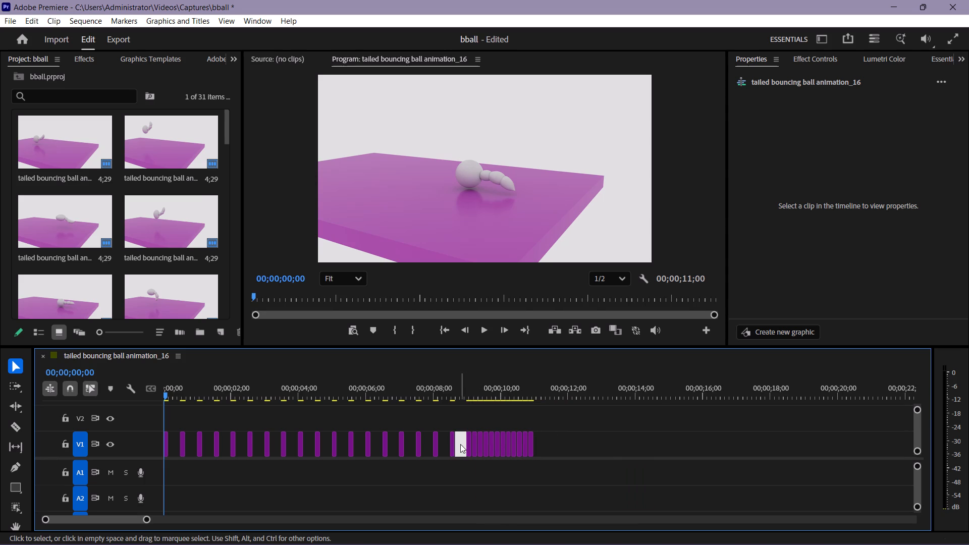
Ripple delete the five gaps between the fourteenth and nineteenth frame clips on V1.
key("BackSpace")
left_click(445, 444)
key("BackSpace")
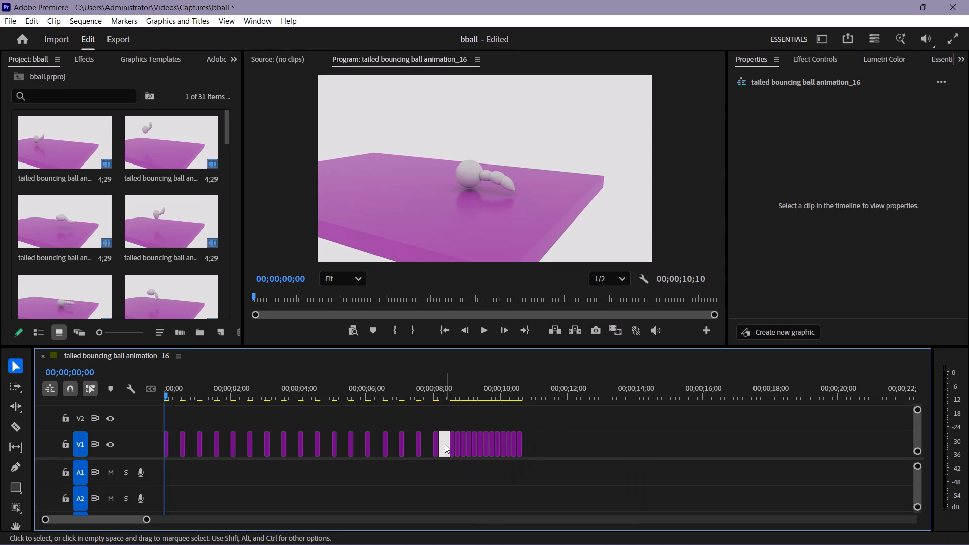
left_click(427, 441)
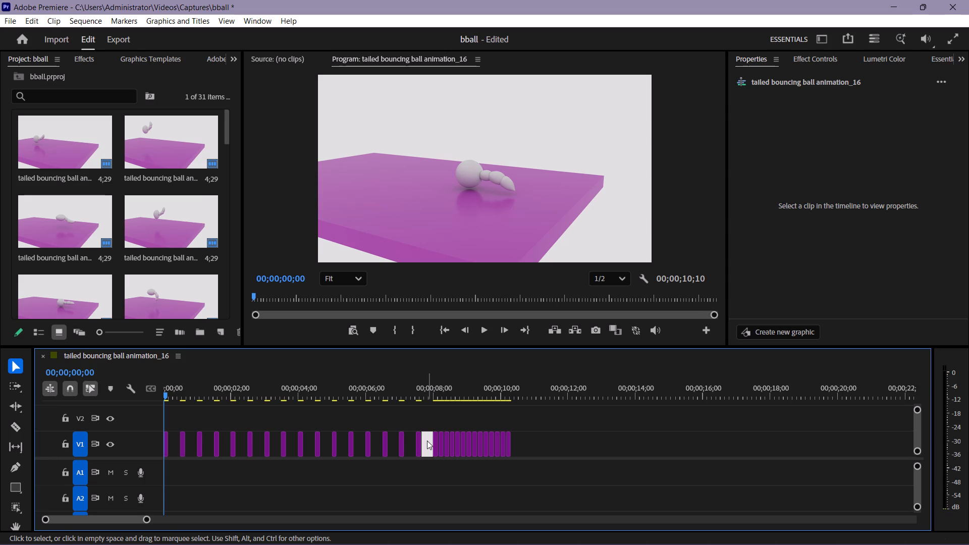
key("BackSpace")
left_click(408, 441)
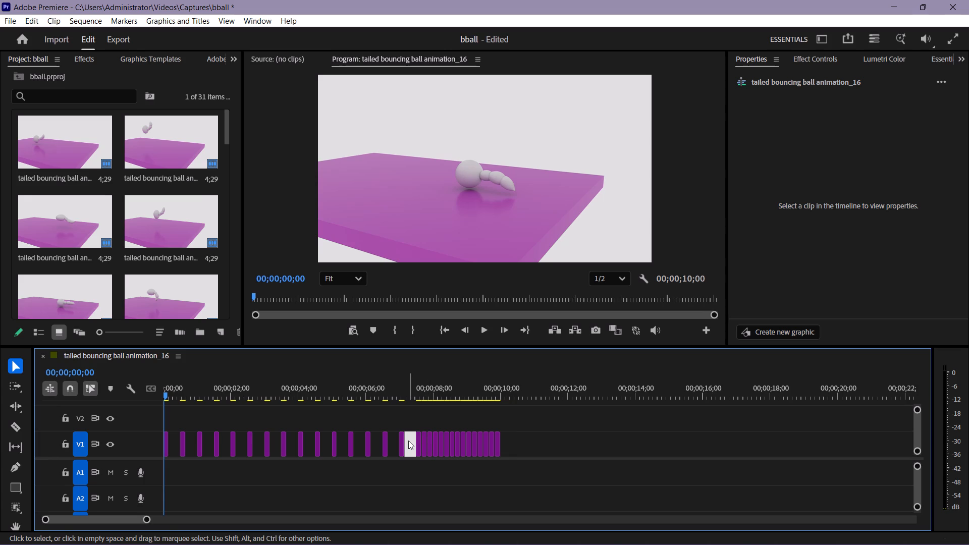
key("BackSpace")
left_click(395, 443)
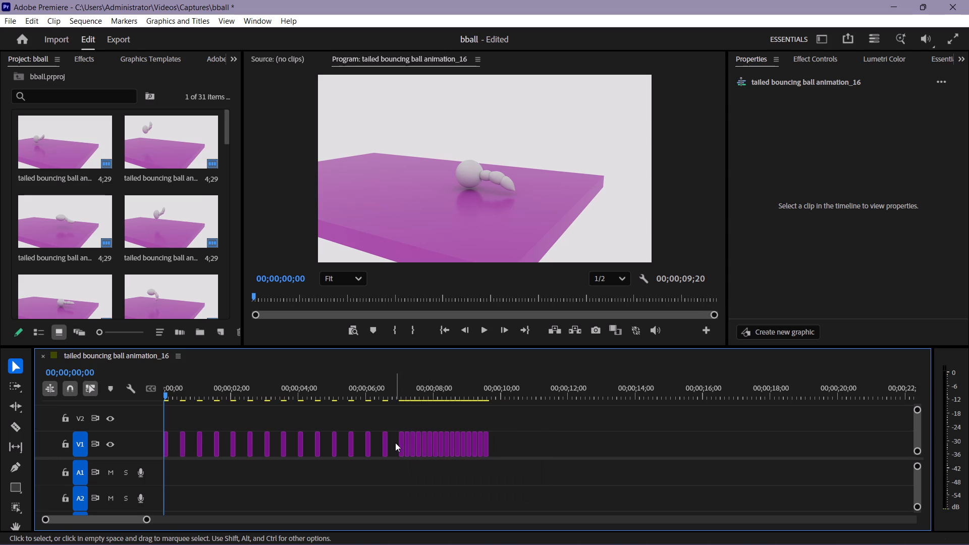
key("BackSpace")
Ripple delete the five gaps between the ninth and fourteenth frame clips on V1.
left_click(380, 448)
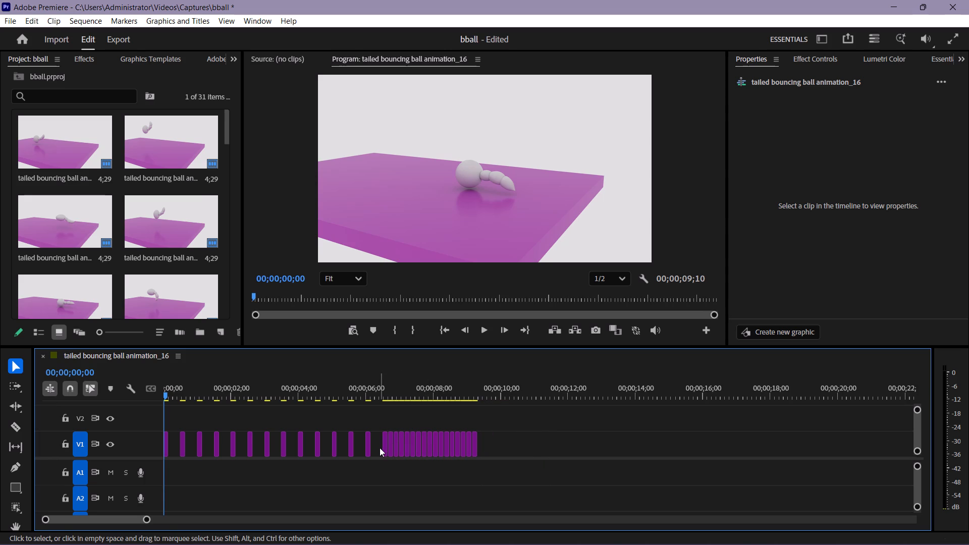
key("BackSpace")
left_click(359, 453)
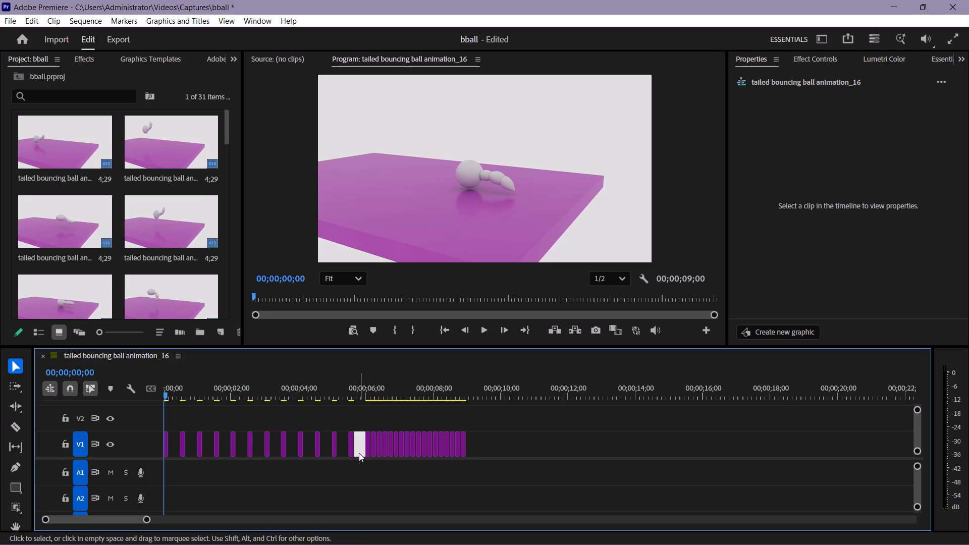
key("BackSpace")
left_click(345, 454)
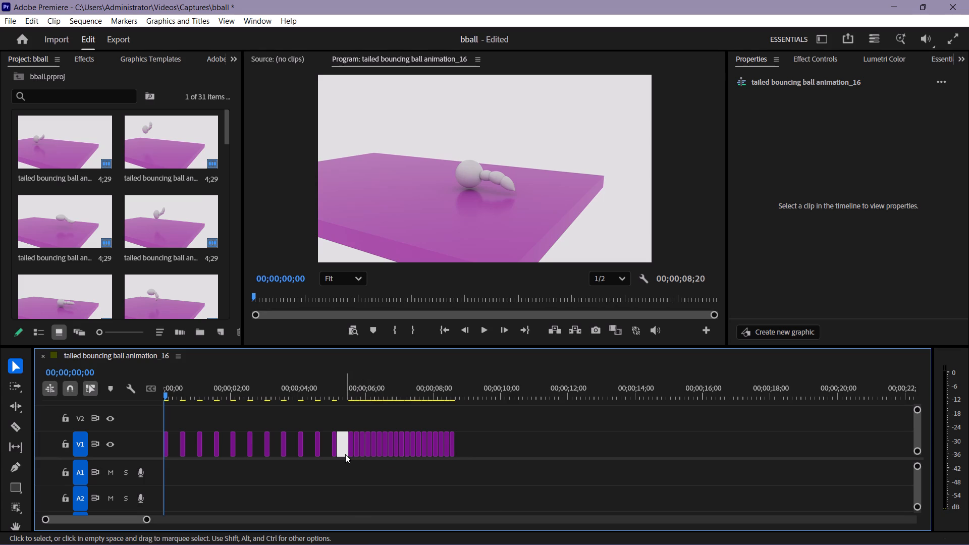
key("BackSpace")
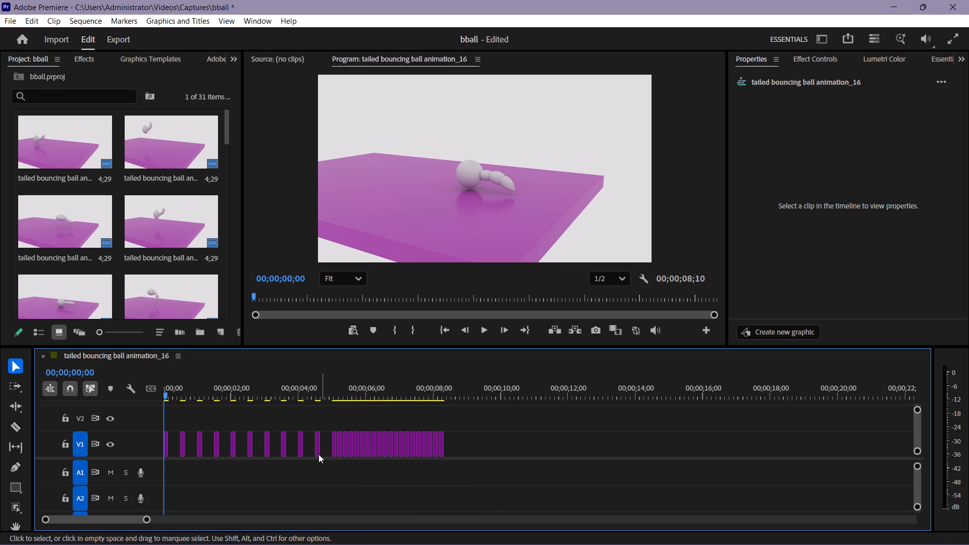
left_click(328, 454)
key("BackSpace")
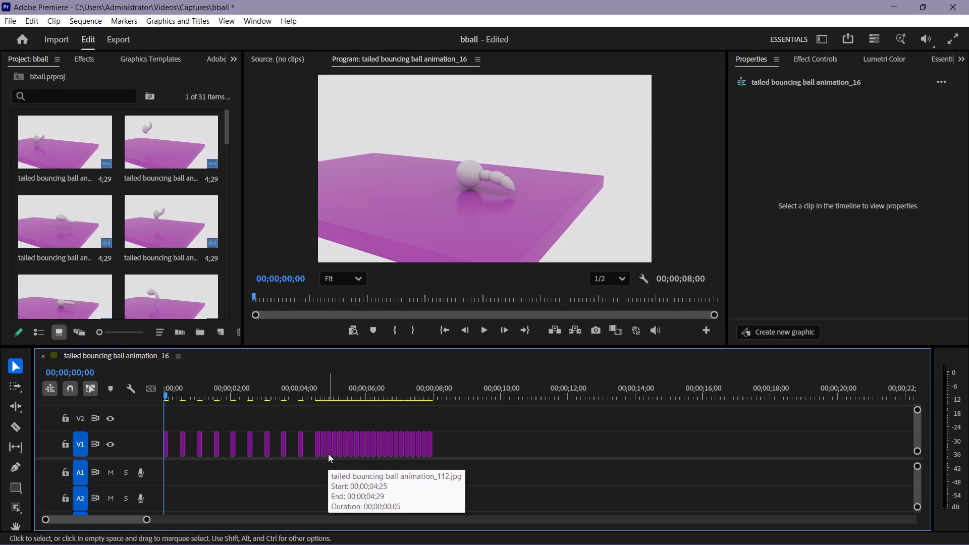
left_click(313, 450)
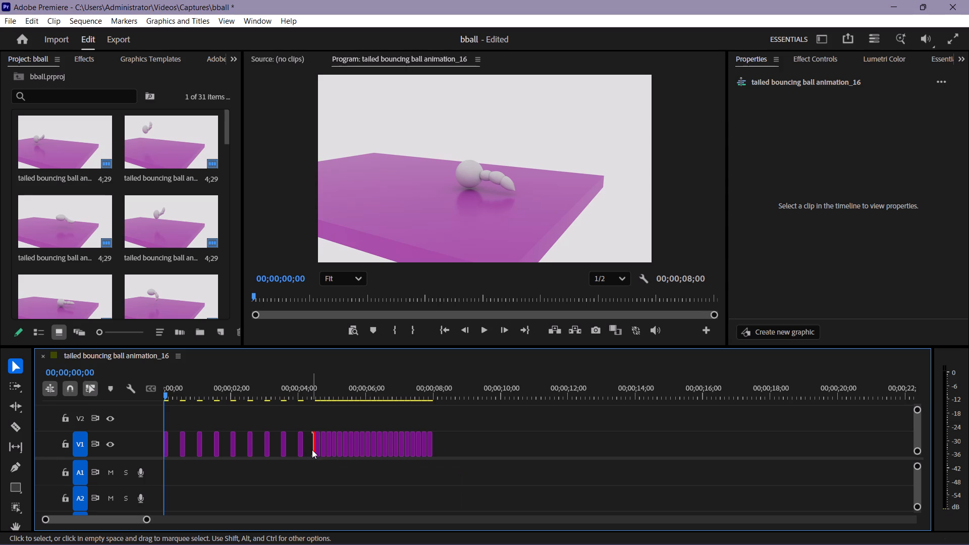
left_click(309, 447)
key("BackSpace")
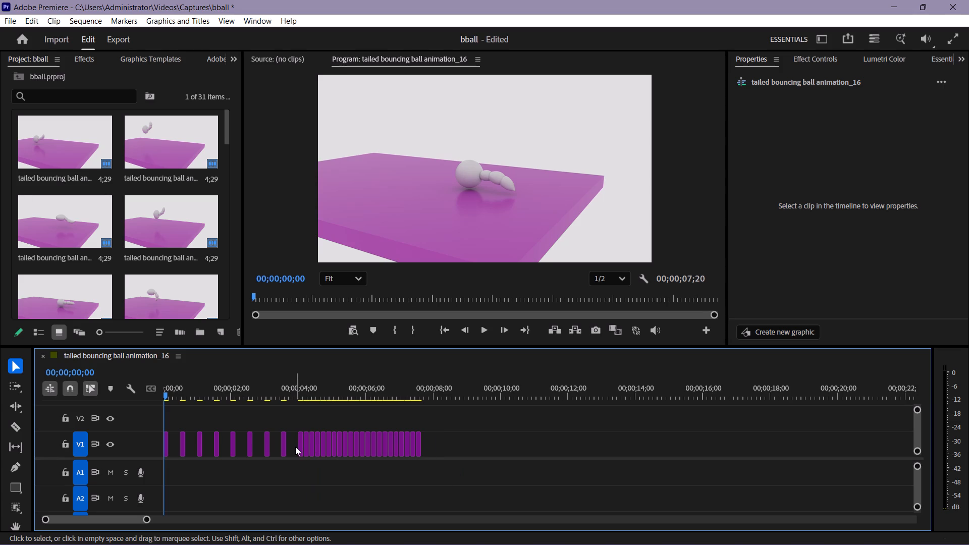
Ripple delete the five gaps between the fourth and ninth frame clips on V1.
left_click(295, 447)
key("BackSpace")
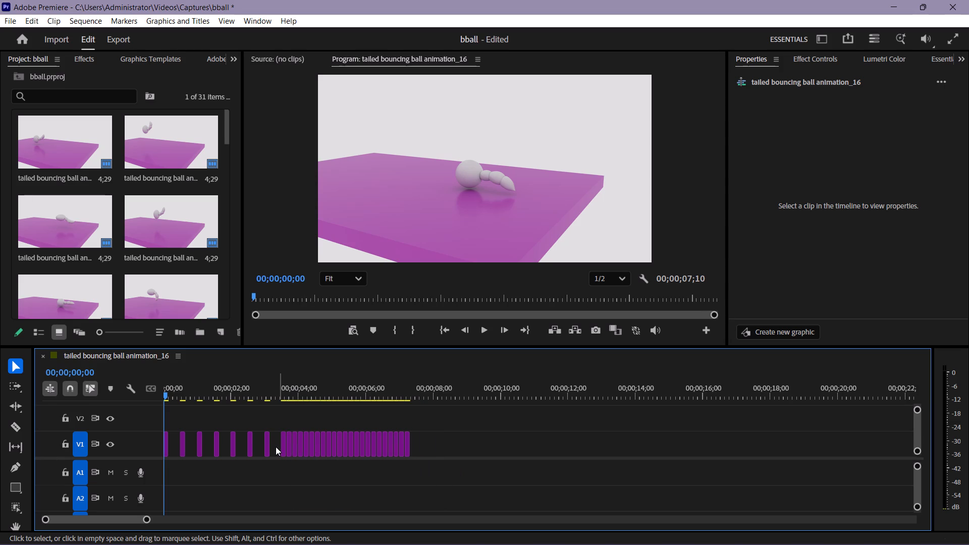
left_click(276, 447)
key("BackSpace")
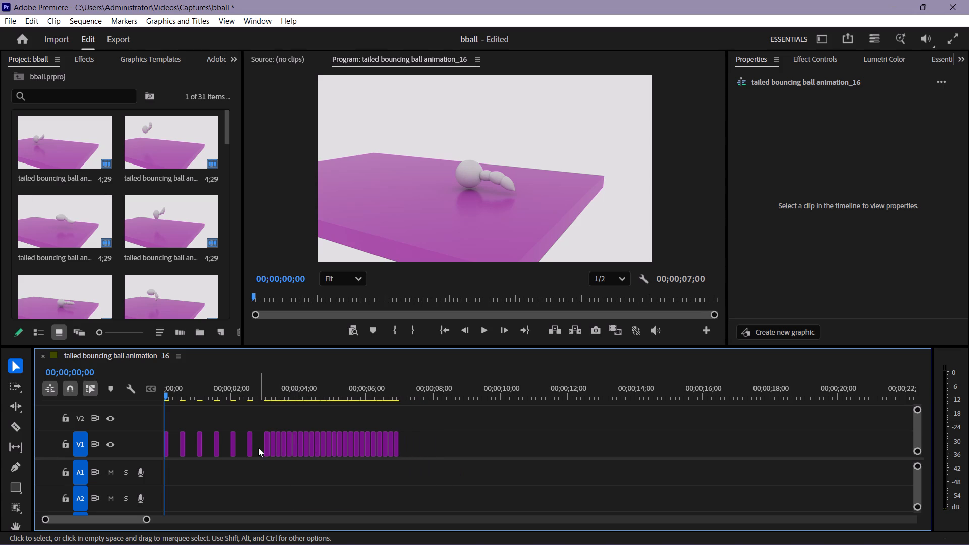
left_click(258, 448)
key("BackSpace")
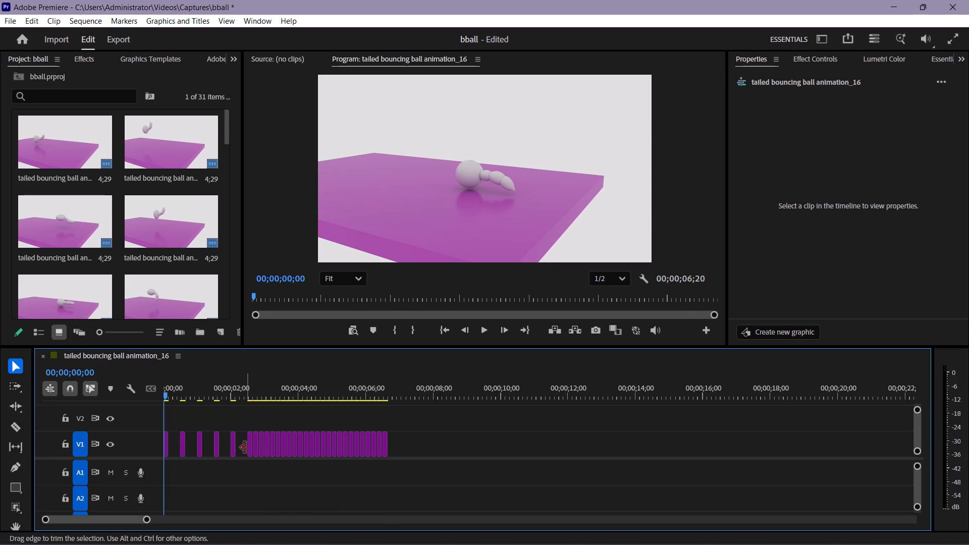
left_click(240, 448)
key("BackSpace")
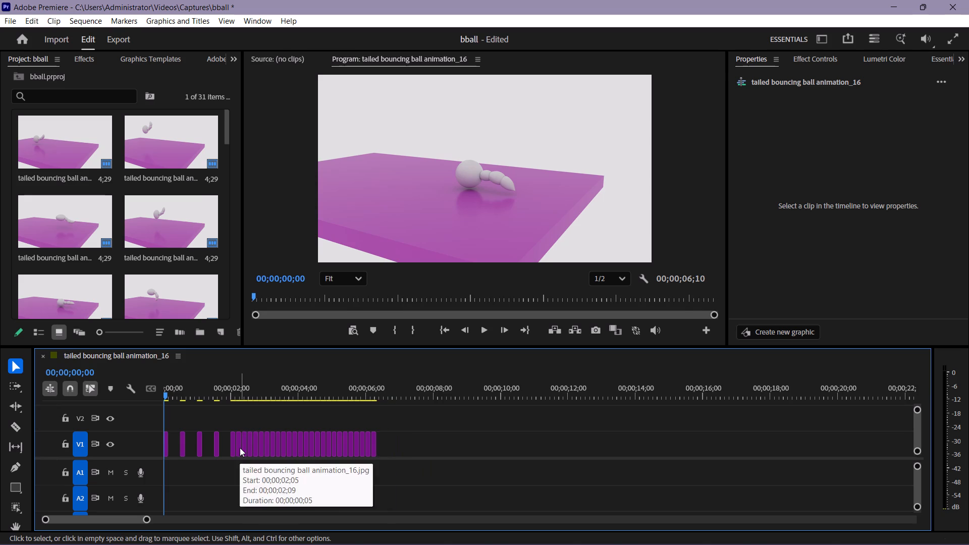
left_click(223, 448)
key("BackSpace")
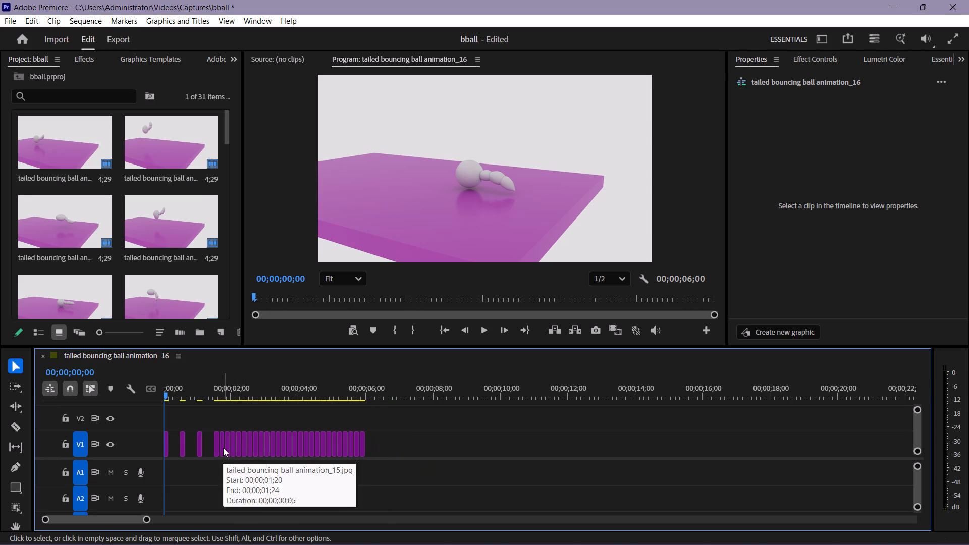
Ripple delete the three remaining gaps between the first and fourth frame clips on V1.
left_click(205, 447)
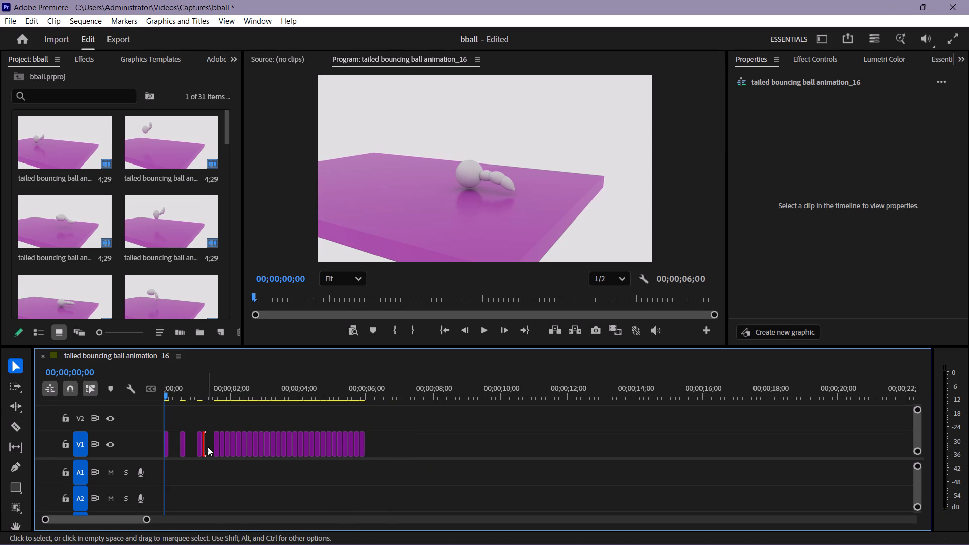
left_click(210, 447)
key("BackSpace")
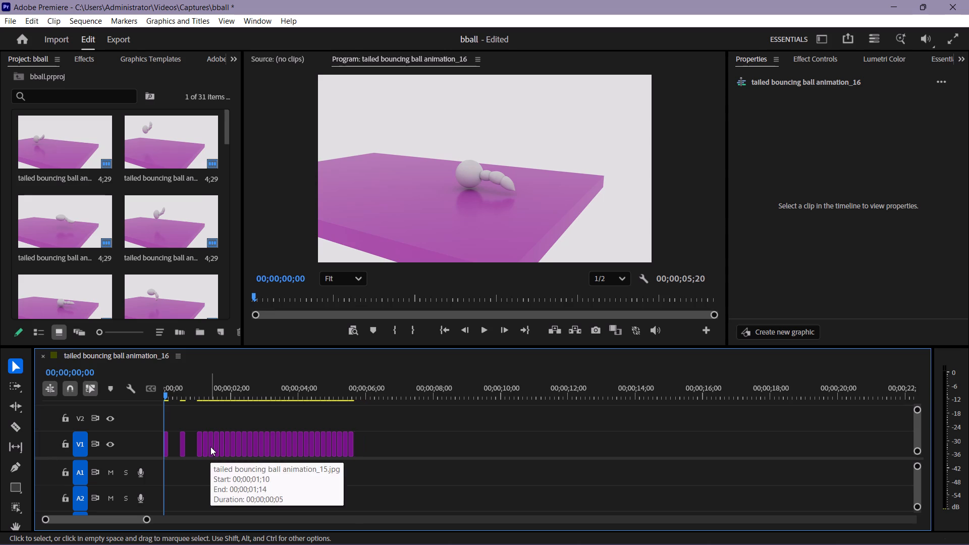
left_click(191, 449)
key("BackSpace")
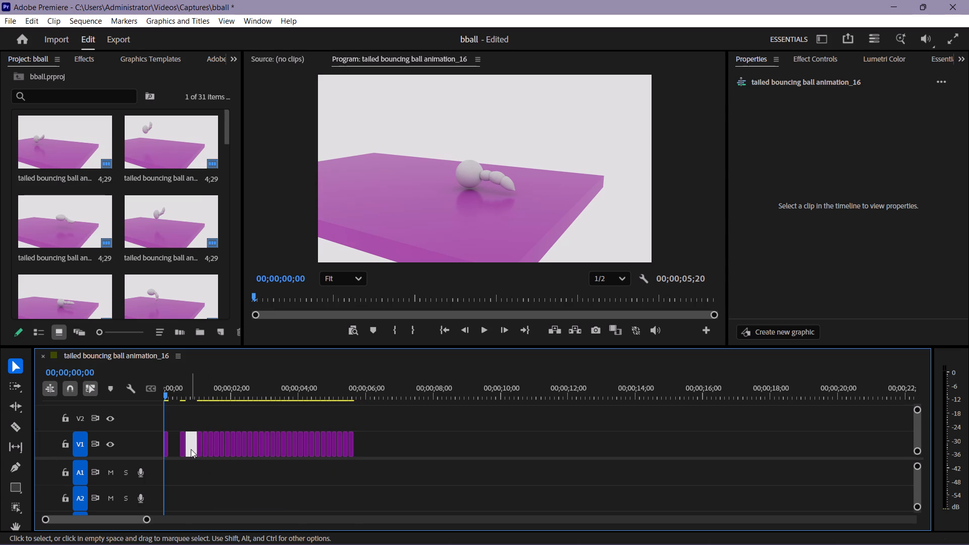
left_click(174, 449)
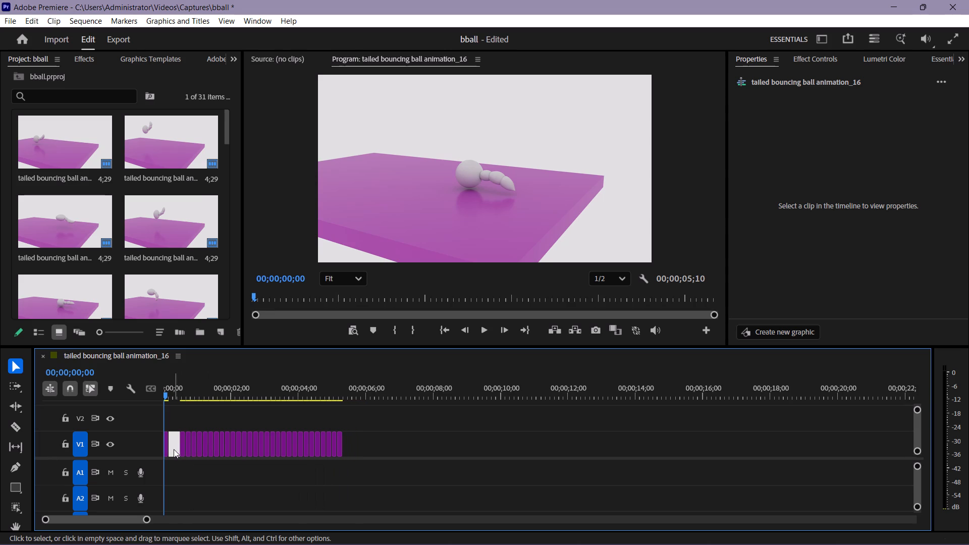
key("BackSpace")
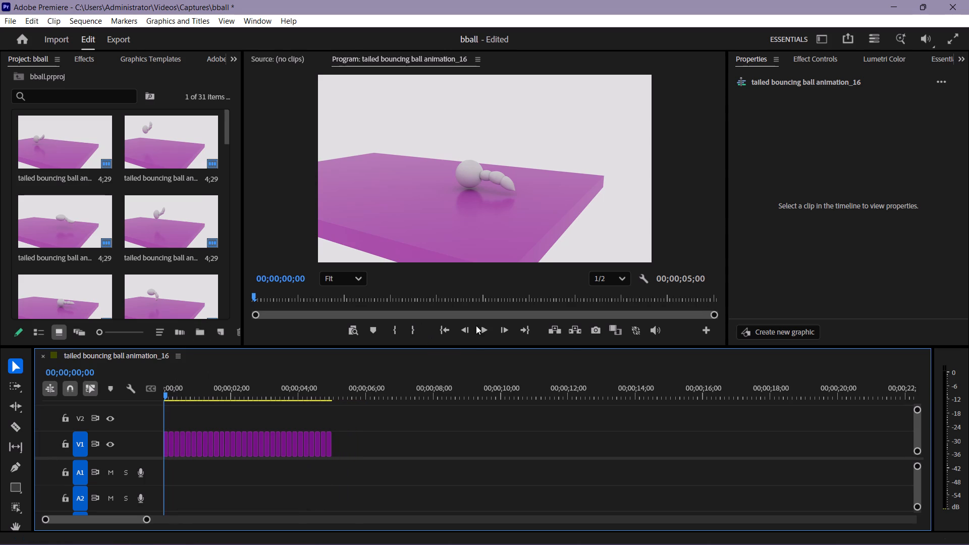
Play the gapless sequence from the start to check the animation's speed.
left_click(486, 325)
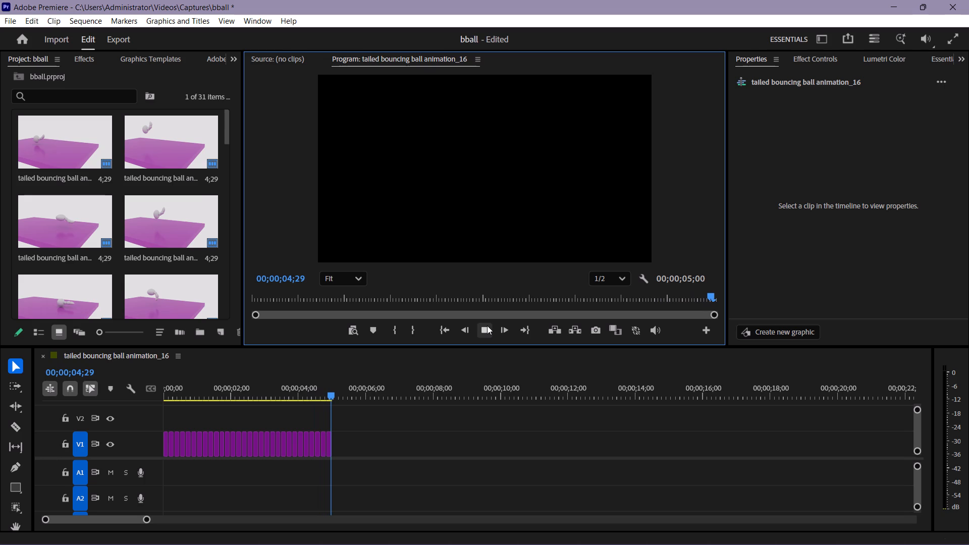
Set the duration of all frame clips on V1 to 00;00;00;02, without ripple edit.
left_click(163, 412)
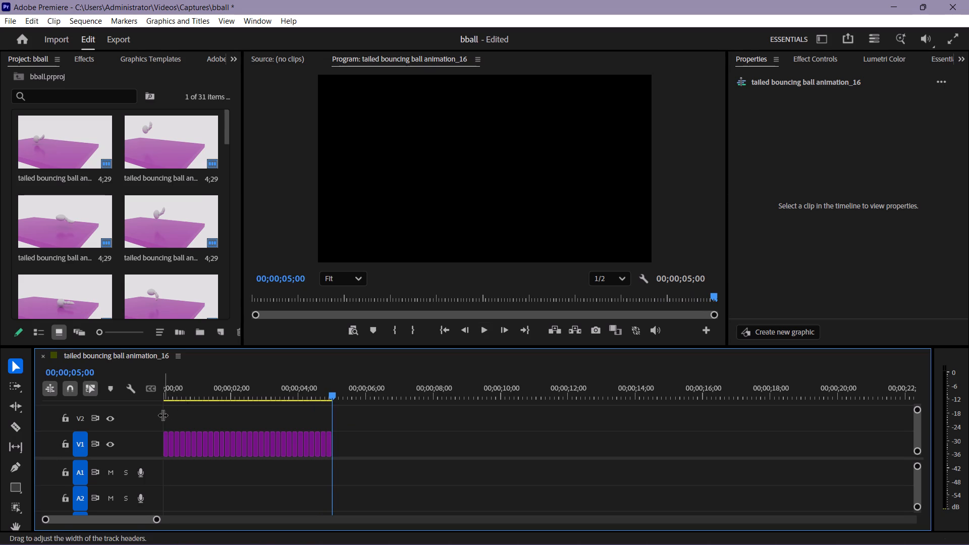
left_click_drag(166, 415, 181, 421)
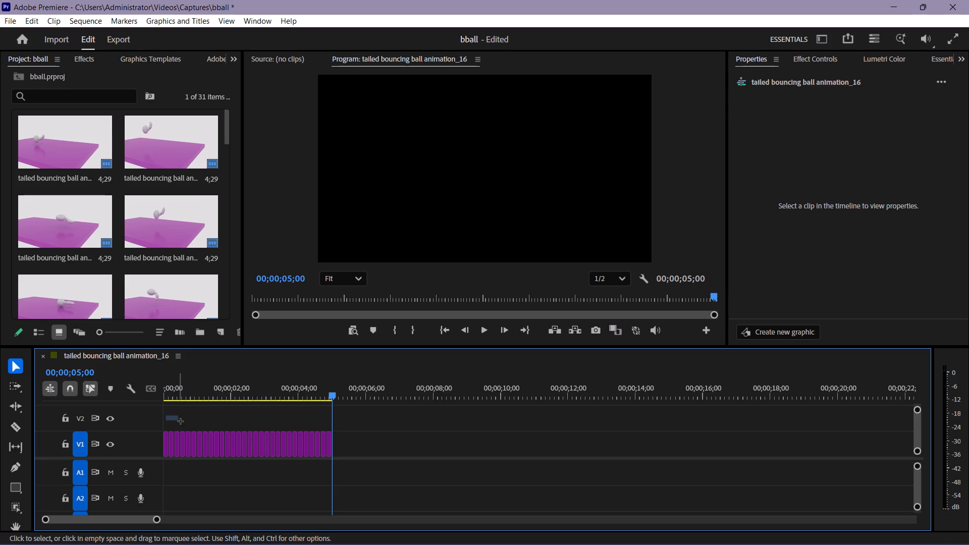
left_click_drag(181, 421, 329, 470)
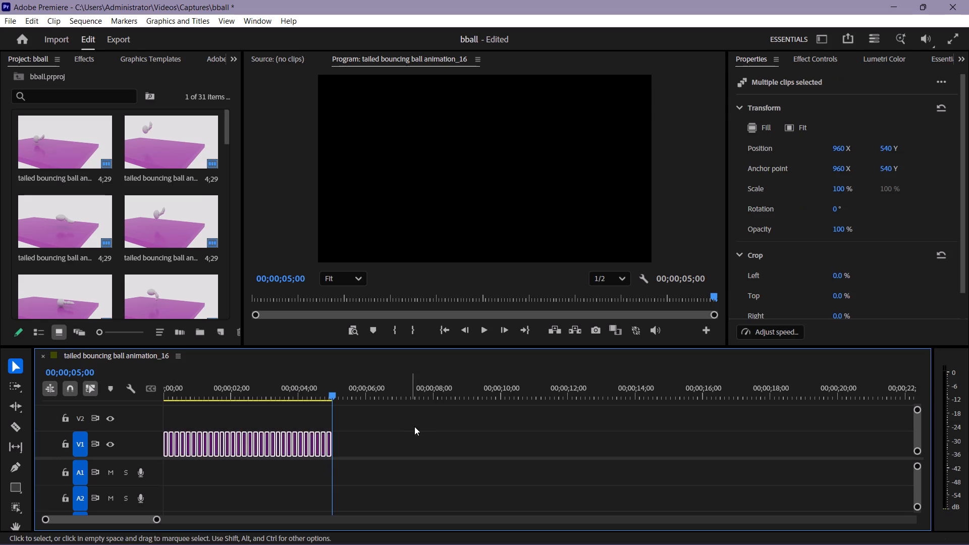
left_click(750, 334)
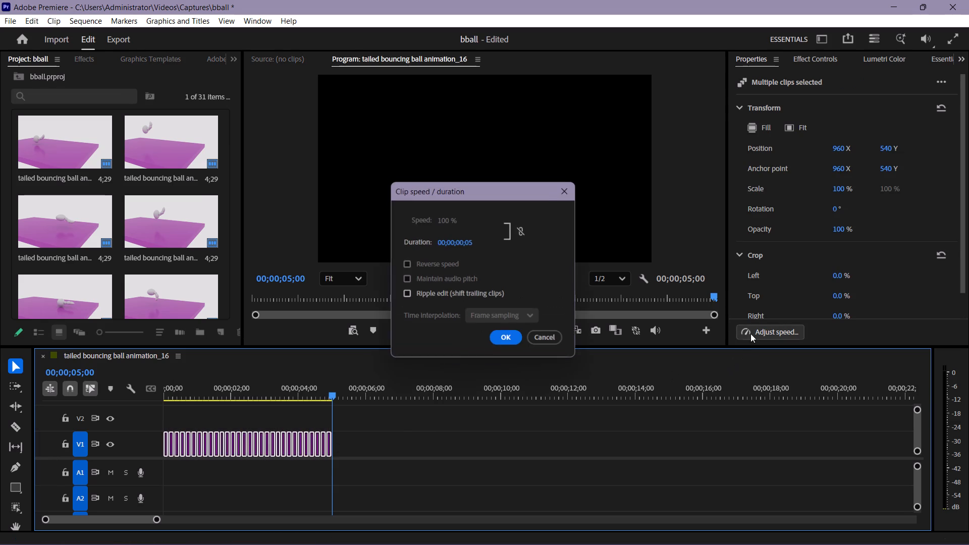
left_click(468, 243)
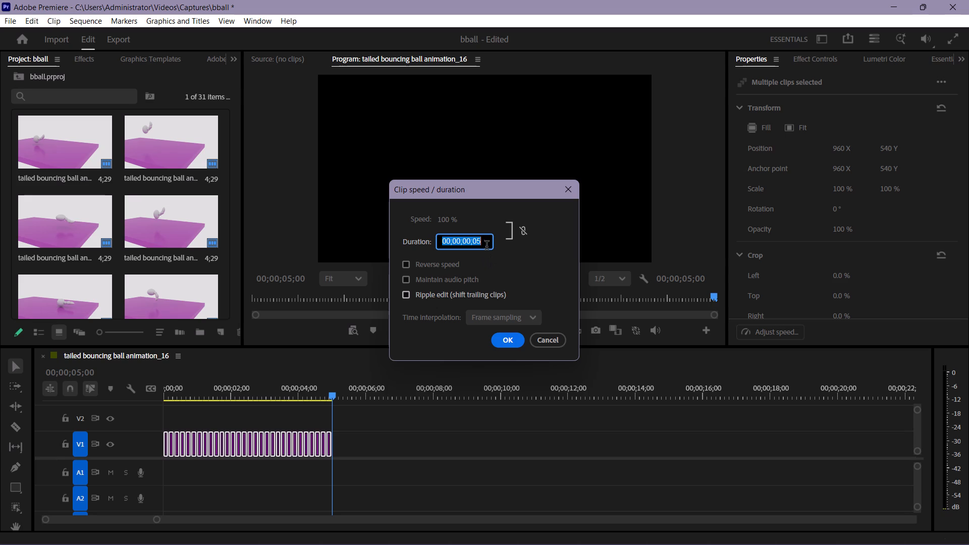
left_click(487, 242)
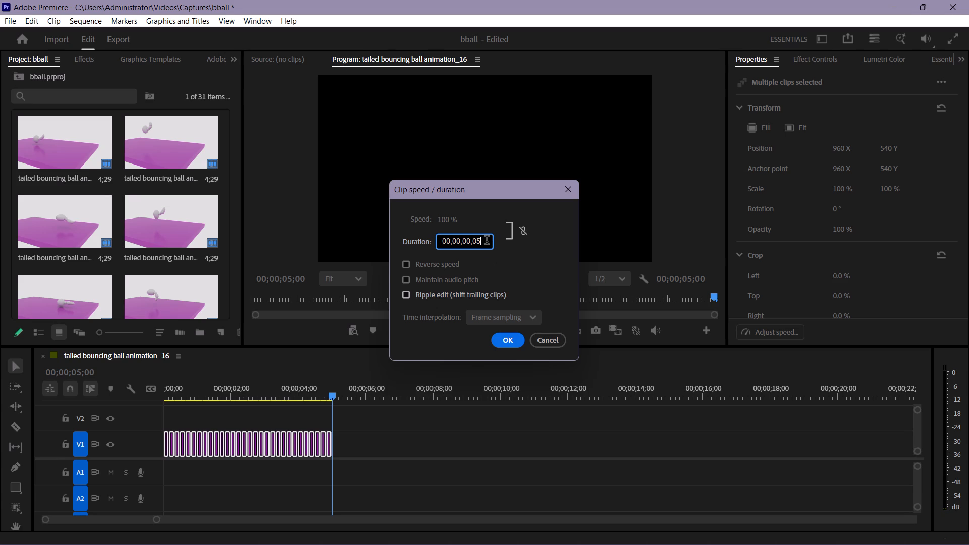
key("BackSpace")
key("2")
left_click(500, 344)
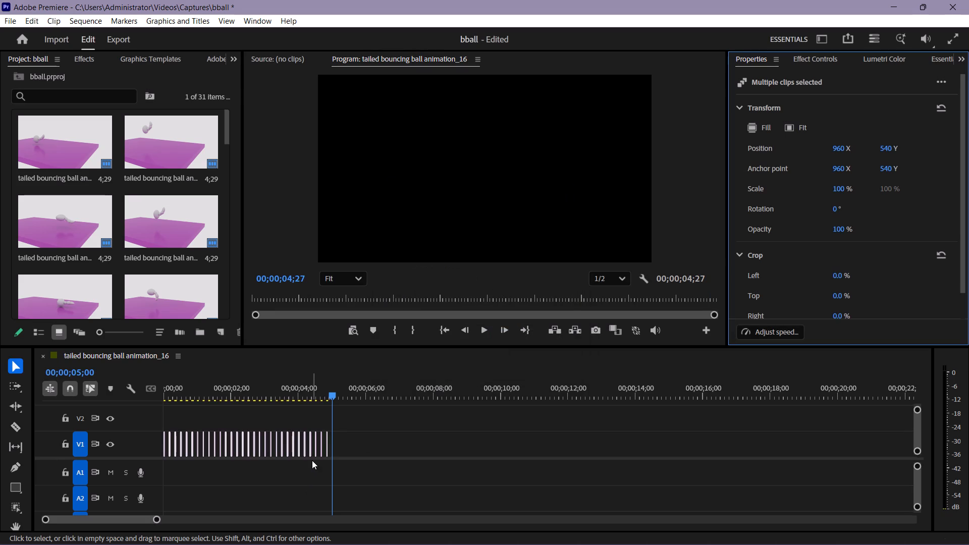
Ripple delete the four gaps between the last five frame clips on V1, working backward from the sequence's end.
left_click_drag(158, 515, 172, 523)
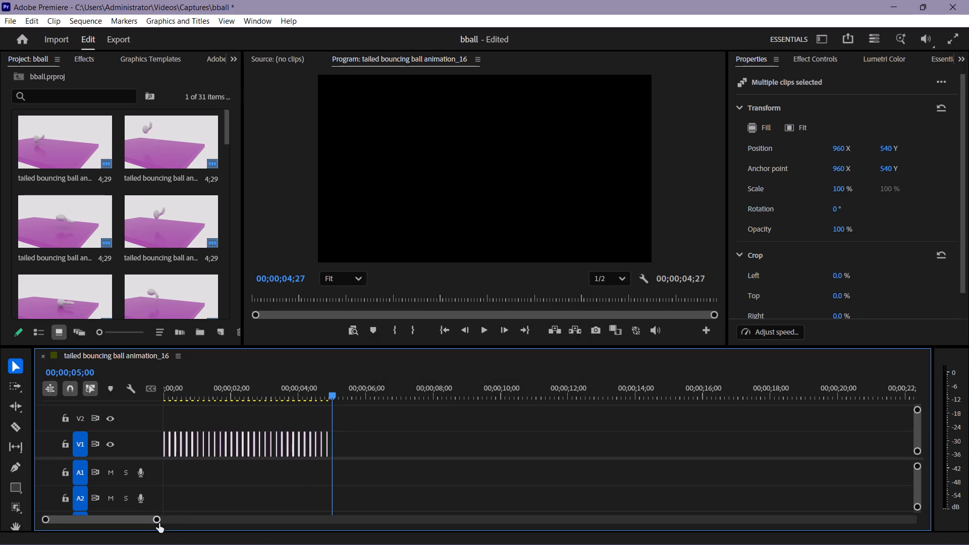
left_click_drag(157, 523, 110, 509)
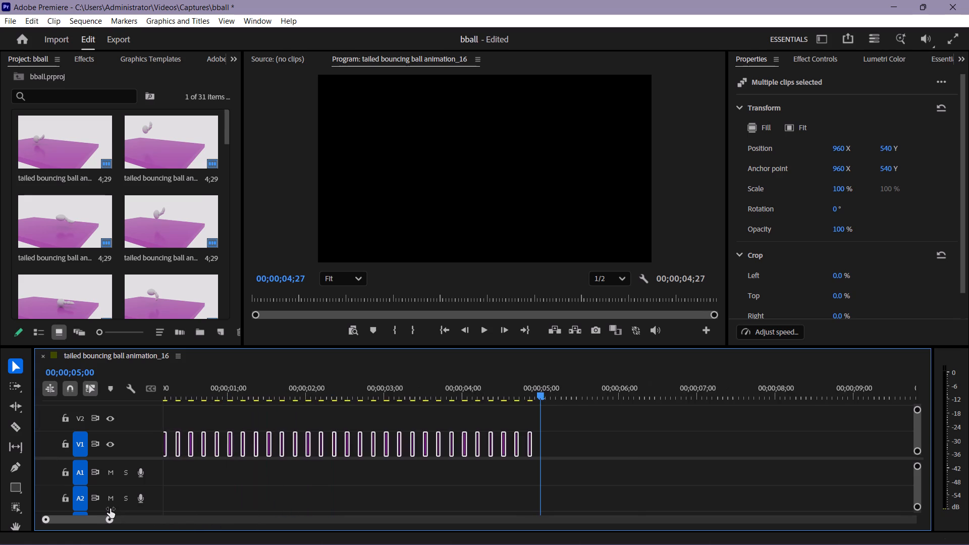
left_click_drag(110, 509, 73, 510)
left_click_drag(543, 394, 521, 395)
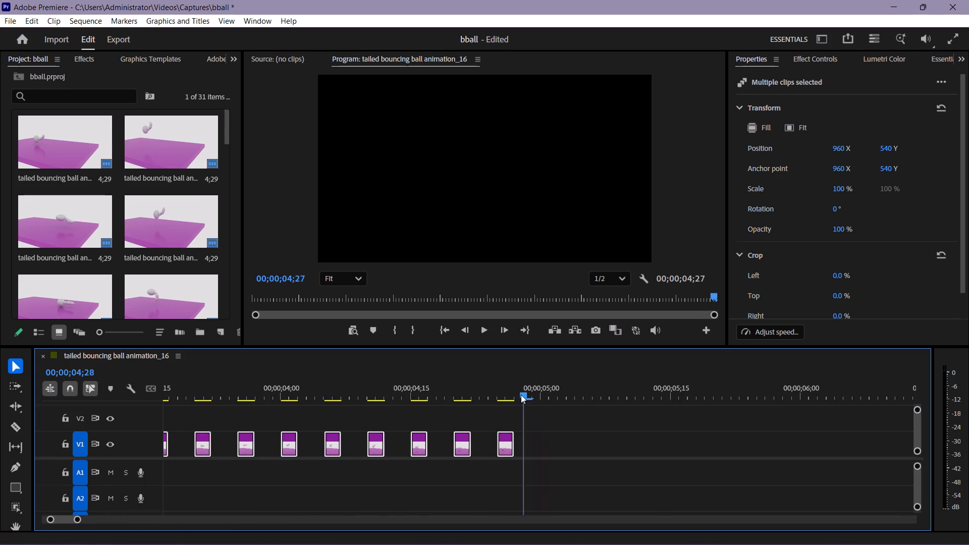
left_click_drag(521, 395, 114, 420)
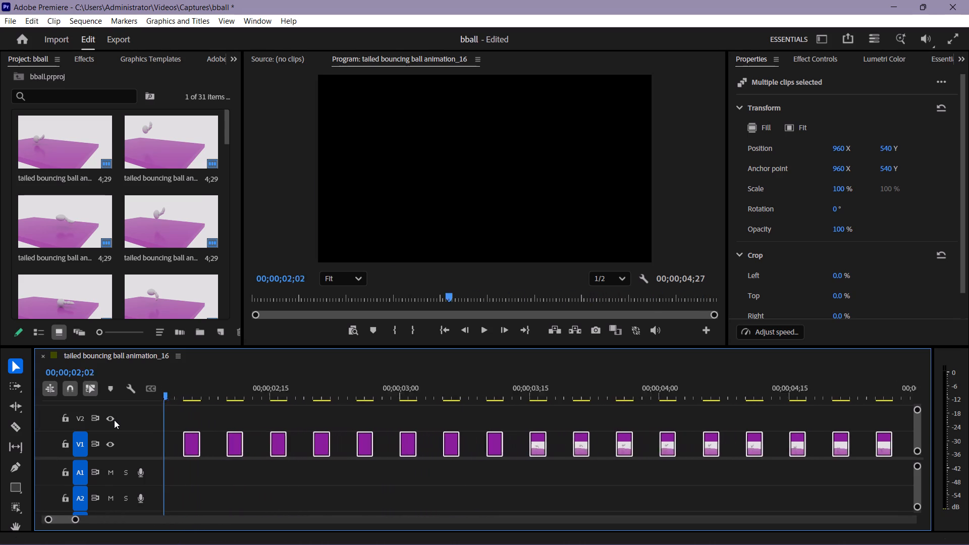
left_click_drag(114, 420, 720, 427)
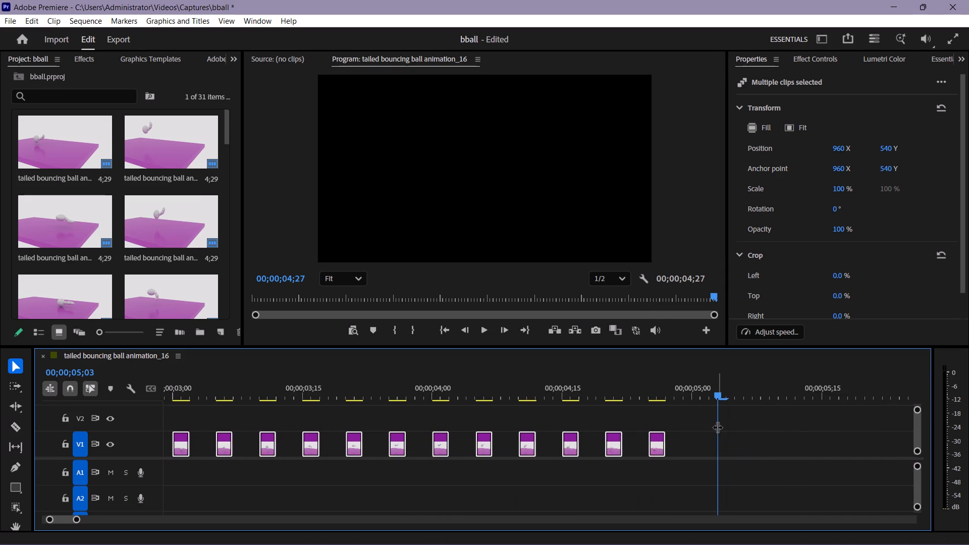
left_click(639, 450)
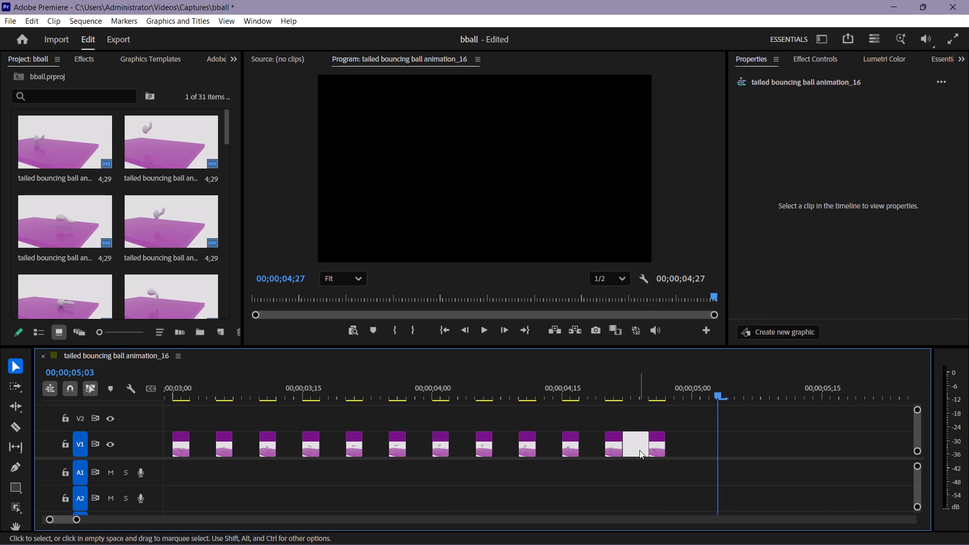
key("BackSpace")
left_click(594, 440)
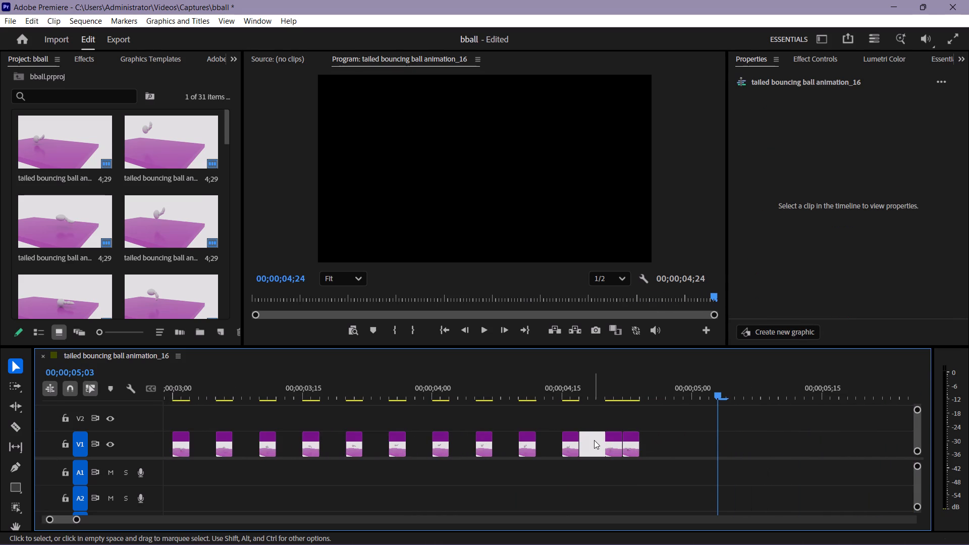
key("BackSpace")
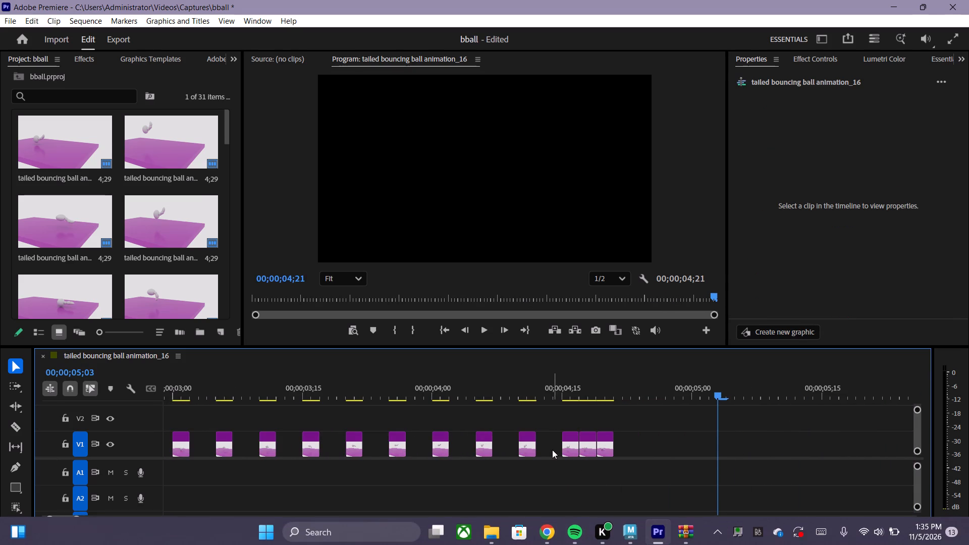
left_click(549, 450)
key("BackSpace")
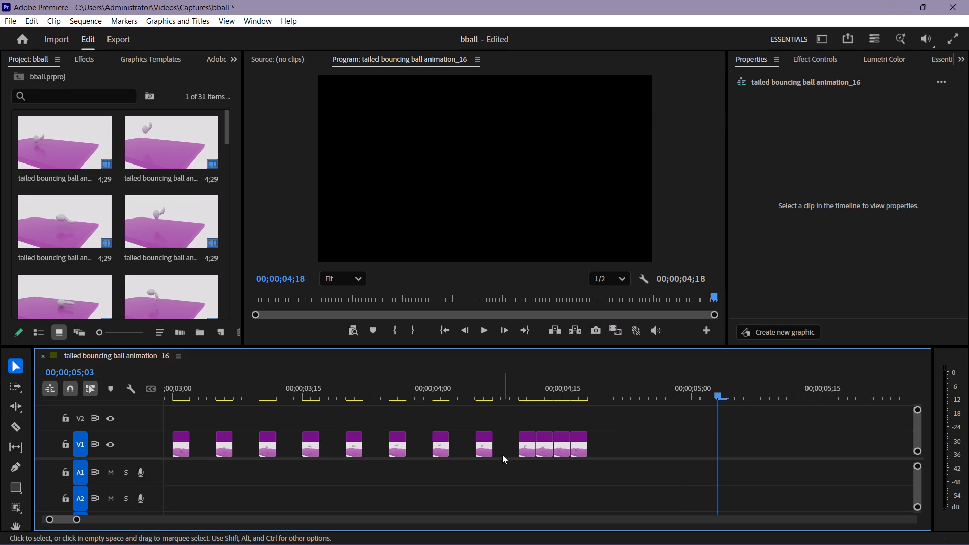
left_click(502, 455)
key("BackSpace")
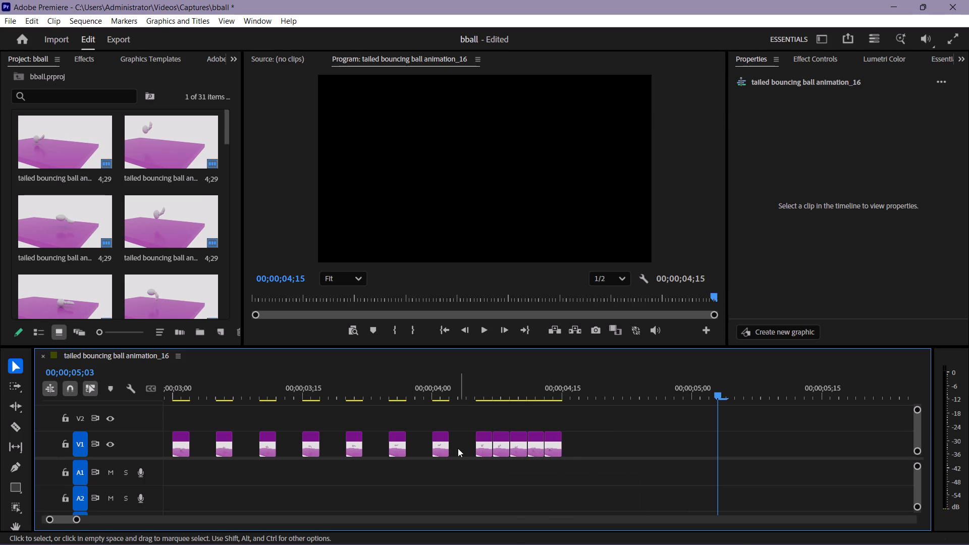
Ripple delete the next seven gaps on V1, working backward to the frame clip starting at 00;00;03;00.
left_click(458, 448)
key("BackSpace")
left_click(420, 439)
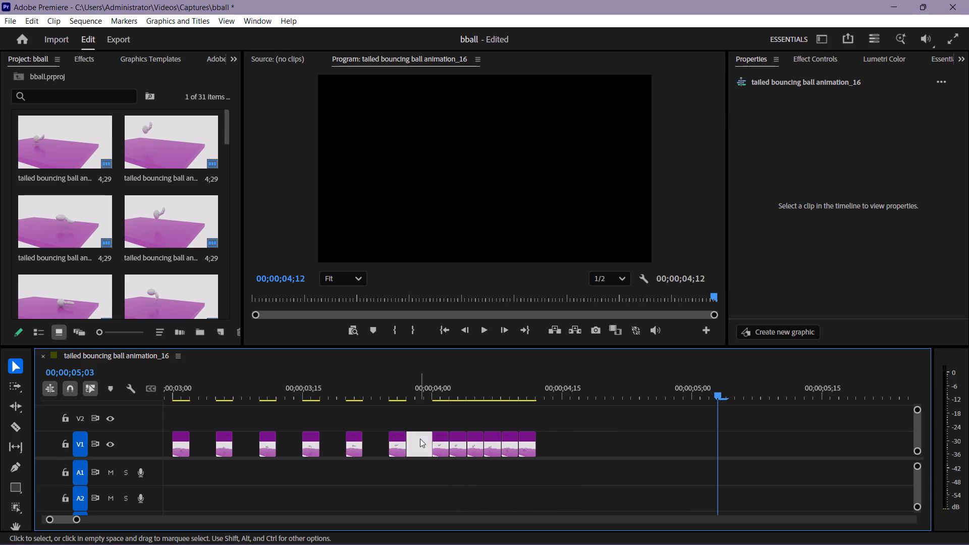
key("BackSpace")
left_click(379, 443)
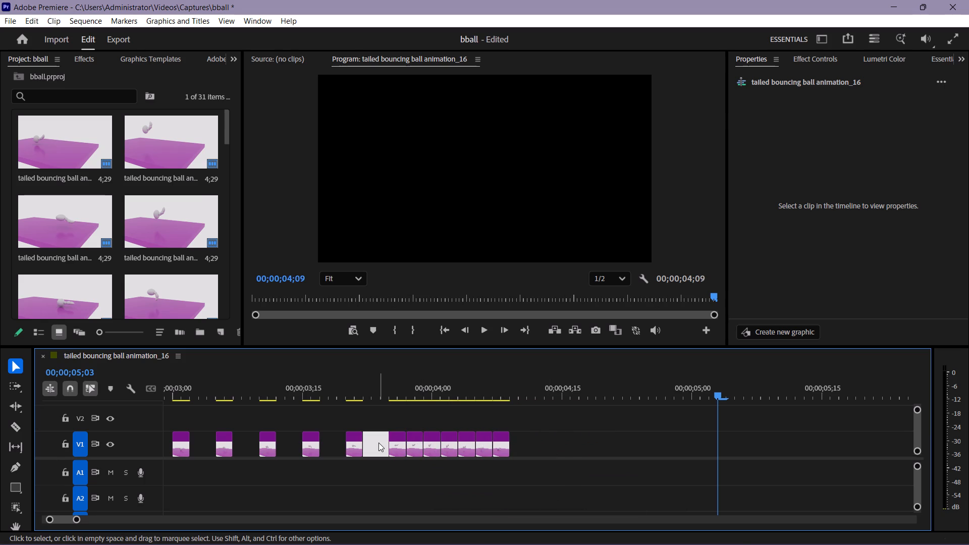
key("BackSpace")
left_click(336, 439)
key("BackSpace")
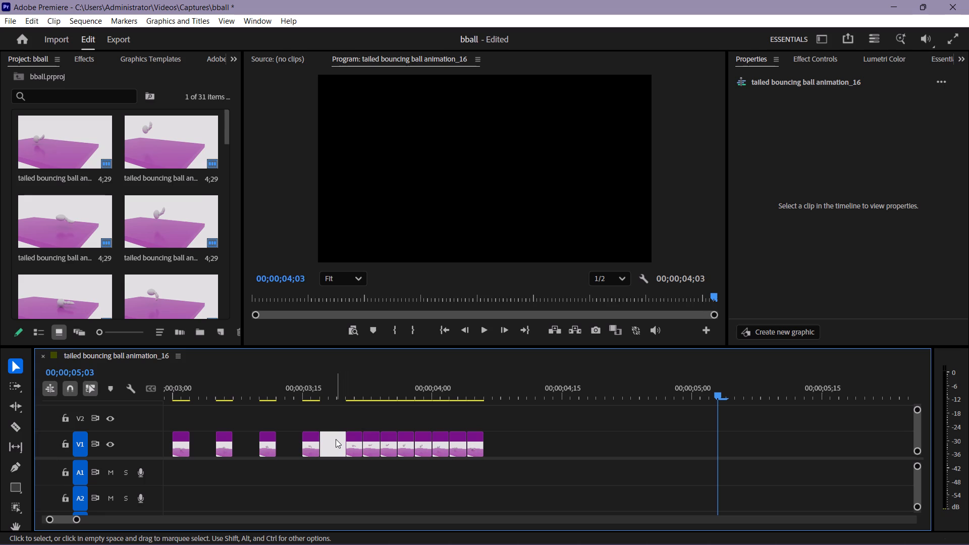
left_click(291, 445)
key("BackSpace")
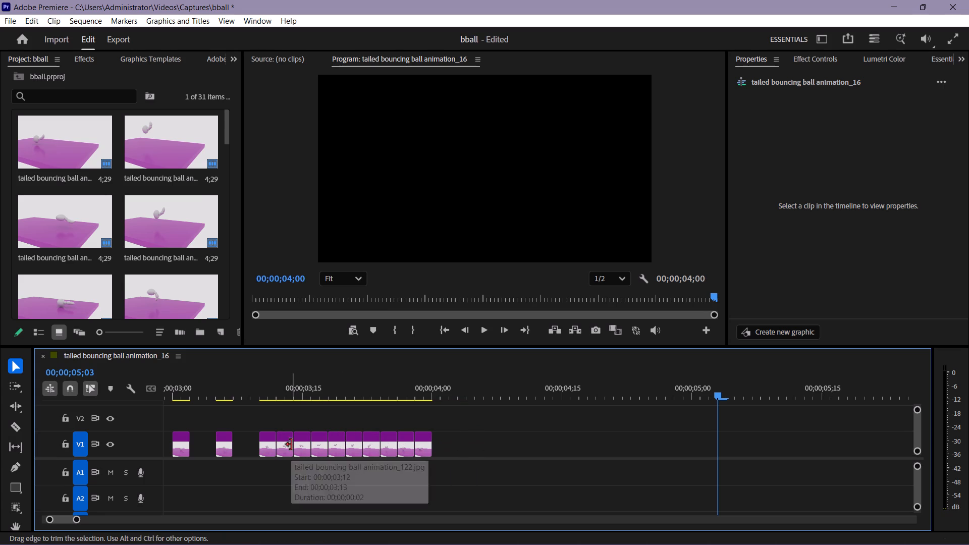
left_click(242, 444)
key("BackSpace")
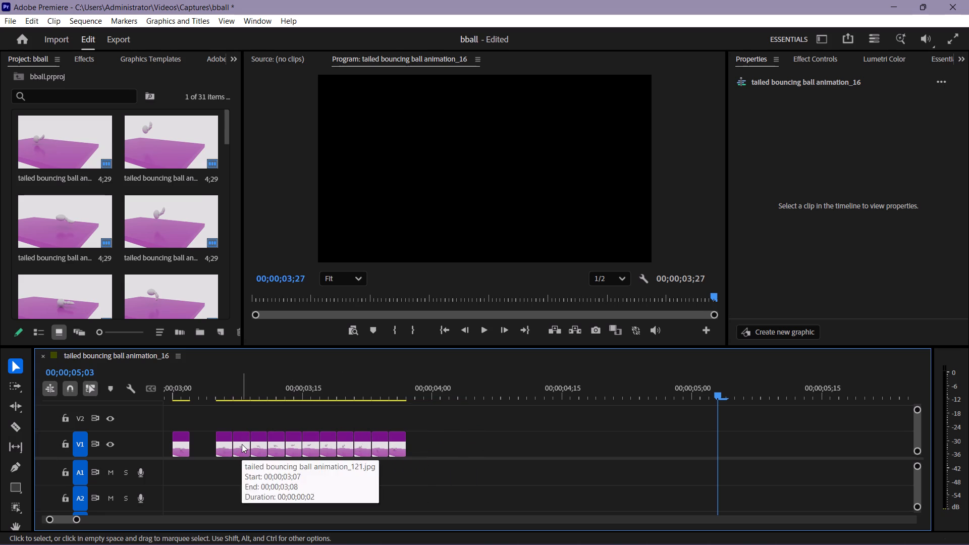
left_click(202, 443)
key("BackSpace")
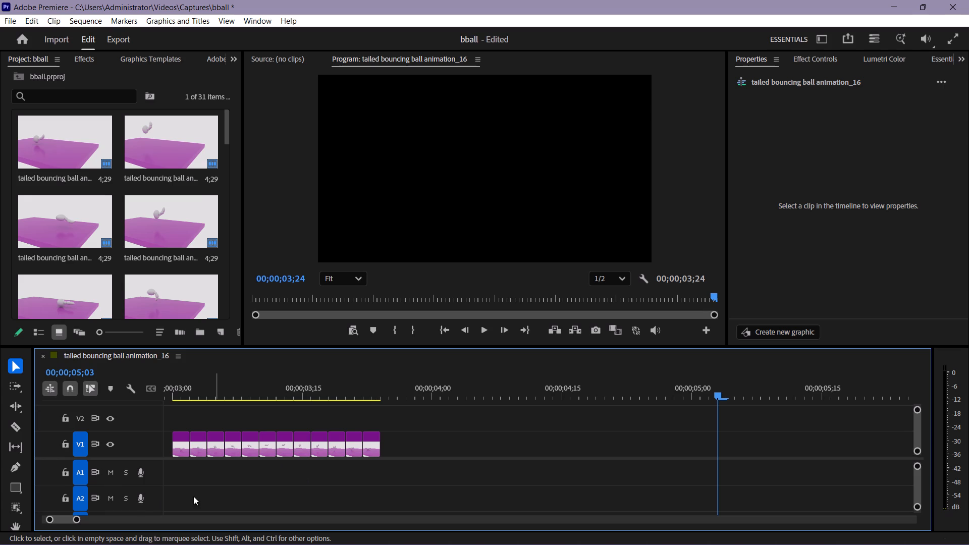
Ripple delete the four gaps on V1 directly before 00;00;03;00, working backward to the fifteenth frame clip.
left_click_drag(77, 519, 87, 519)
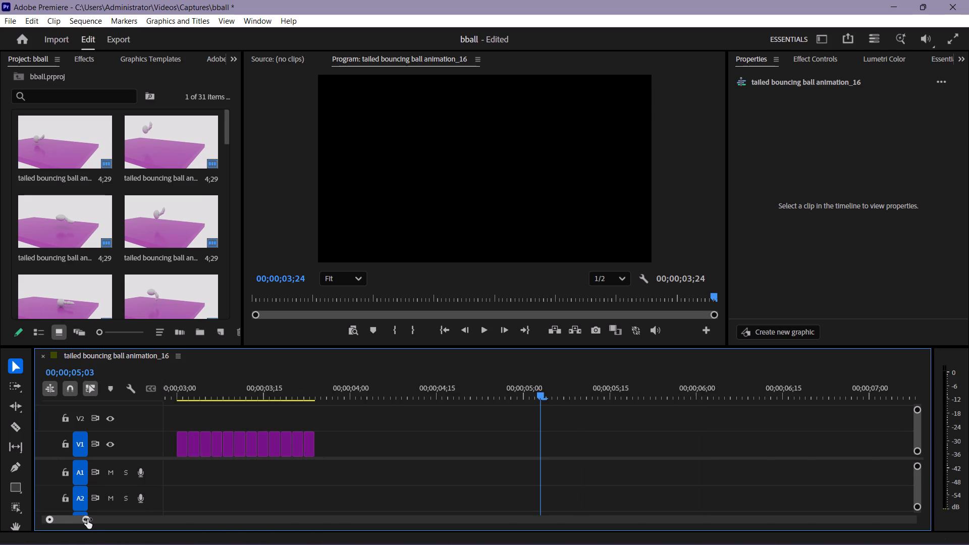
left_click_drag(87, 519, 101, 519)
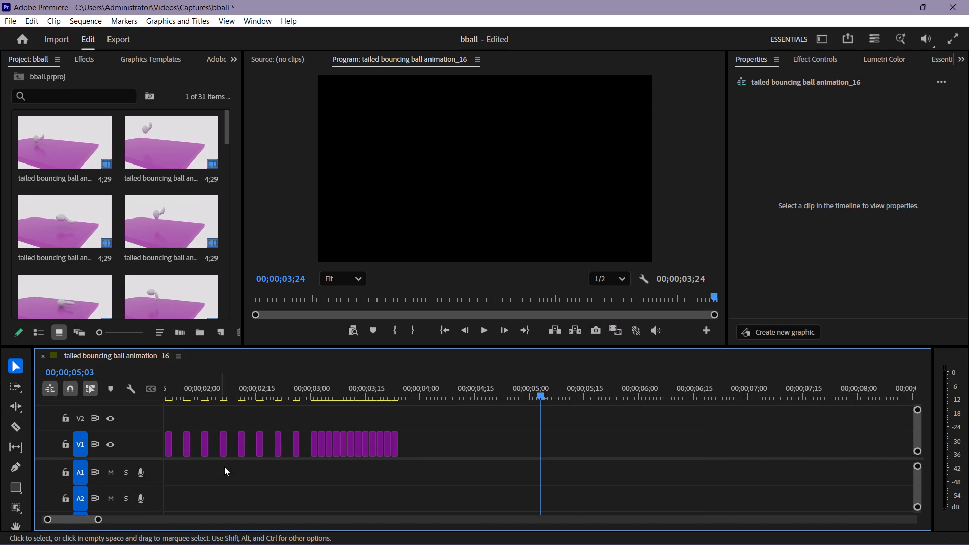
left_click(303, 449)
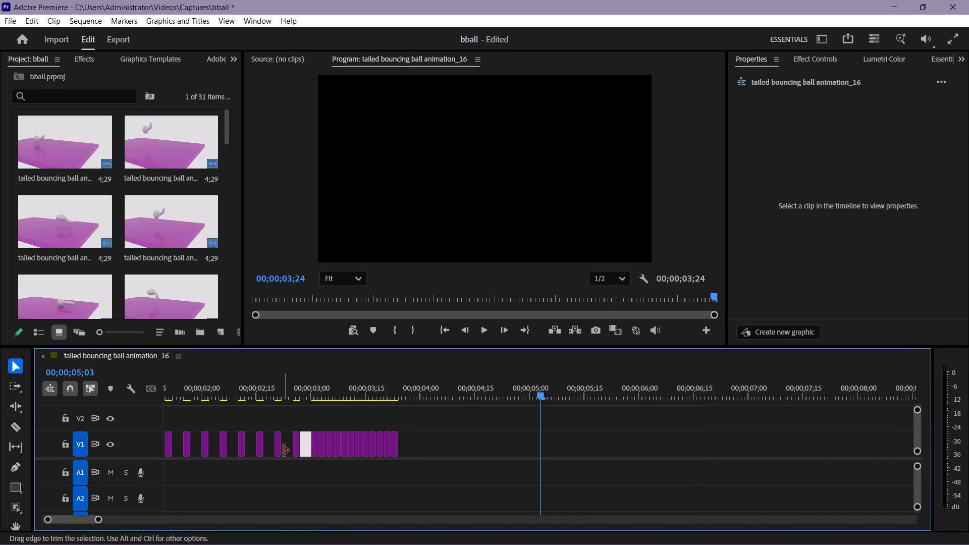
key("BackSpace")
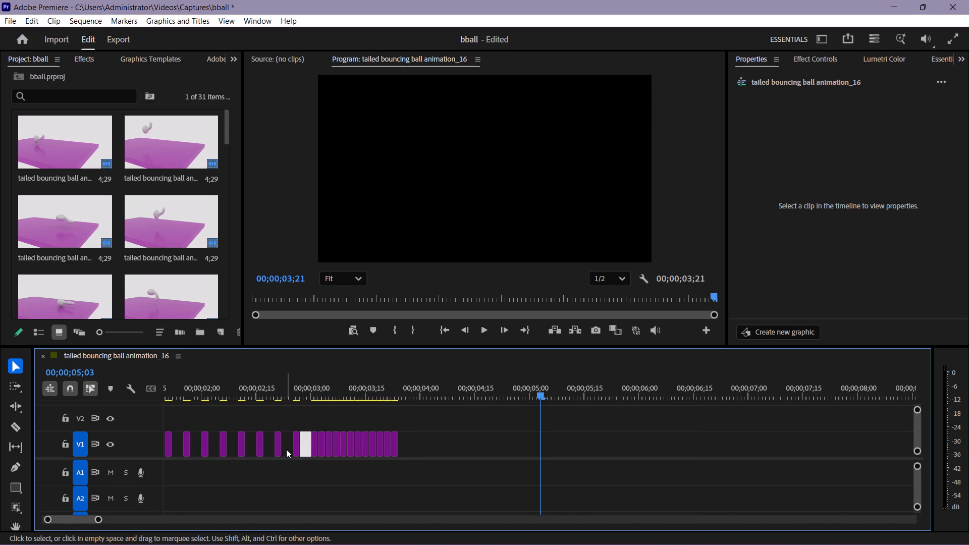
left_click(286, 449)
key("BackSpace")
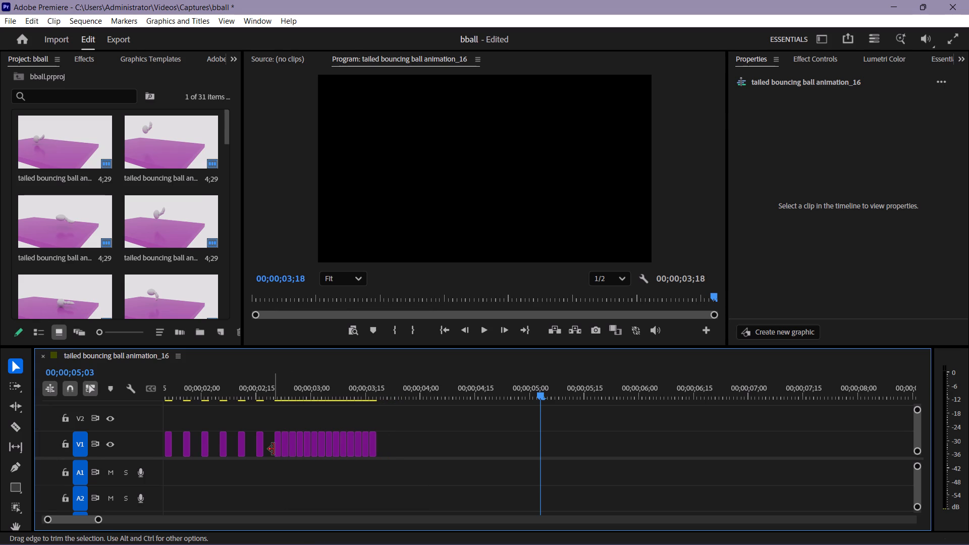
left_click(270, 448)
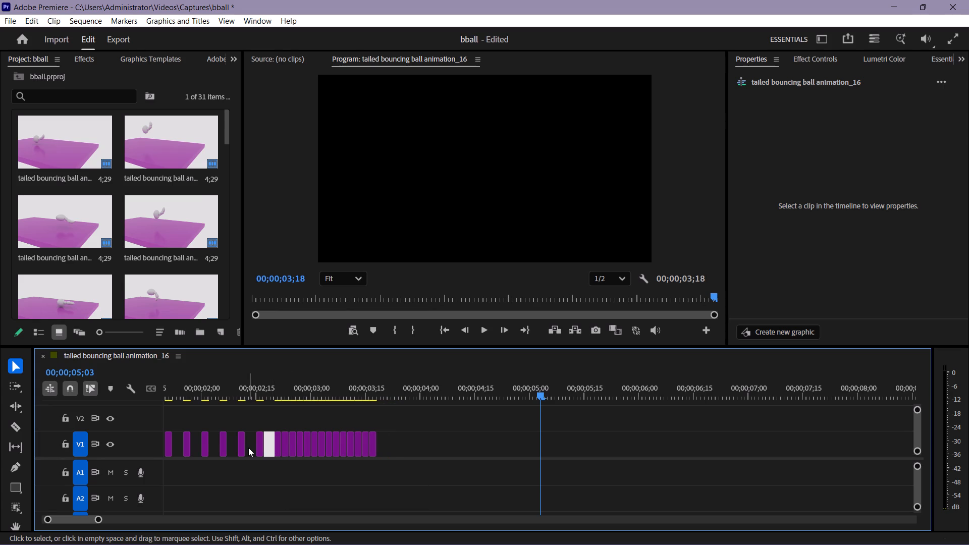
key("BackSpace")
left_click(248, 448)
key("BackSpace")
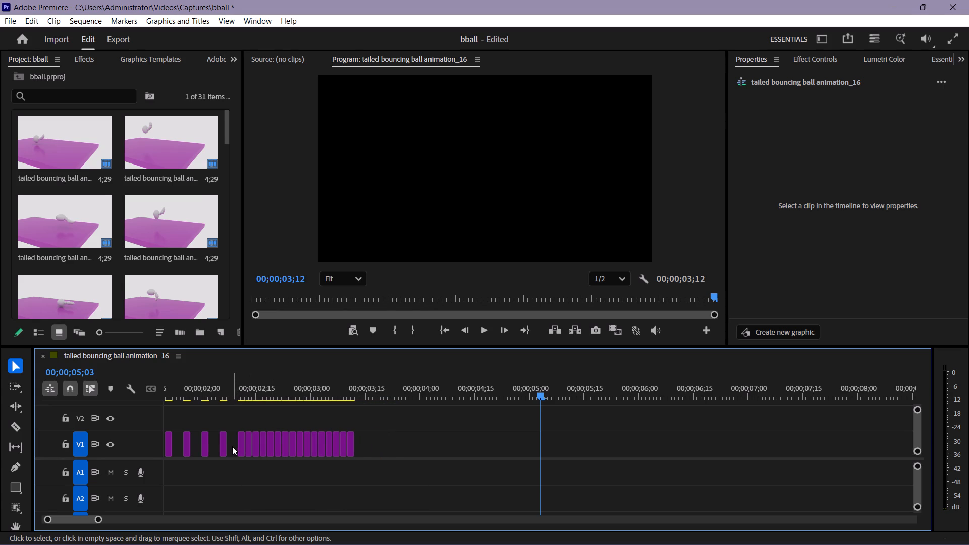
Ripple delete the four gaps between the eleventh and fifteenth frame clips on V1.
left_click(232, 446)
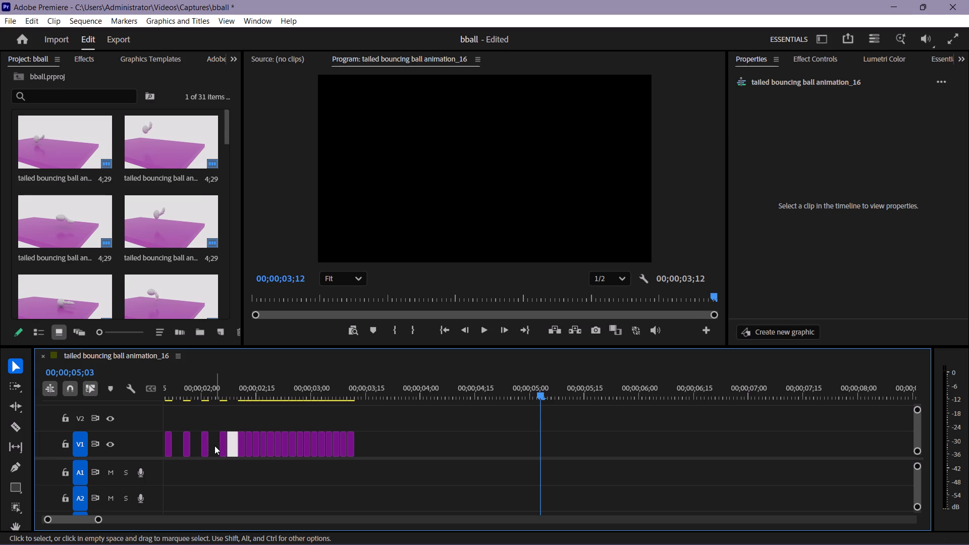
left_click(214, 446)
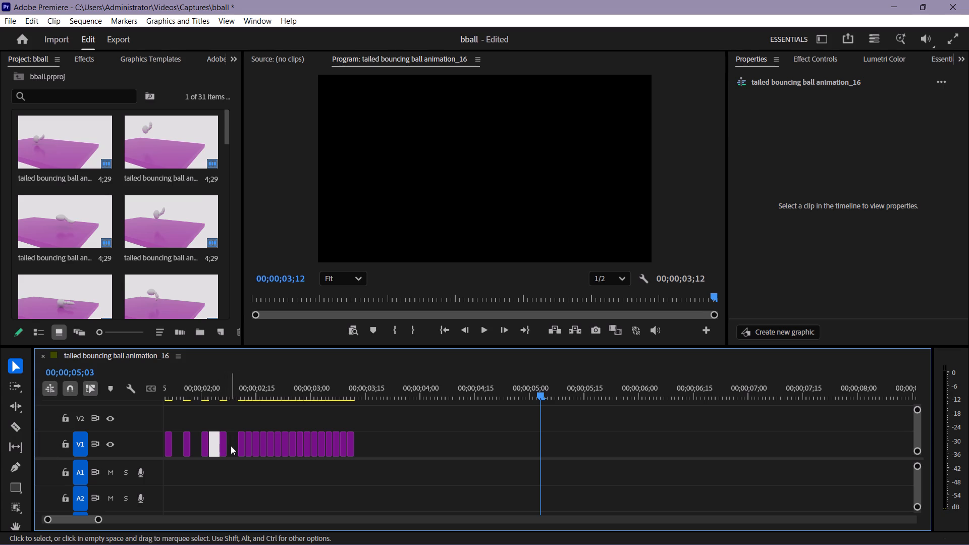
key("BackSpace")
left_click(231, 446)
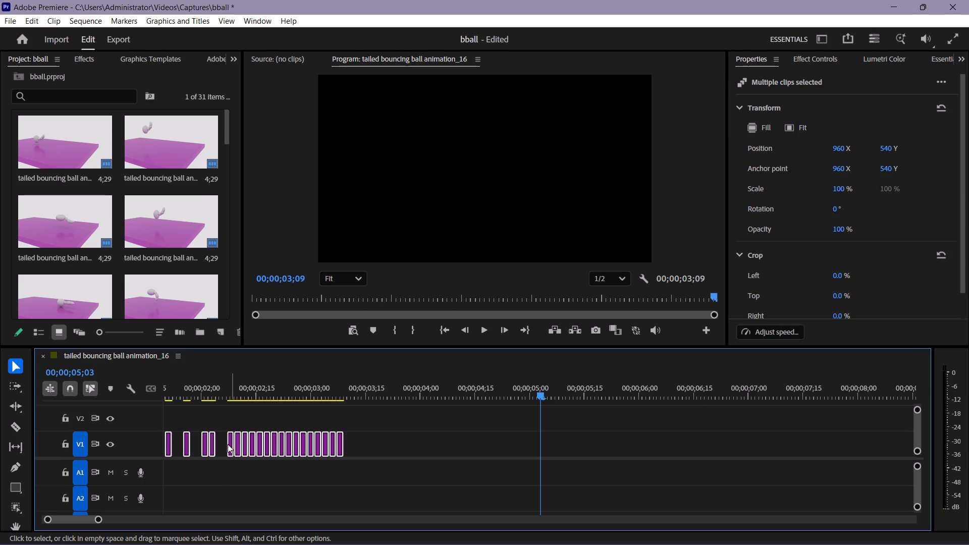
left_click(221, 443)
key("BackSpace")
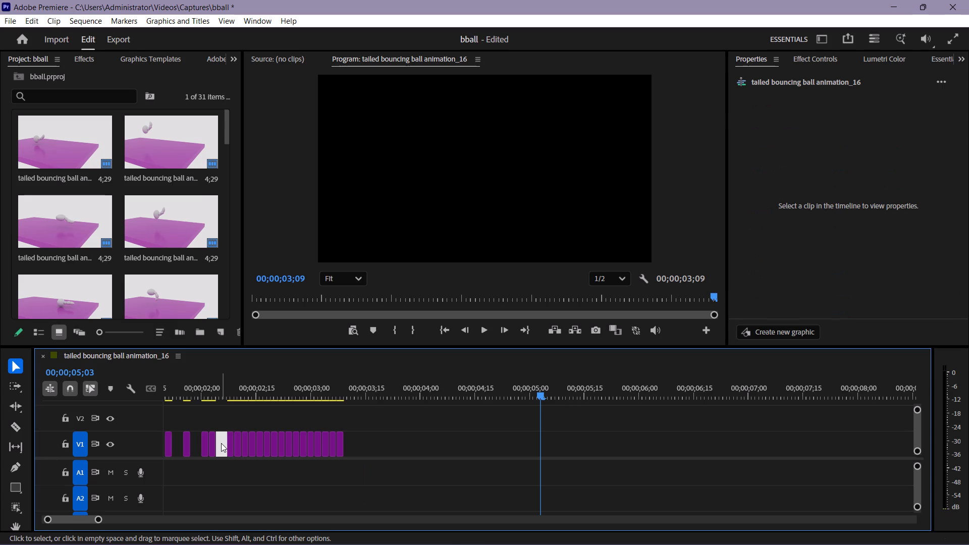
left_click(196, 450)
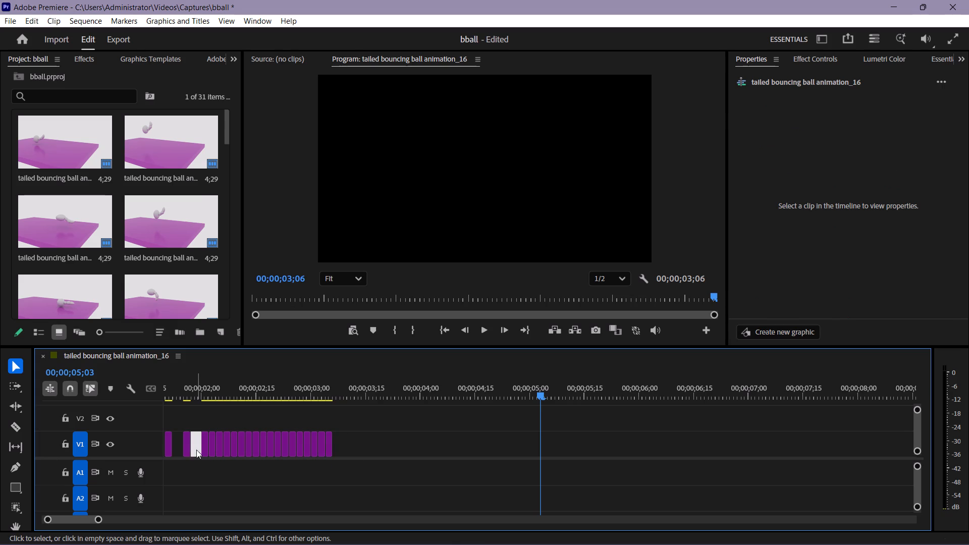
key("BackSpace")
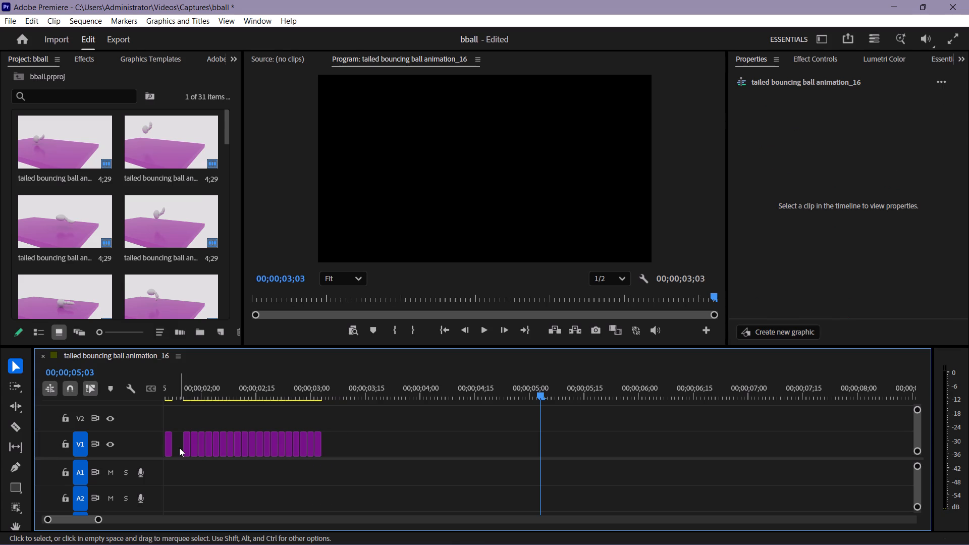
left_click(179, 448)
key("BackSpace")
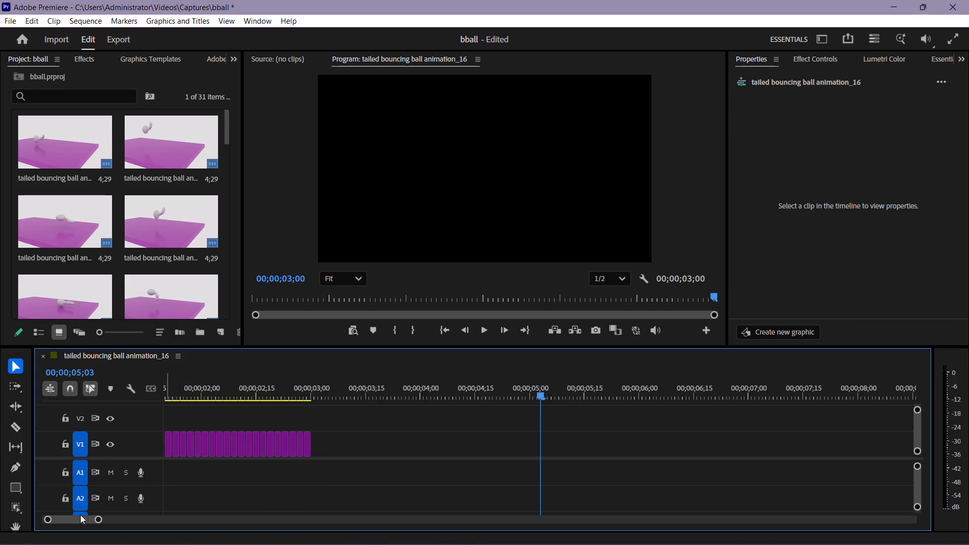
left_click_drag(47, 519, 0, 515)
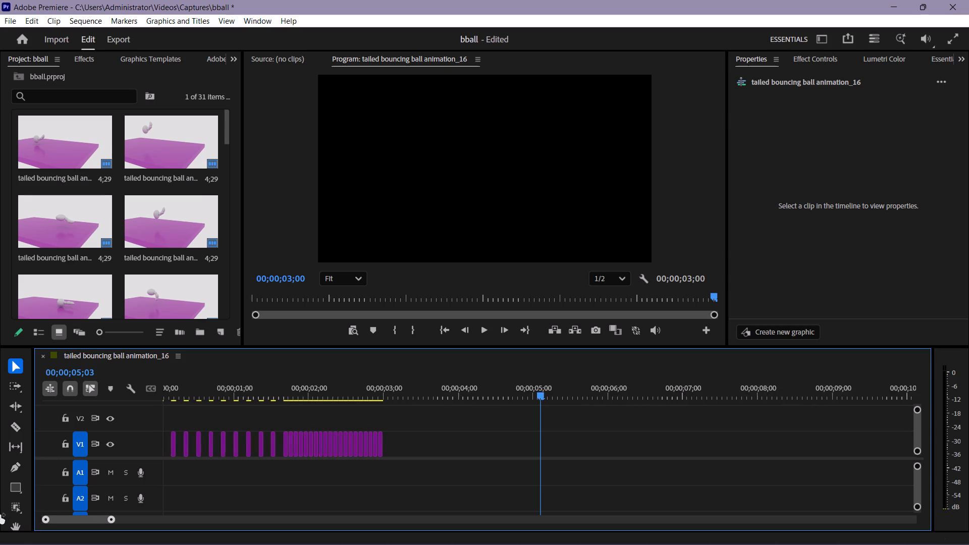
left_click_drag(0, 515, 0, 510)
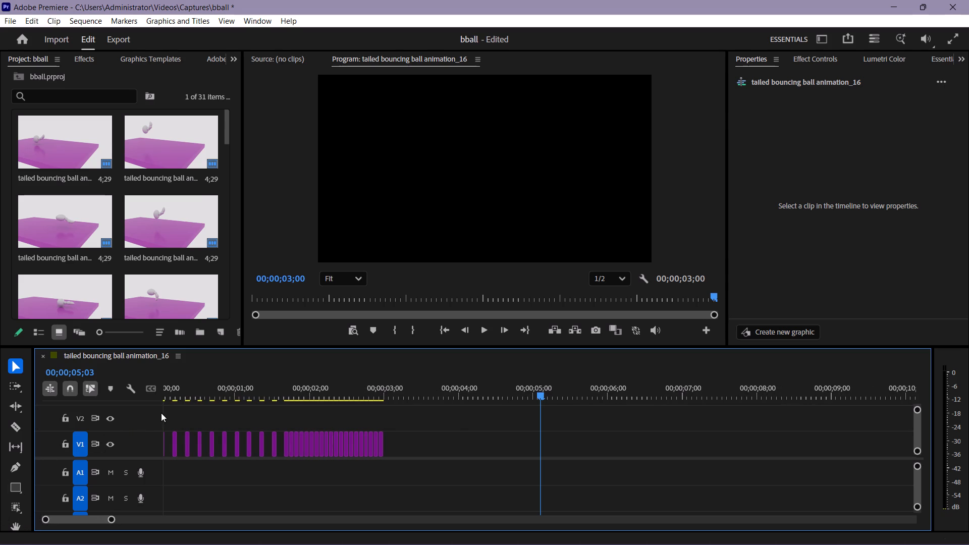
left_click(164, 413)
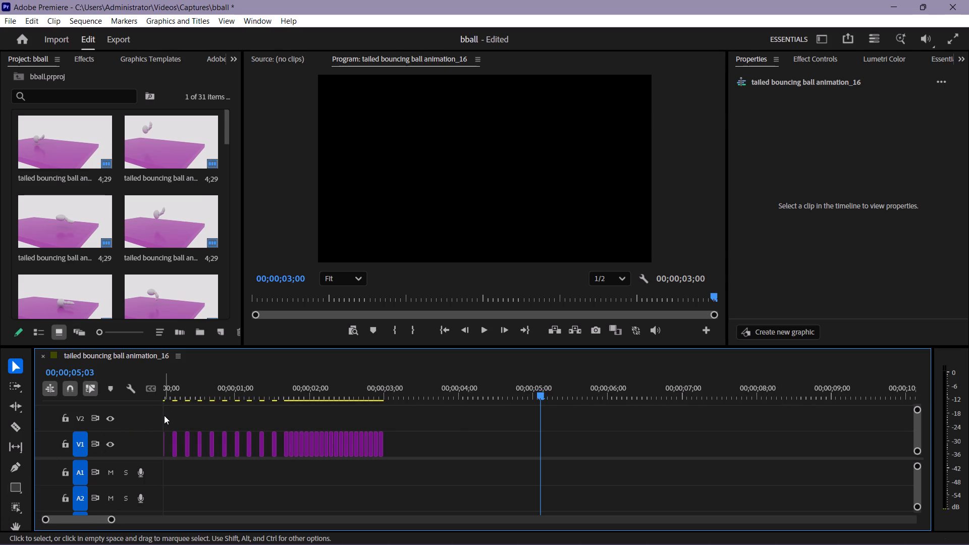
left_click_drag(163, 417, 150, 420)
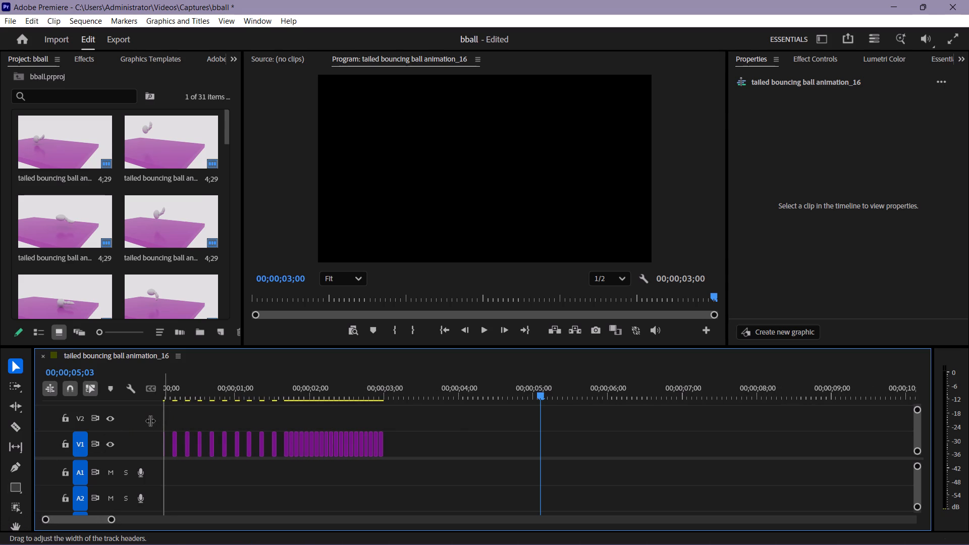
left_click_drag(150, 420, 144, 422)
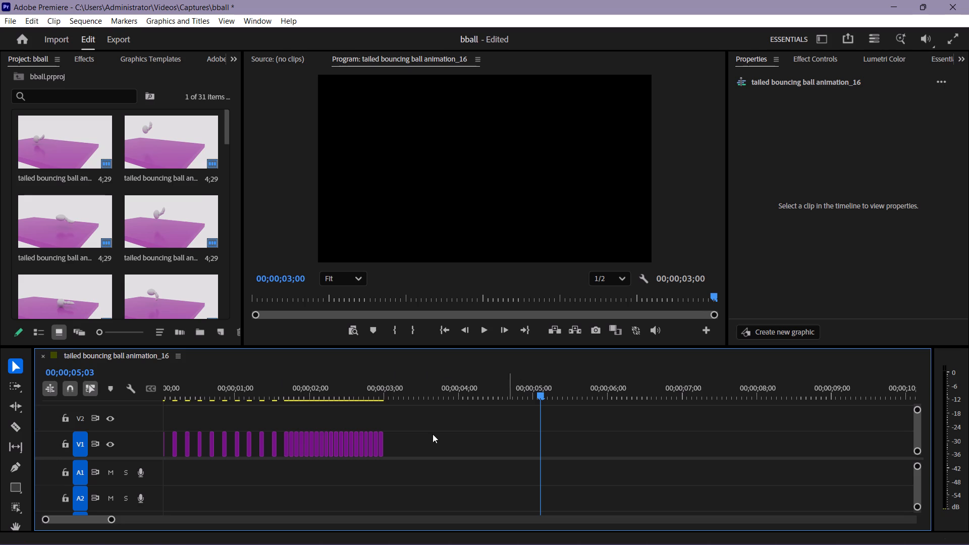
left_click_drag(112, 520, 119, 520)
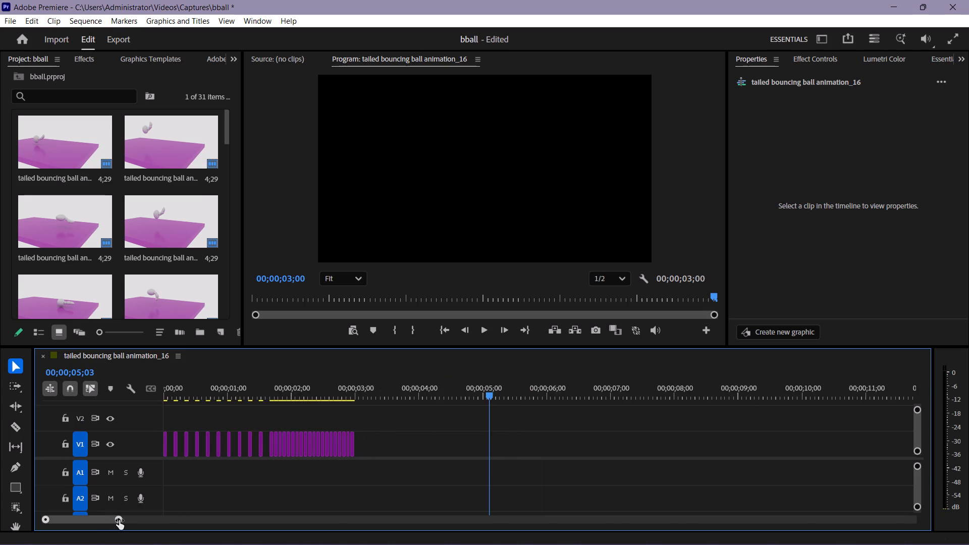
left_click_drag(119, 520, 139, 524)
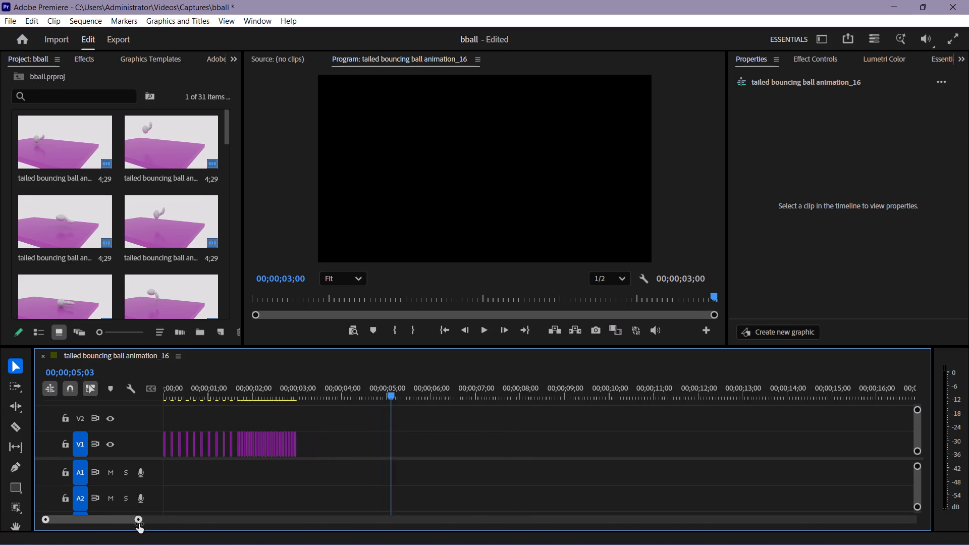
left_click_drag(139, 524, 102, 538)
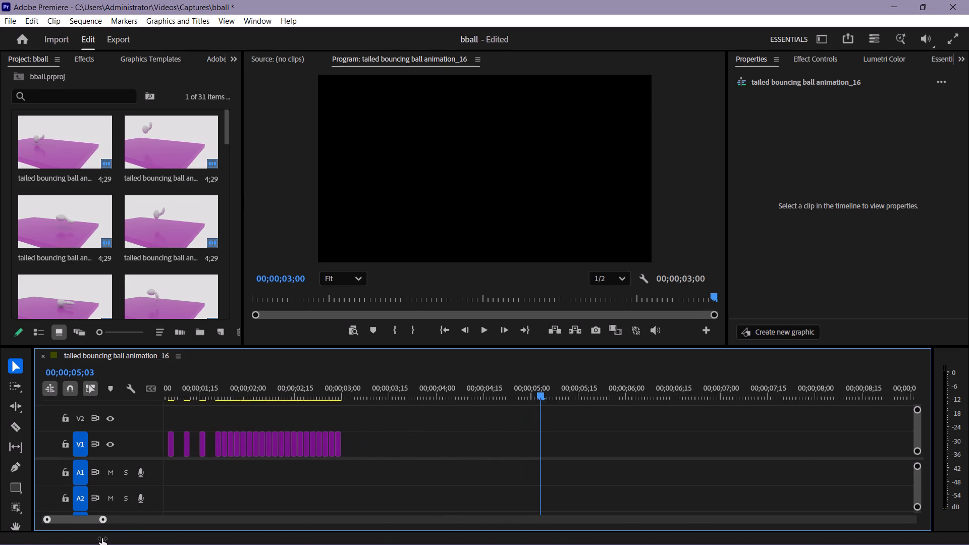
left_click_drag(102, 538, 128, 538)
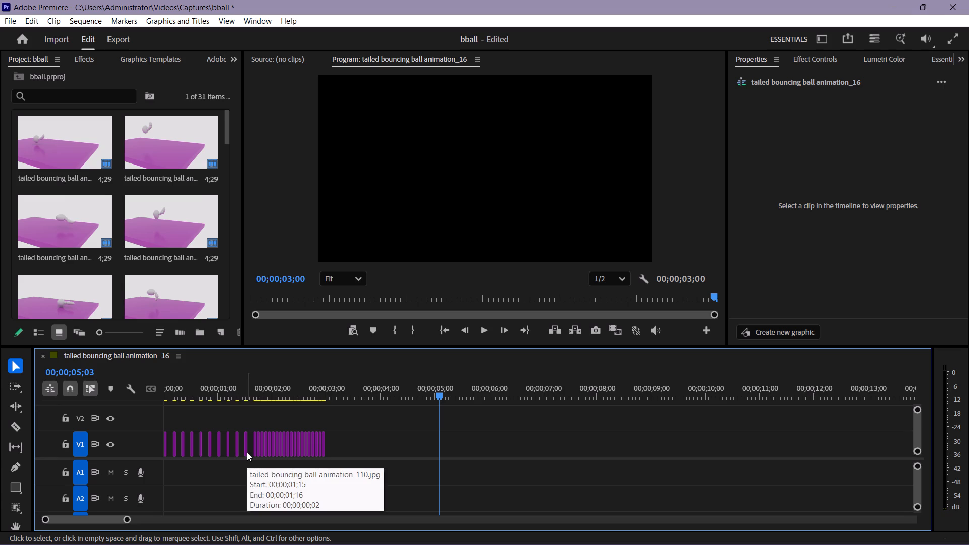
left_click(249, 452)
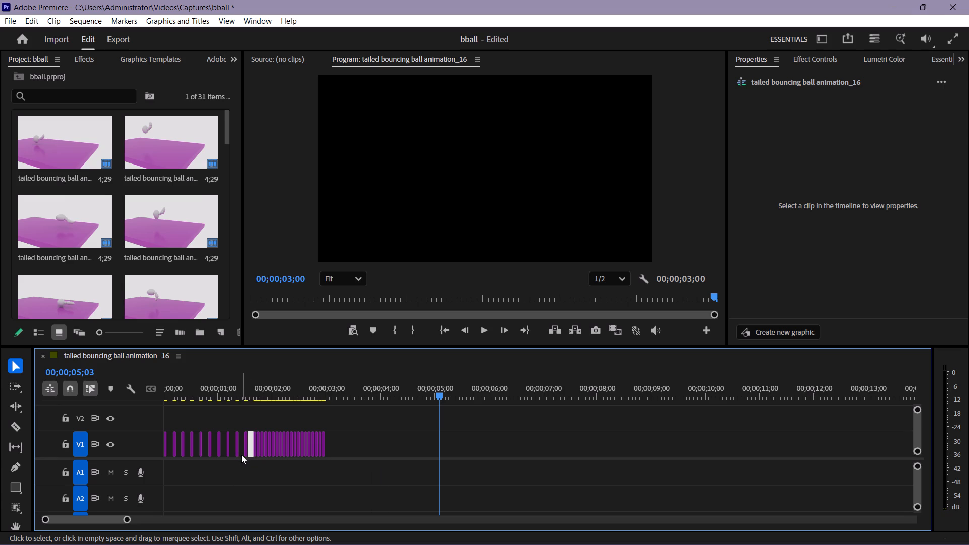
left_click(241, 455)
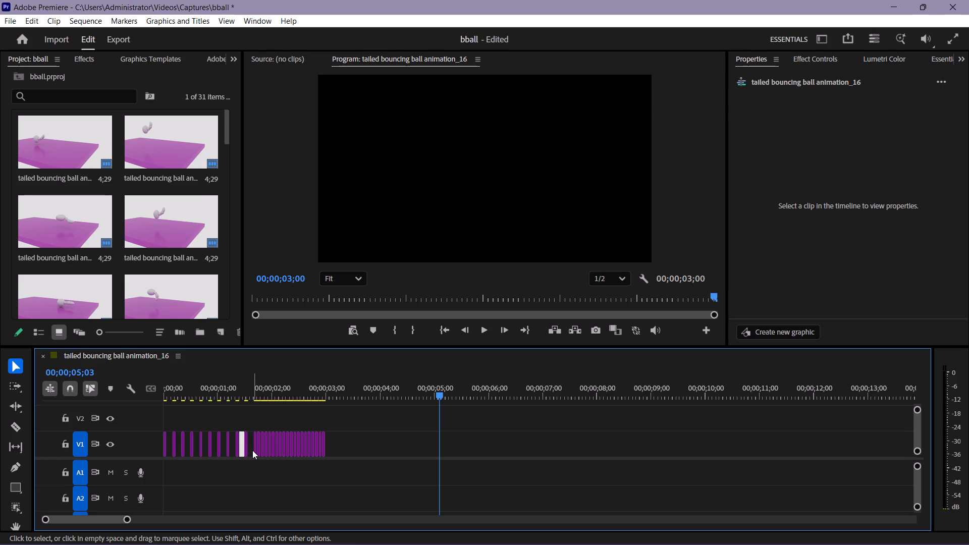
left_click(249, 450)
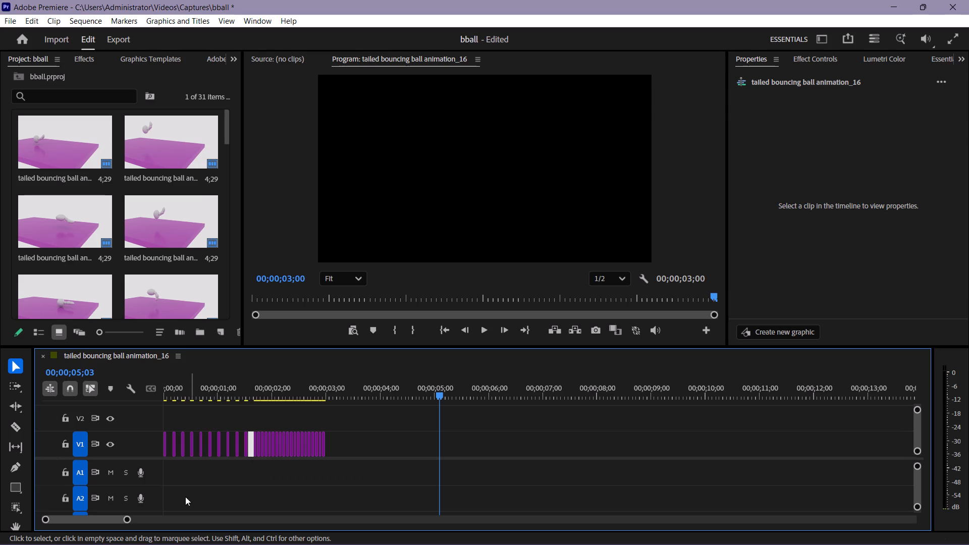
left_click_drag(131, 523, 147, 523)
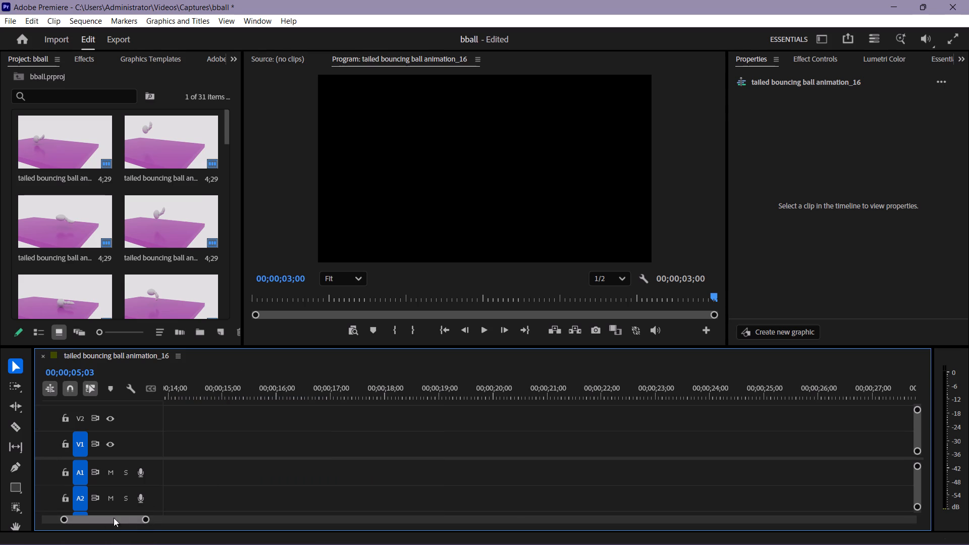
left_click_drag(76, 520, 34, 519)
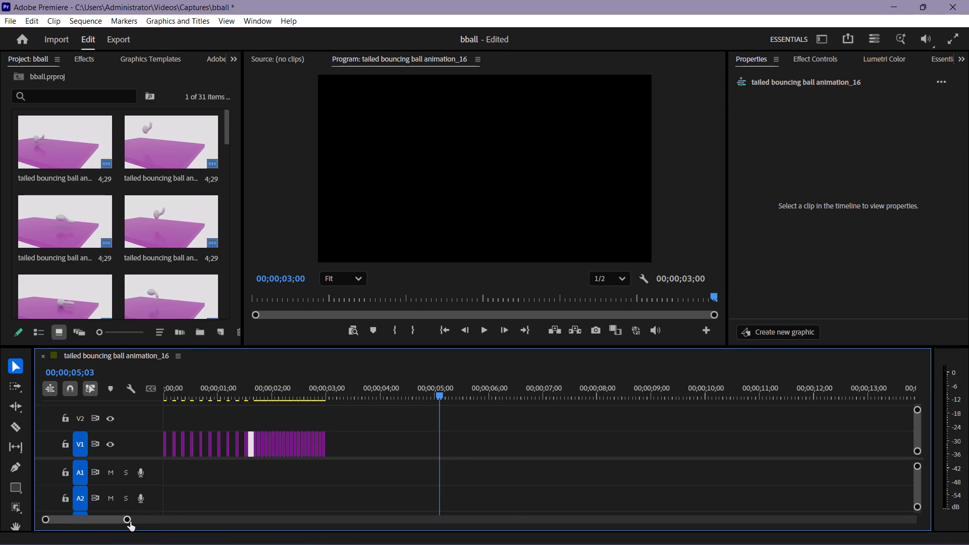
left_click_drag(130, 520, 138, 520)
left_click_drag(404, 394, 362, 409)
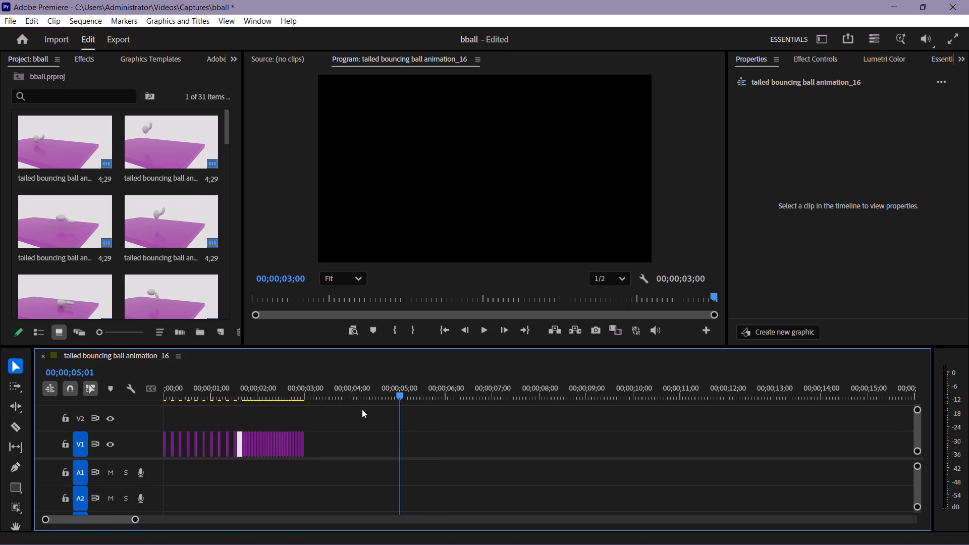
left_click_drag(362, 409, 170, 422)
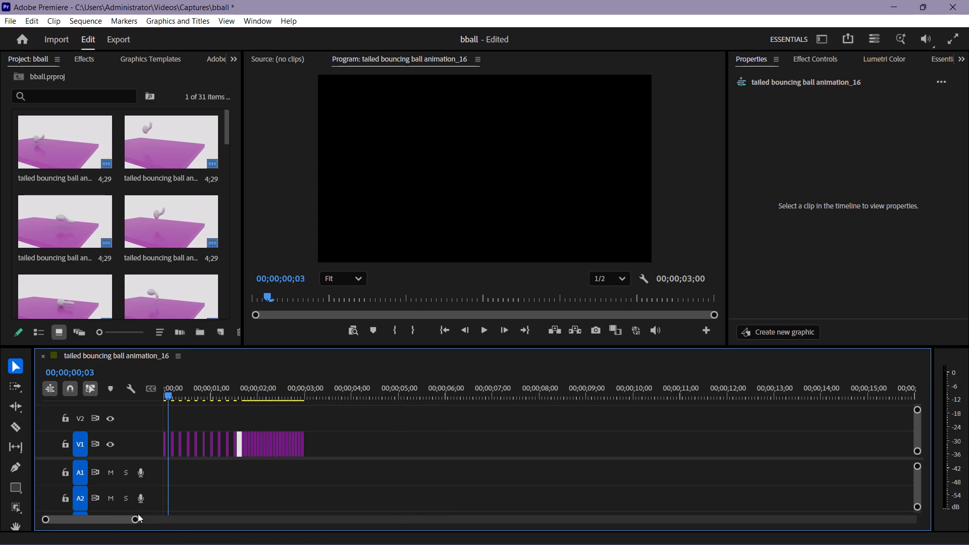
Ripple delete the four gaps between the seventh and eleventh frame clips on V1, working backward.
left_click_drag(137, 518, 71, 526)
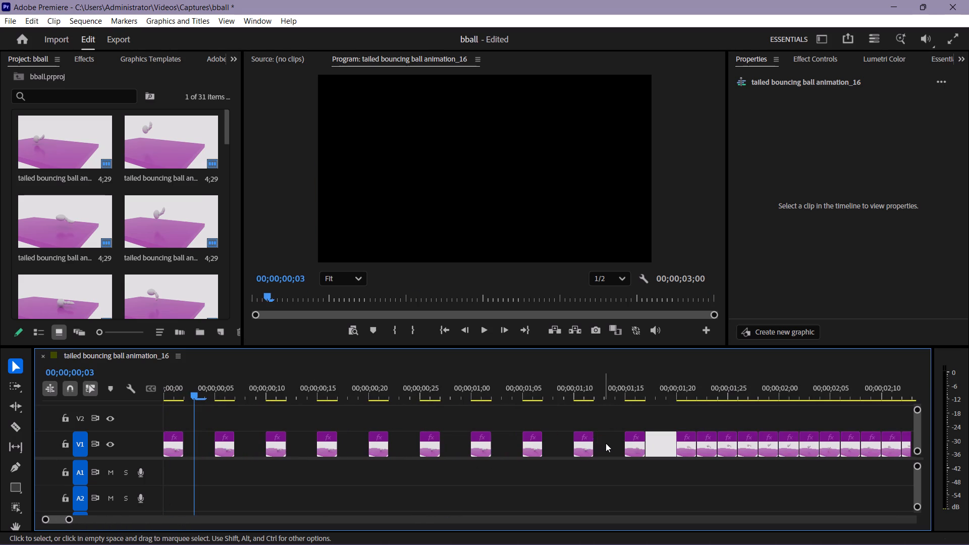
left_click(606, 444)
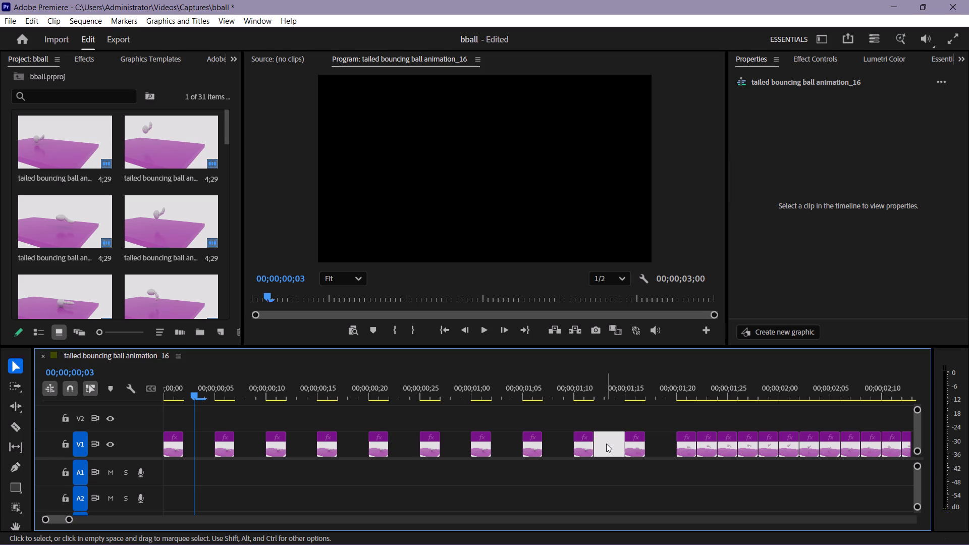
left_click(652, 441)
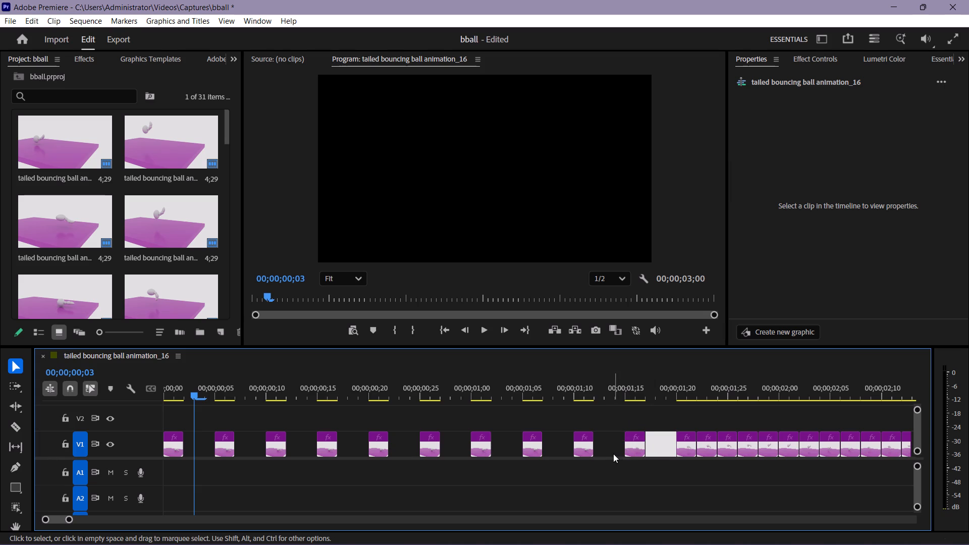
key("BackSpace")
left_click(613, 454)
key("BackSpace")
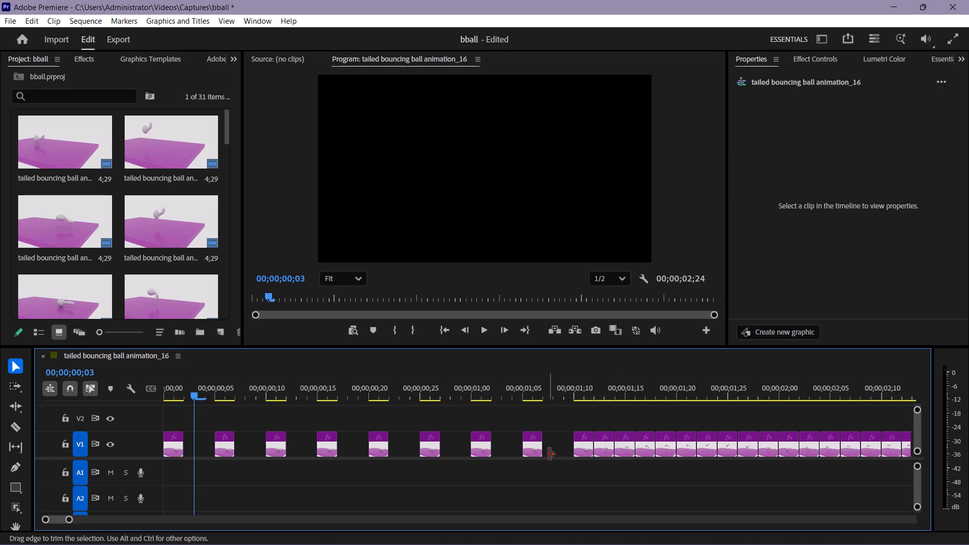
left_click(558, 437)
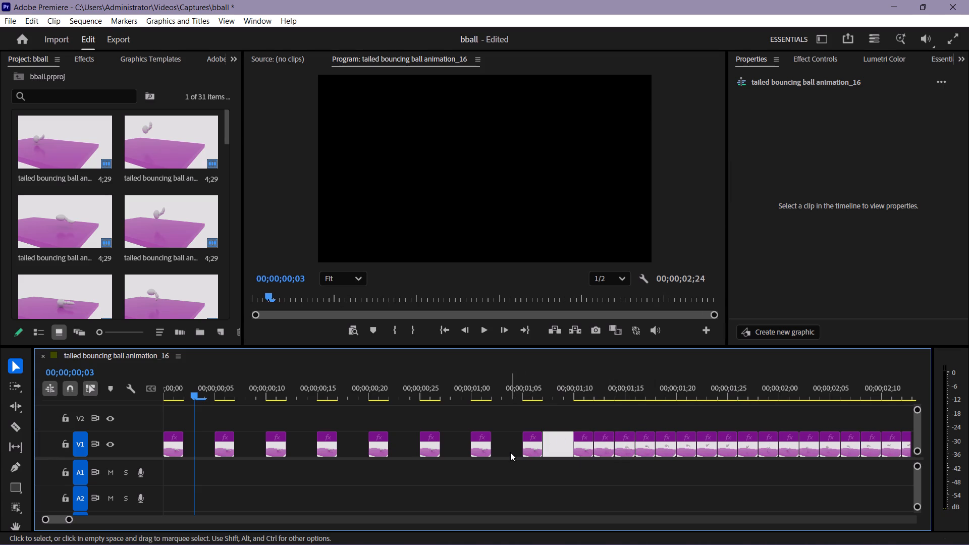
key("BackSpace")
left_click(510, 452)
key("BackSpace")
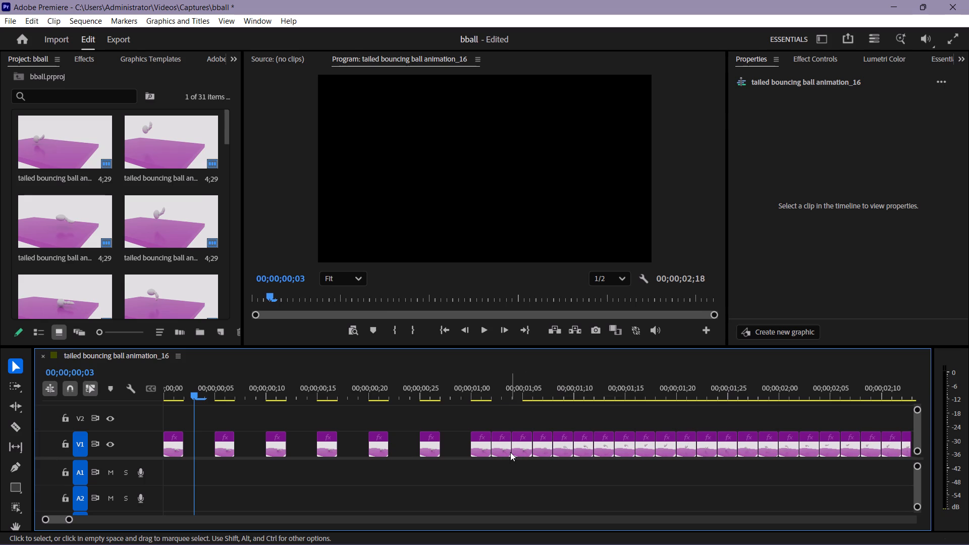
Ripple delete the remaining six gaps on V1, working backward from the seventh frame clip to the first.
left_click(450, 450)
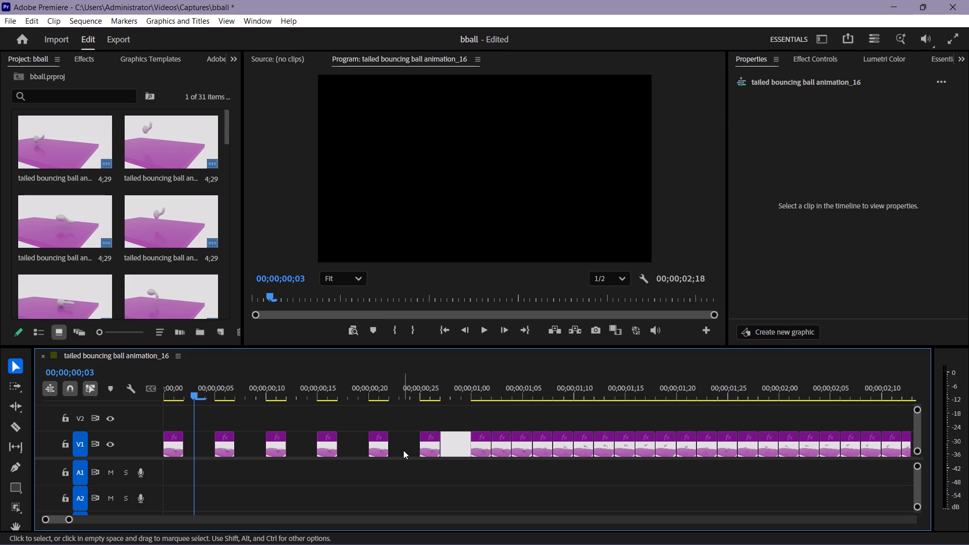
key("BackSpace")
left_click(403, 450)
key("BackSpace")
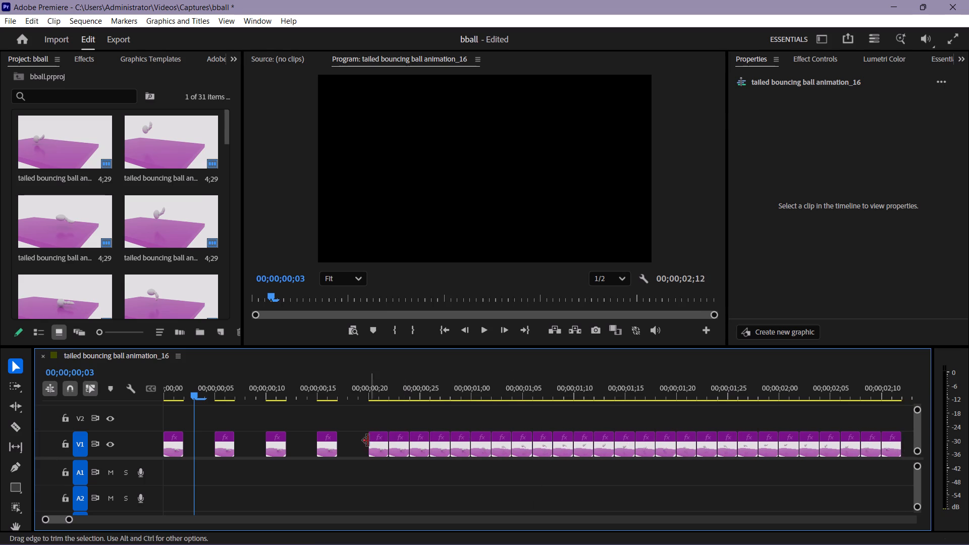
left_click(359, 444)
key("BackSpace")
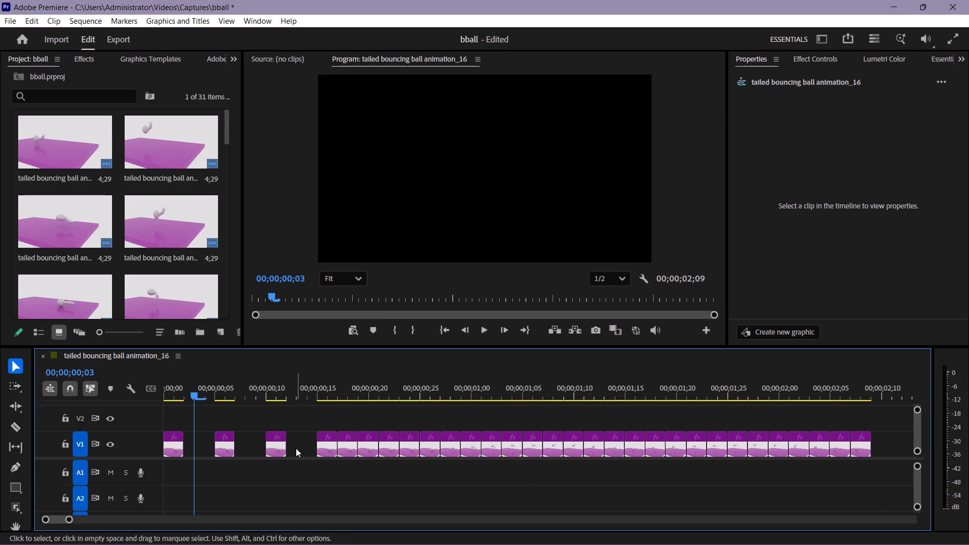
left_click(296, 448)
key("BackSpace")
left_click(251, 451)
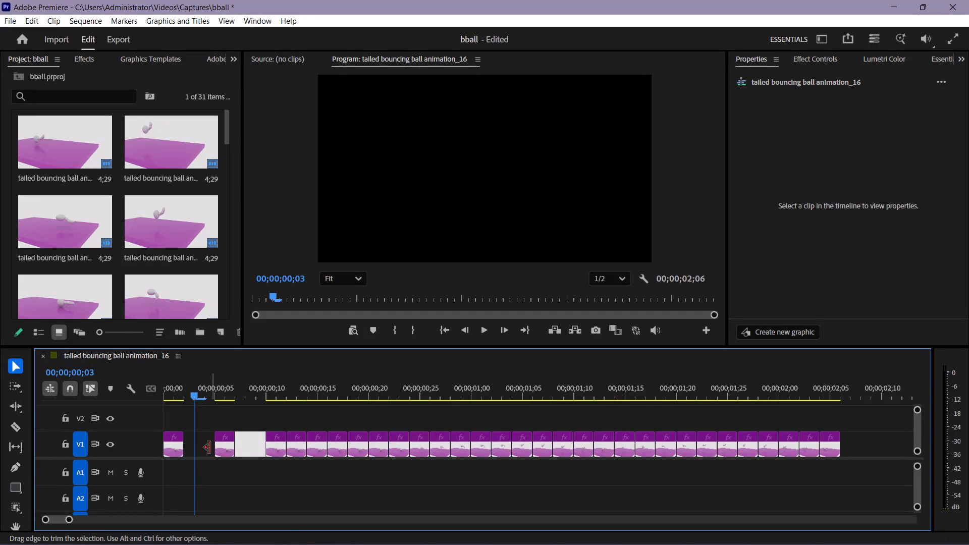
key("BackSpace")
left_click(209, 448)
key("BackSpace")
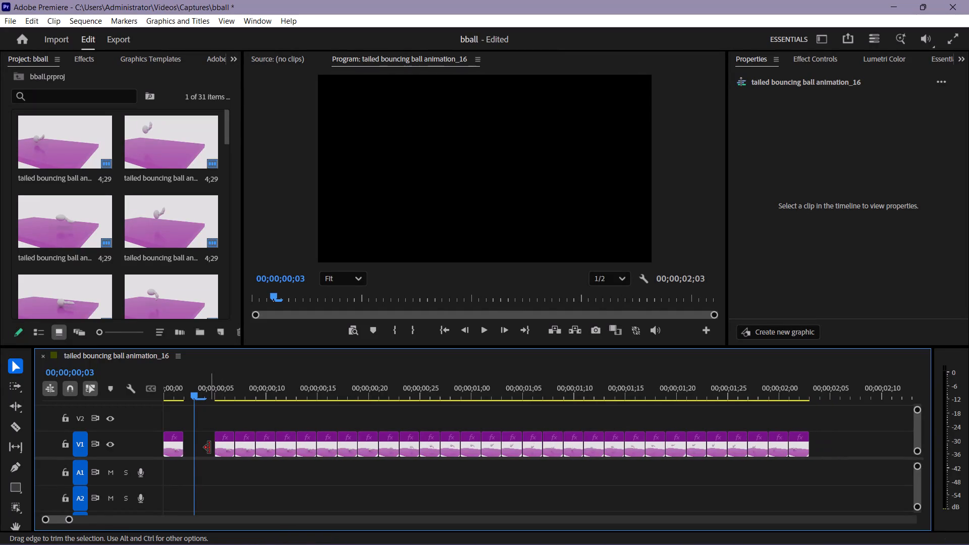
left_click(206, 448)
key("BackSpace")
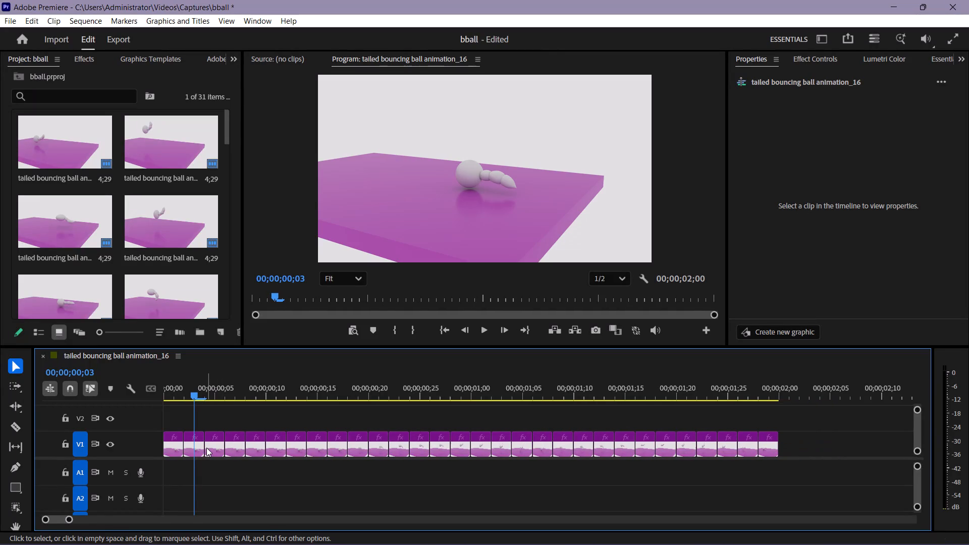
Play the gapless animation from the sequence start to its end, and return the playhead to 00;00;00;00.
left_click_drag(55, 522, 39, 519)
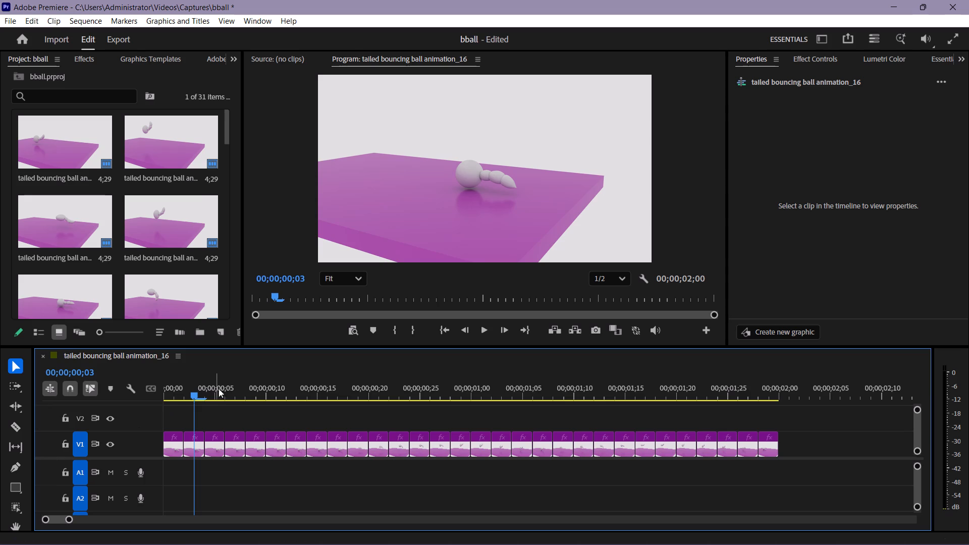
left_click_drag(197, 389, 134, 402)
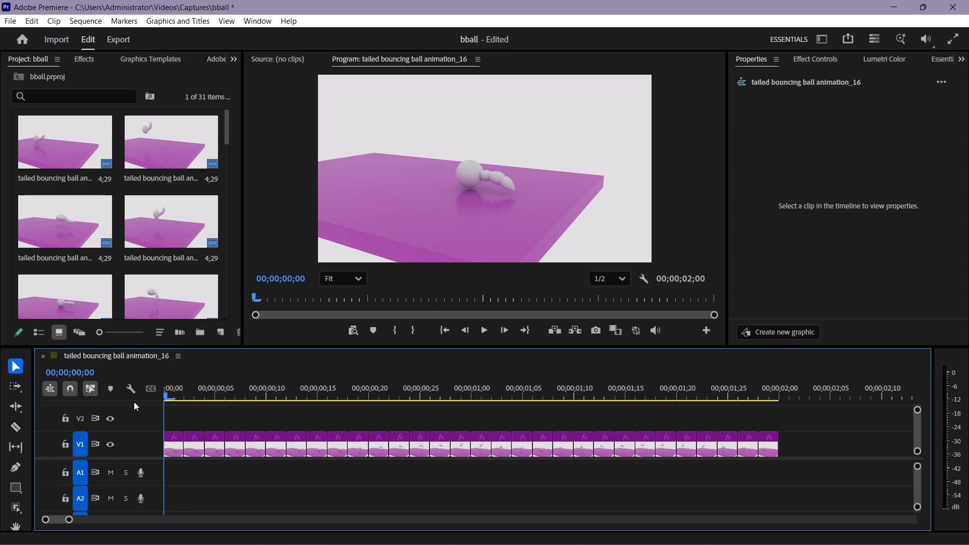
left_click_drag(134, 402, 131, 402)
left_click_drag(67, 518, 126, 519)
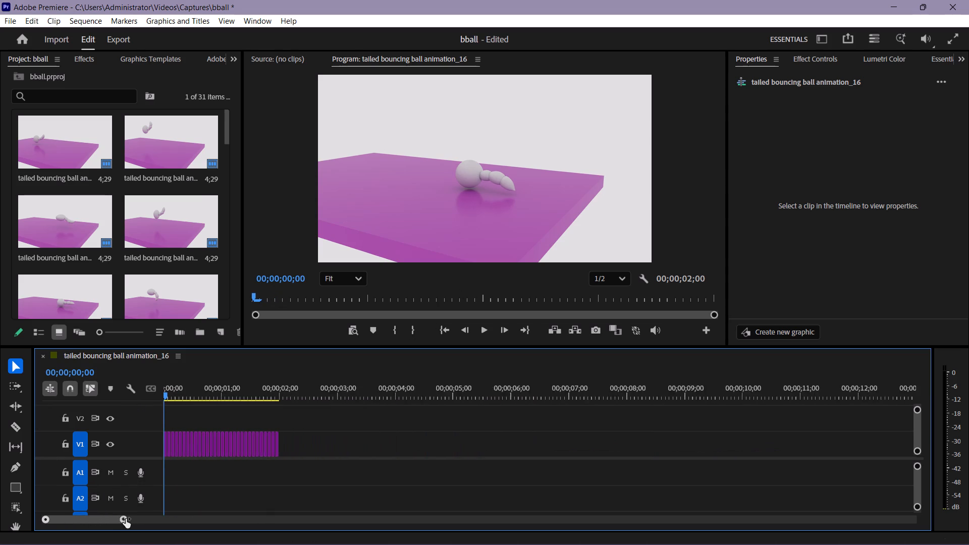
left_click_drag(126, 519, 130, 519)
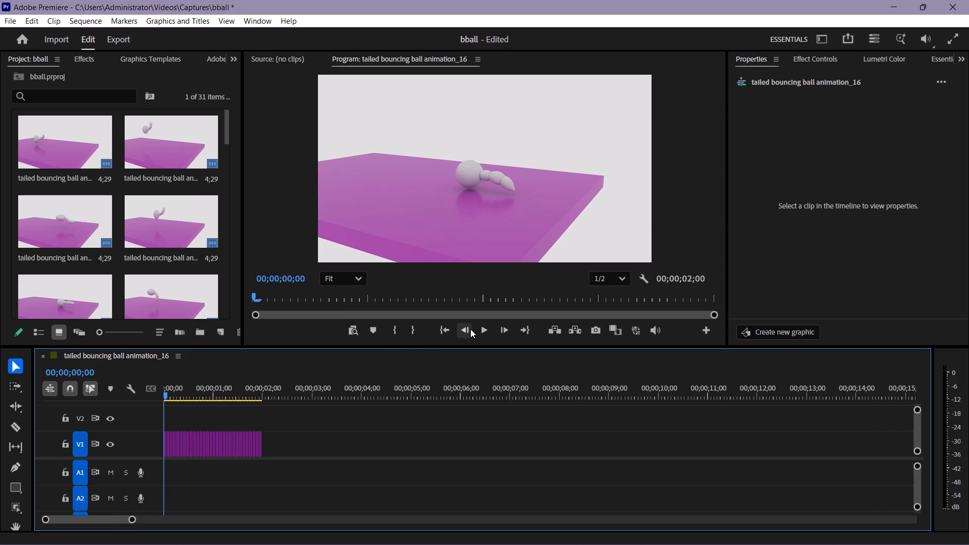
left_click(484, 329)
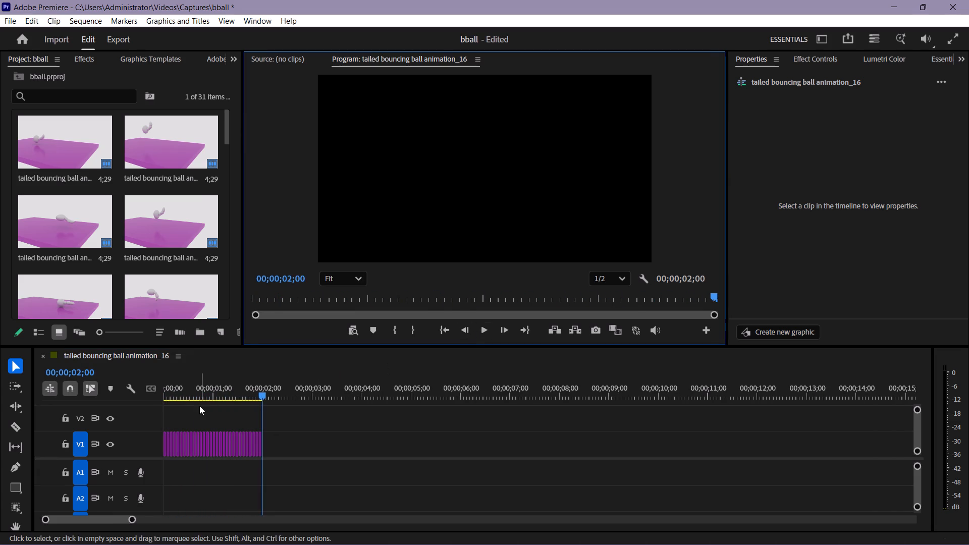
left_click_drag(266, 398, 97, 393)
Select all the frame clips on V1 and copy them.
left_click_drag(278, 432, 220, 427)
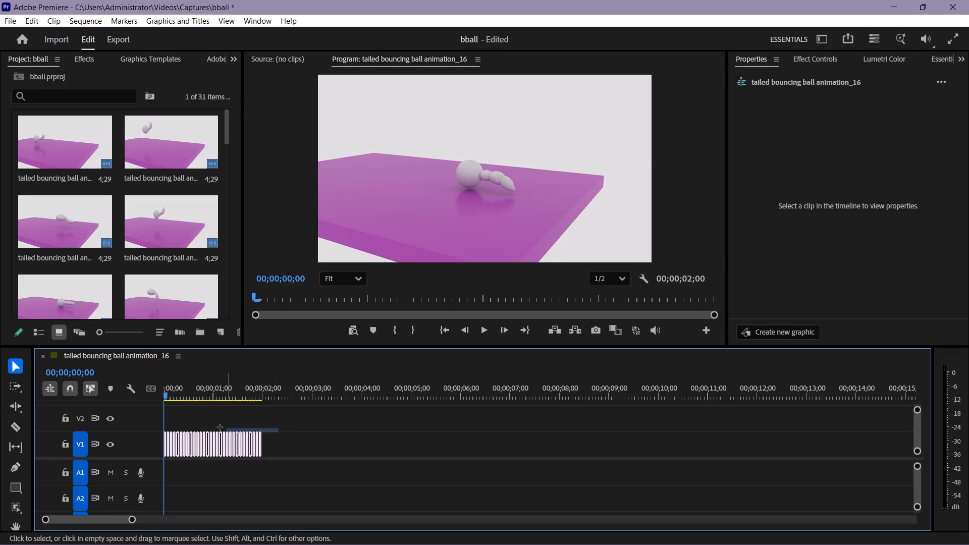
left_click_drag(220, 427, 160, 442)
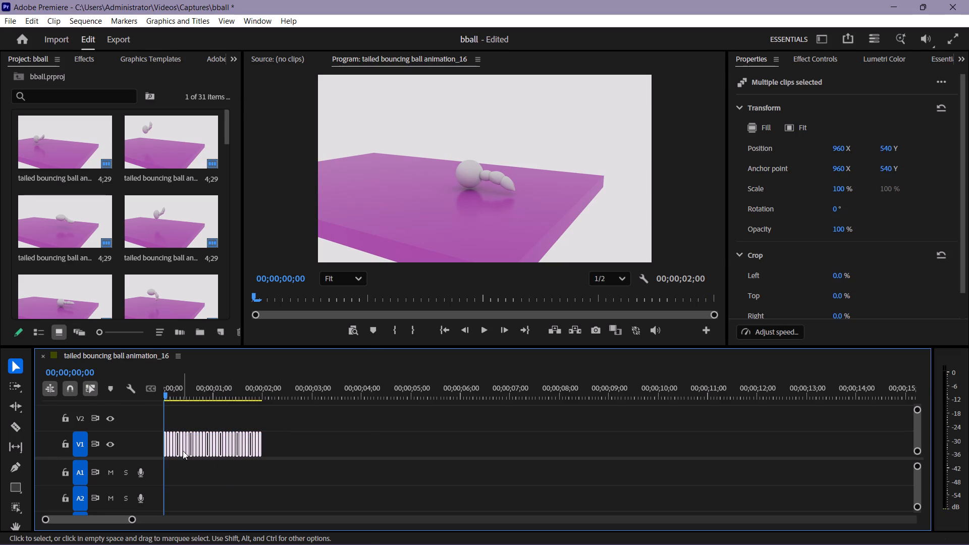
right_click(183, 451)
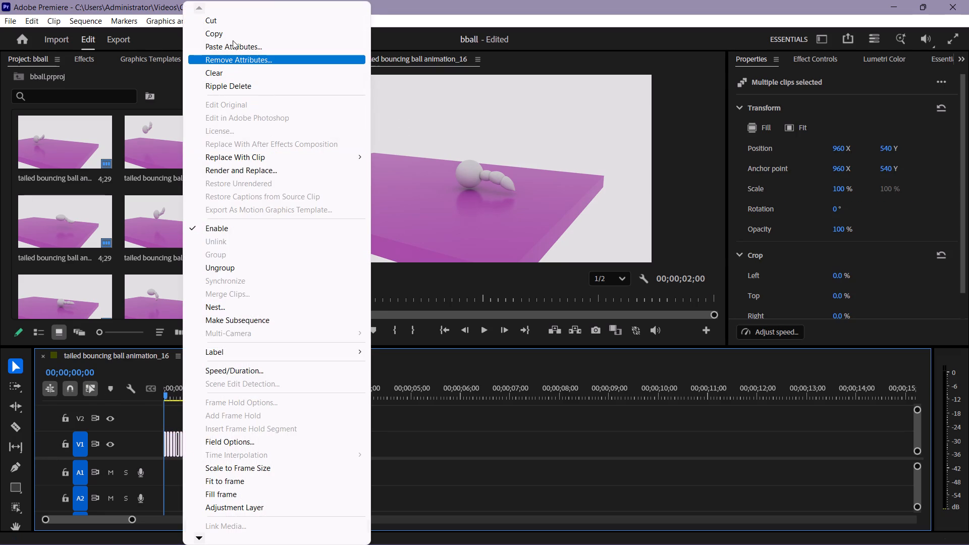
left_click(233, 35)
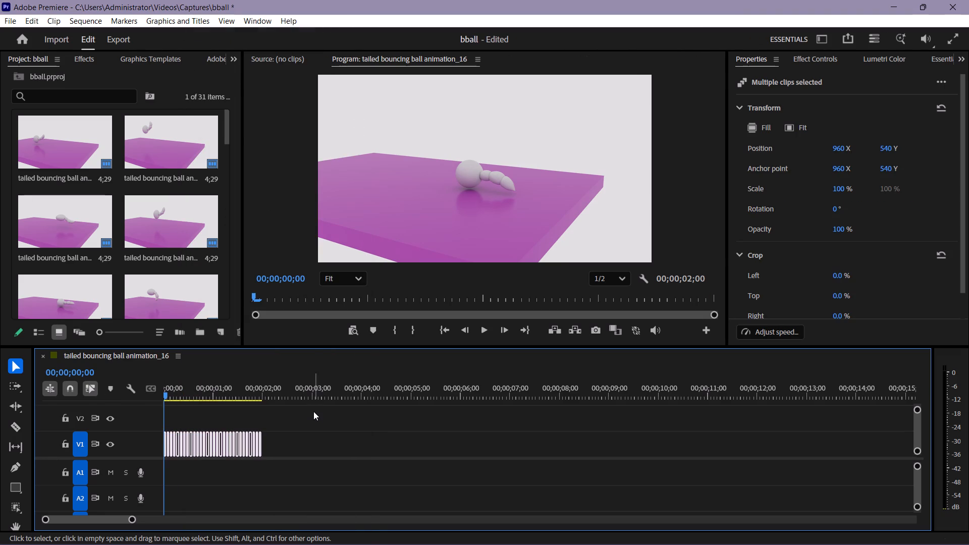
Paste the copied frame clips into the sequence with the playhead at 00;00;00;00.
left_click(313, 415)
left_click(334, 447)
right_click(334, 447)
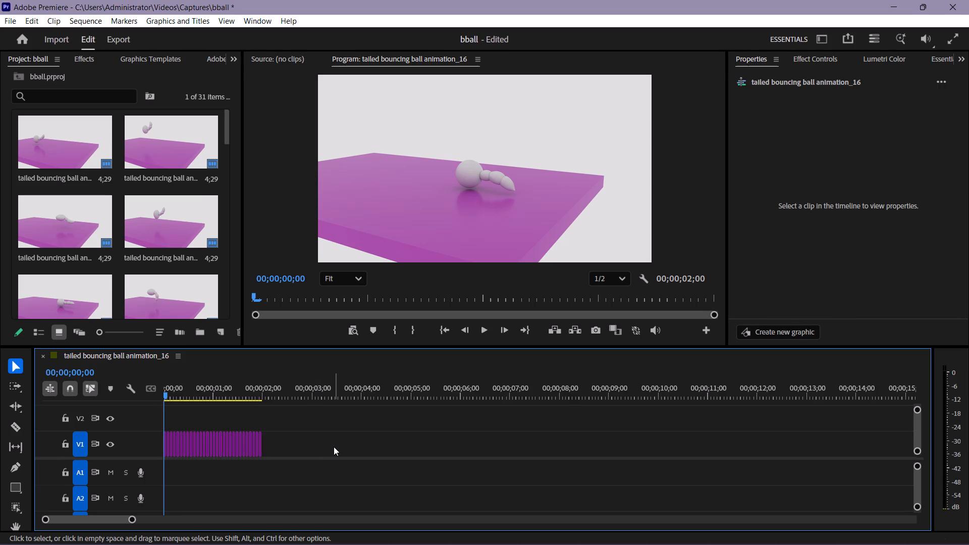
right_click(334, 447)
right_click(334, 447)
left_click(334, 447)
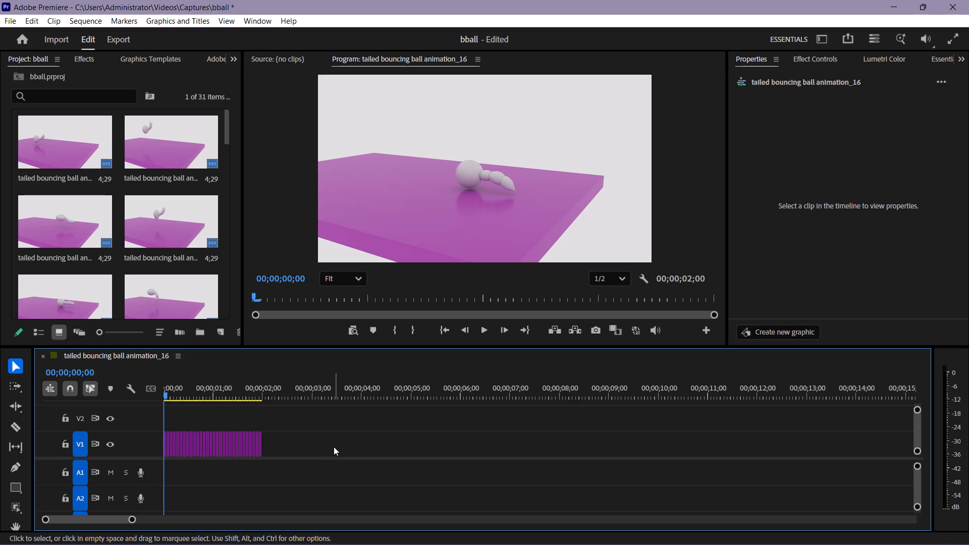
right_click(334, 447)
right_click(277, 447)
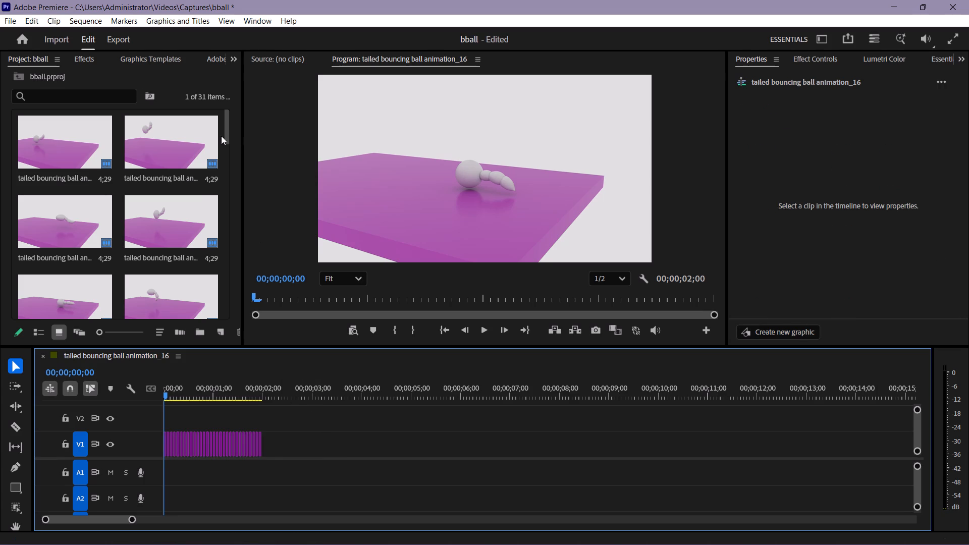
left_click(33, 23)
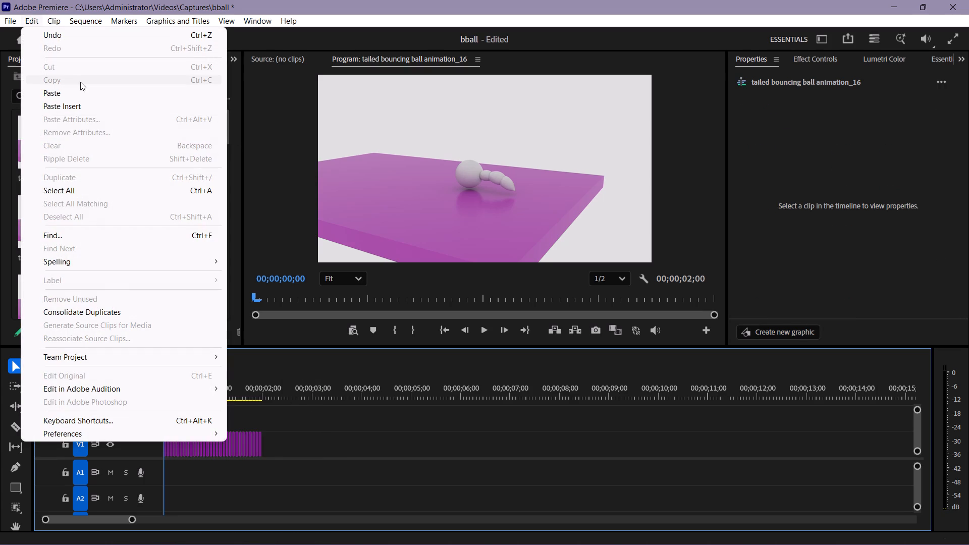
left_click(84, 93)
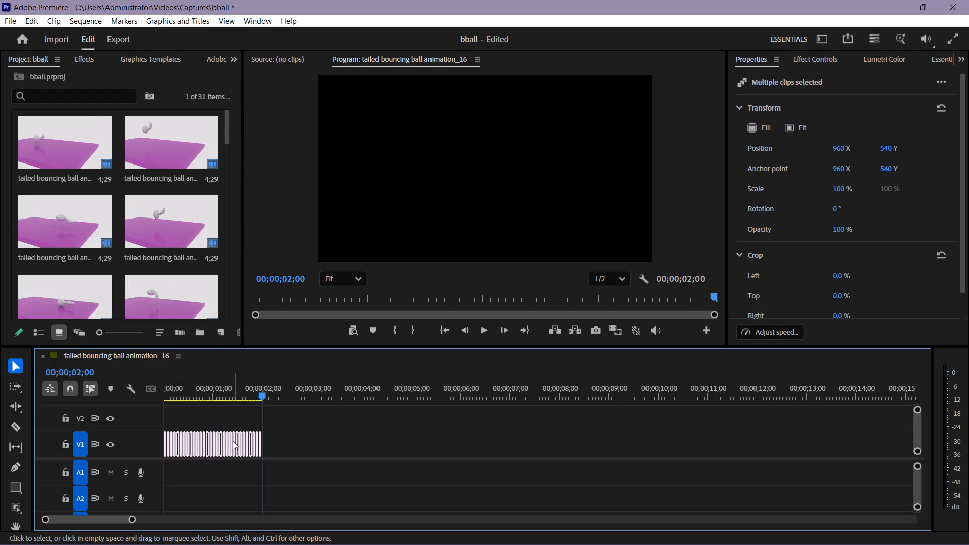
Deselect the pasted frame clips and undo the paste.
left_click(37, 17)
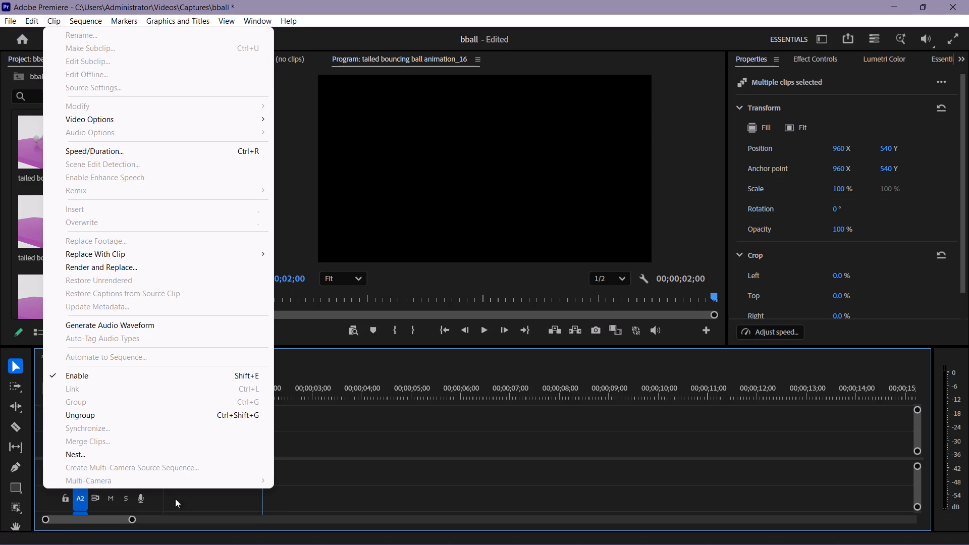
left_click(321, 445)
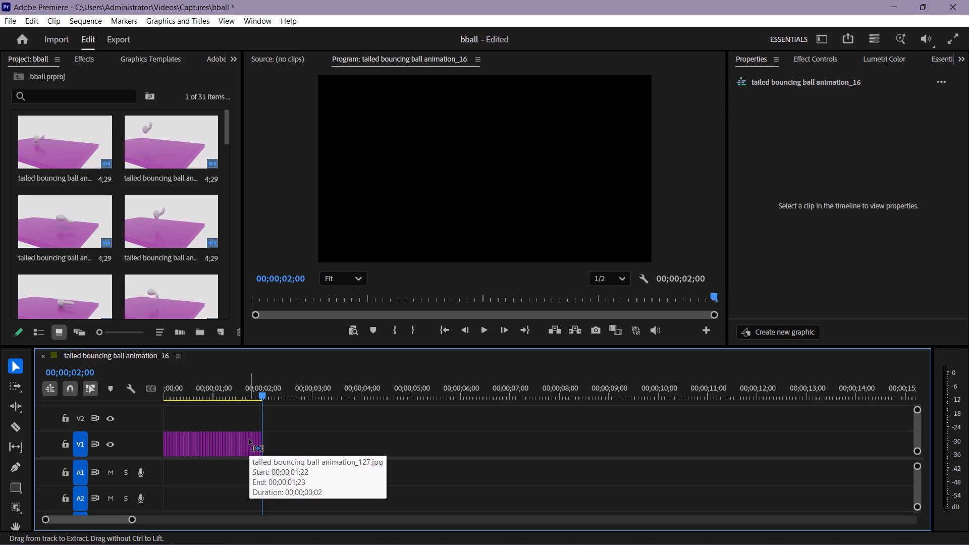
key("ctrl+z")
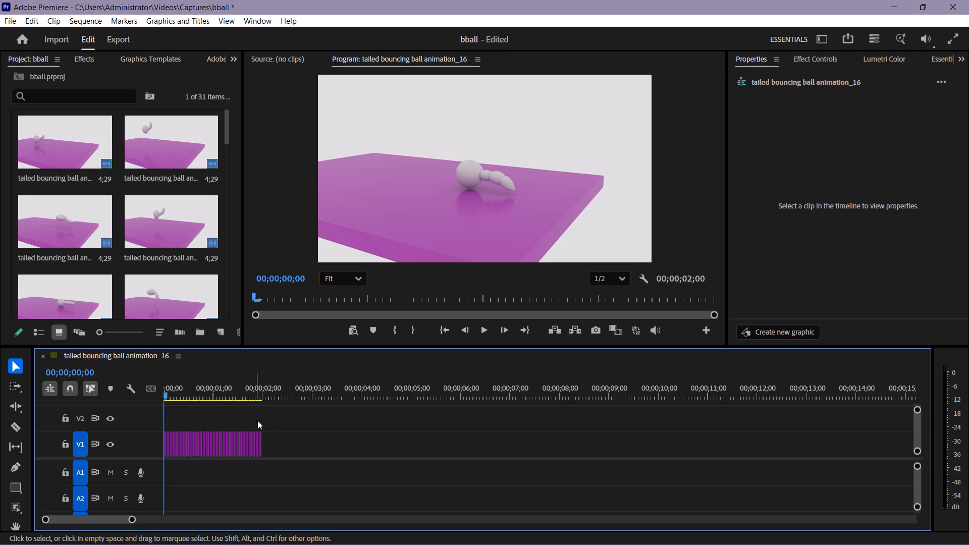
Select all the frame clips on V1 and ungroup them.
left_click_drag(272, 411, 160, 452)
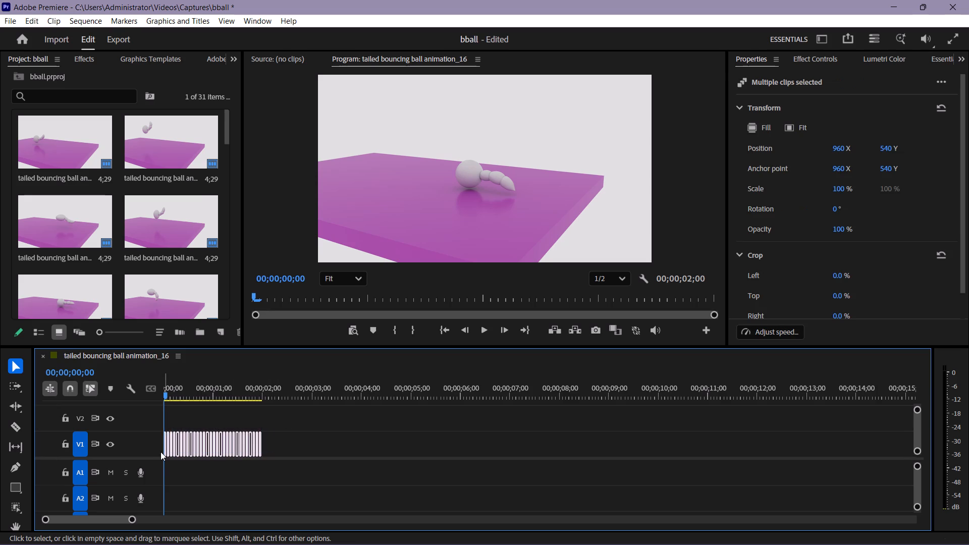
left_click(50, 22)
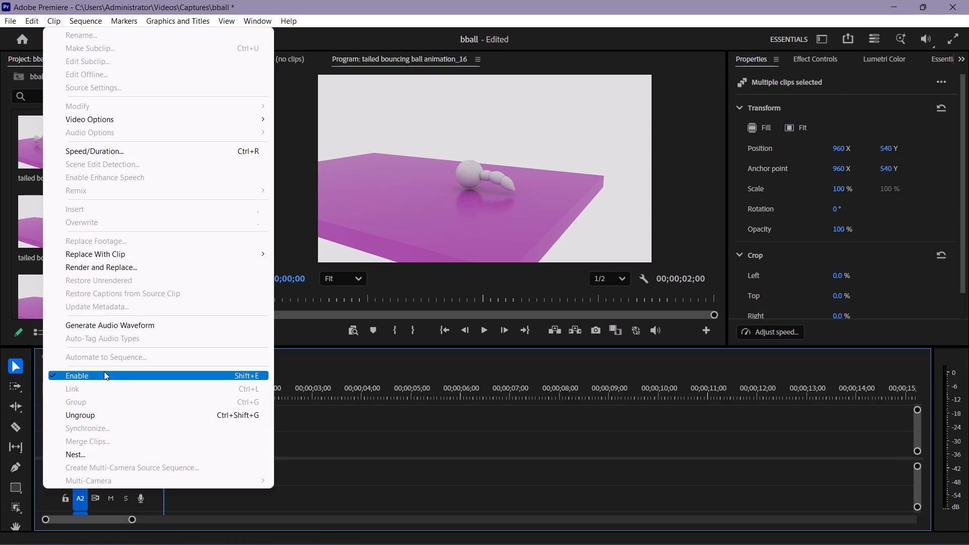
left_click(102, 411)
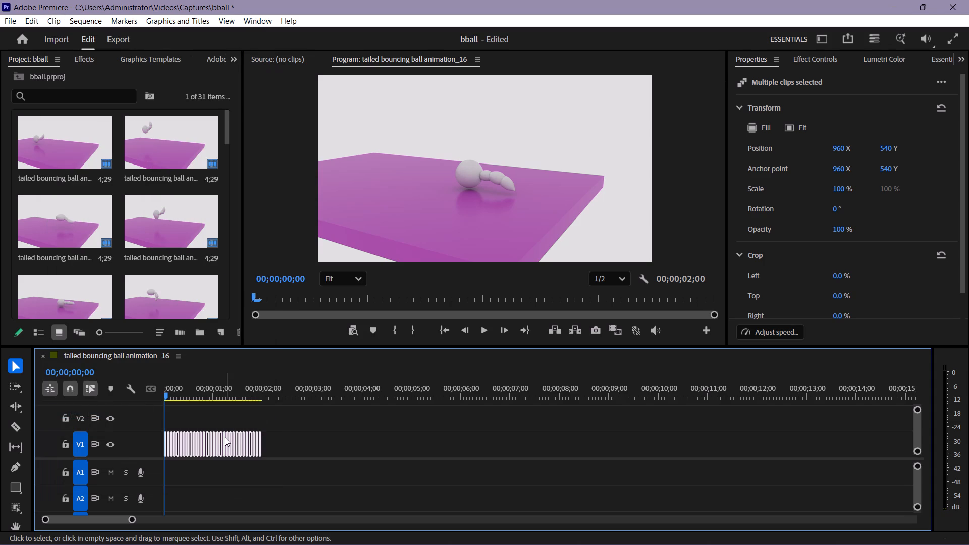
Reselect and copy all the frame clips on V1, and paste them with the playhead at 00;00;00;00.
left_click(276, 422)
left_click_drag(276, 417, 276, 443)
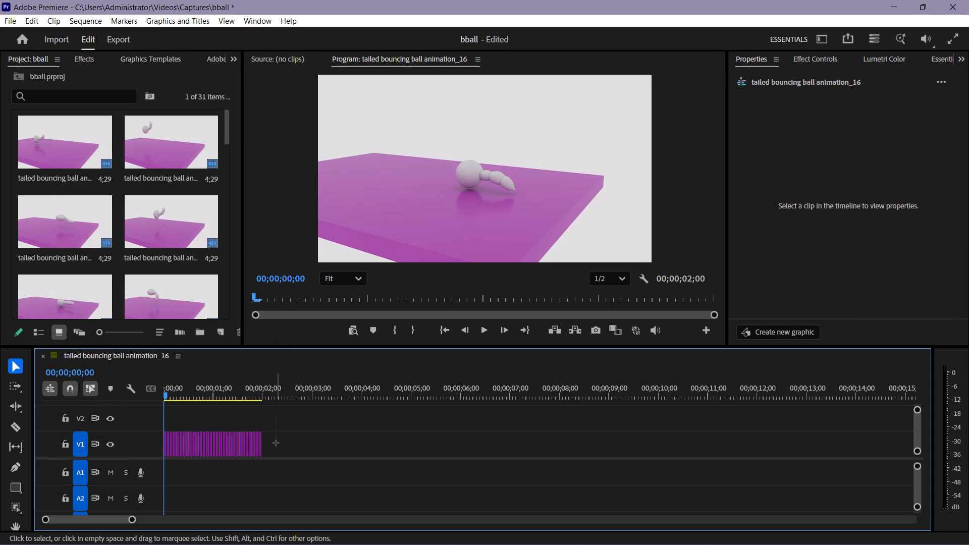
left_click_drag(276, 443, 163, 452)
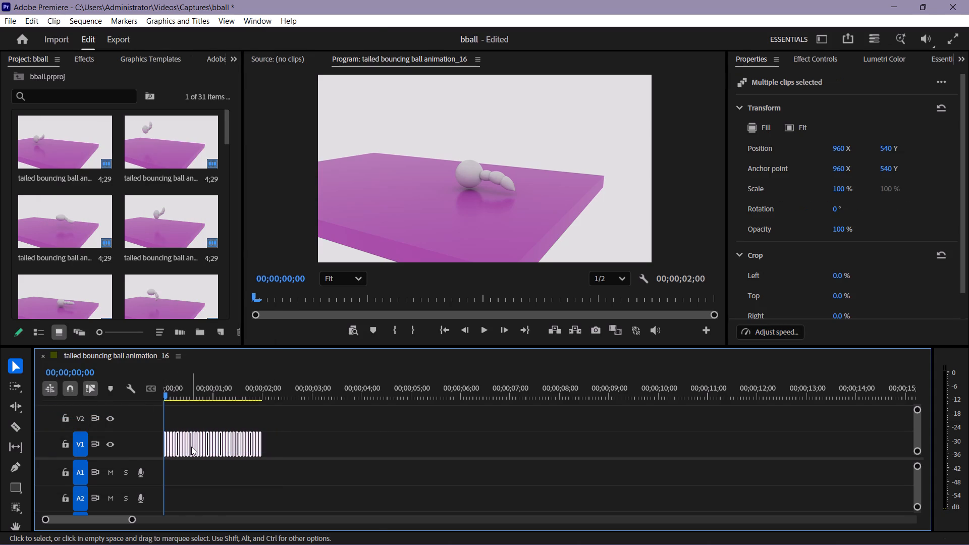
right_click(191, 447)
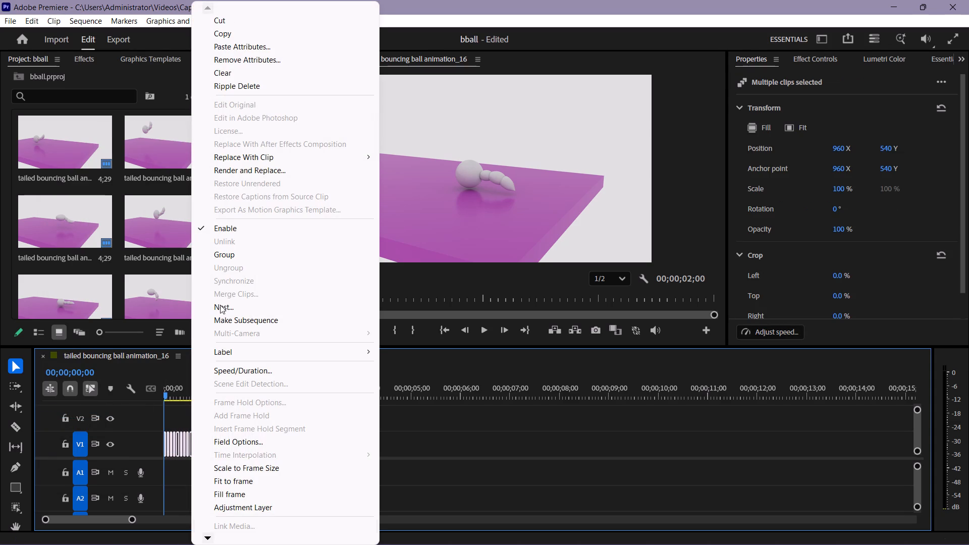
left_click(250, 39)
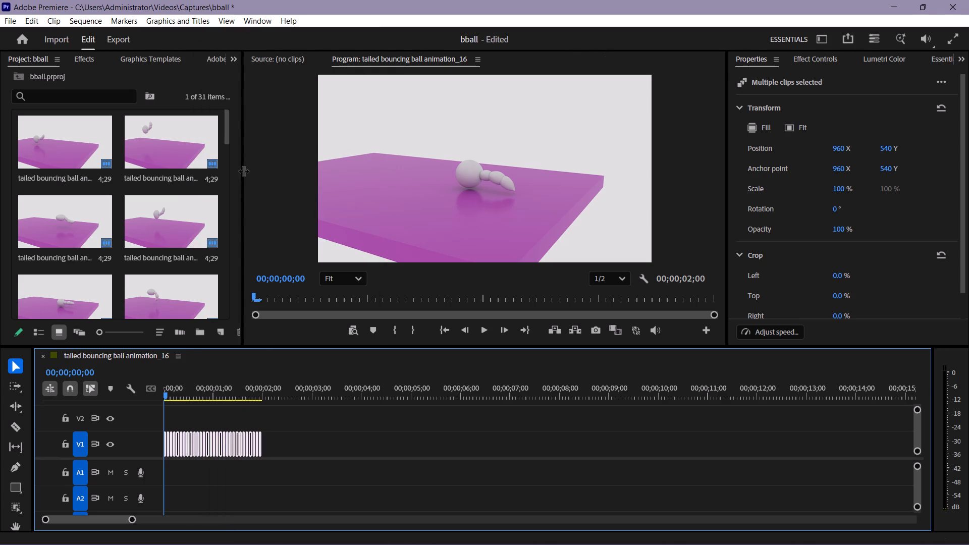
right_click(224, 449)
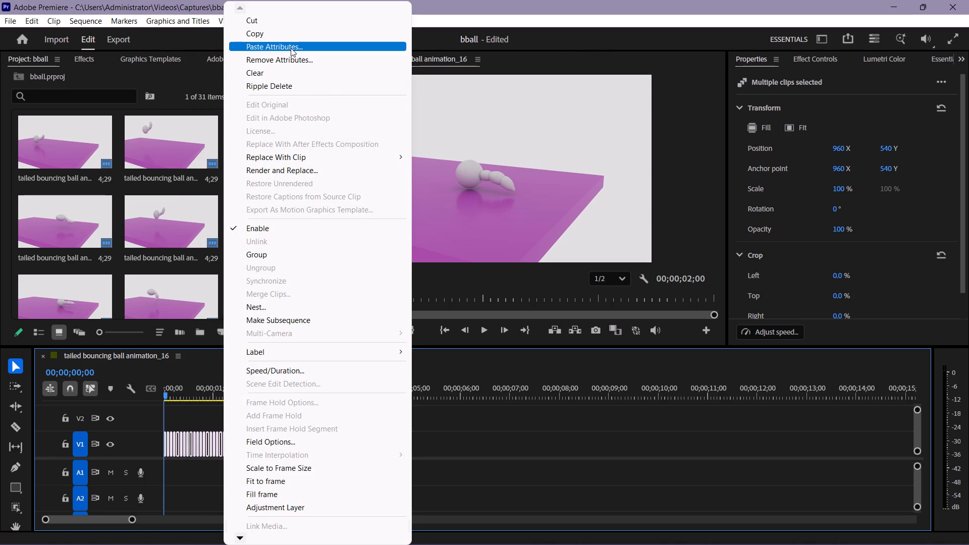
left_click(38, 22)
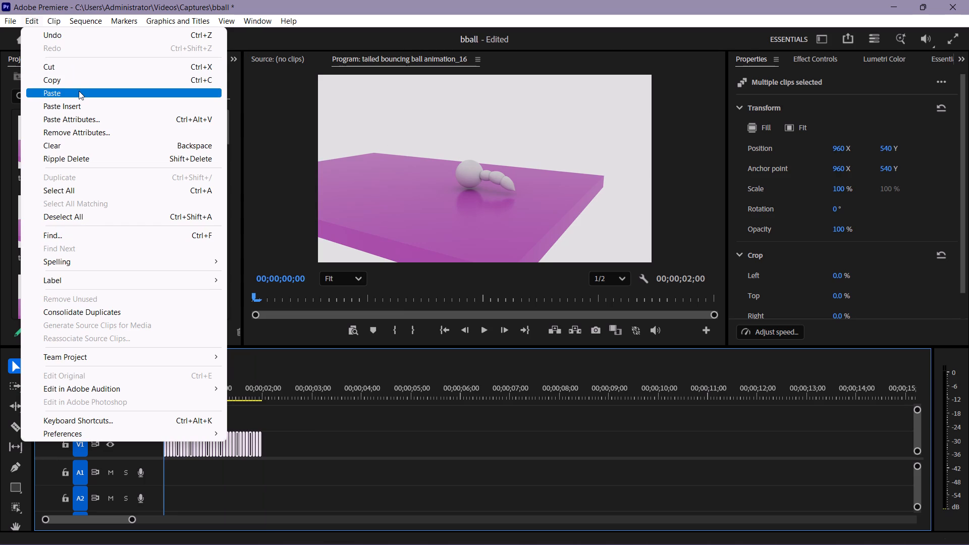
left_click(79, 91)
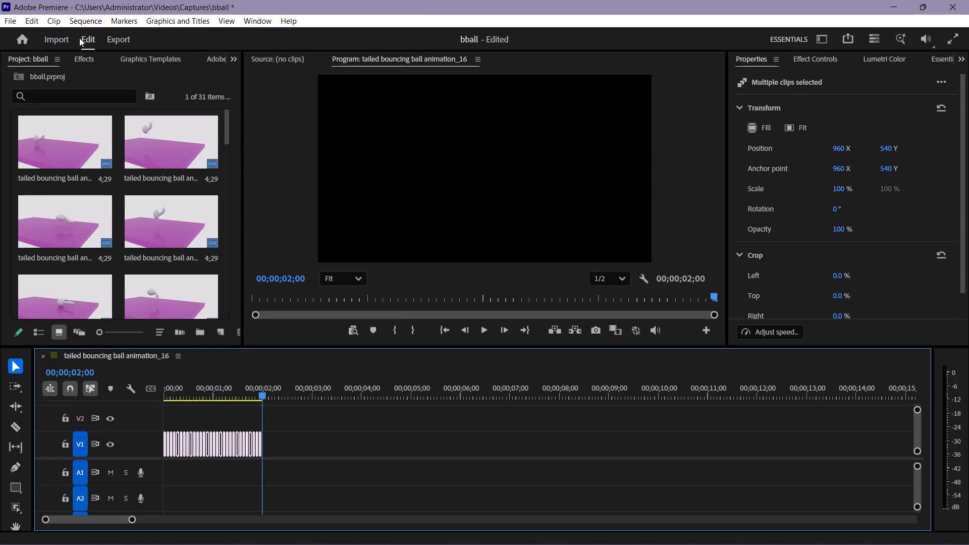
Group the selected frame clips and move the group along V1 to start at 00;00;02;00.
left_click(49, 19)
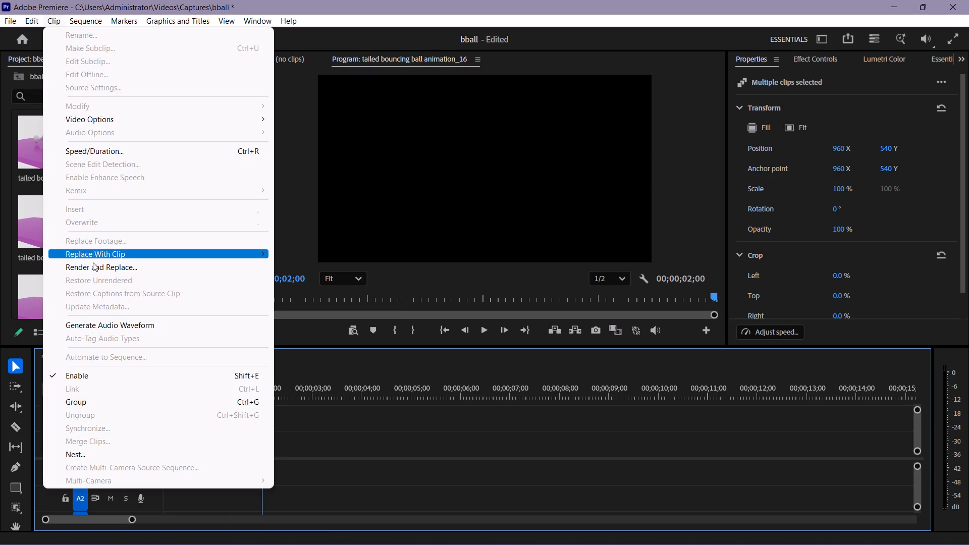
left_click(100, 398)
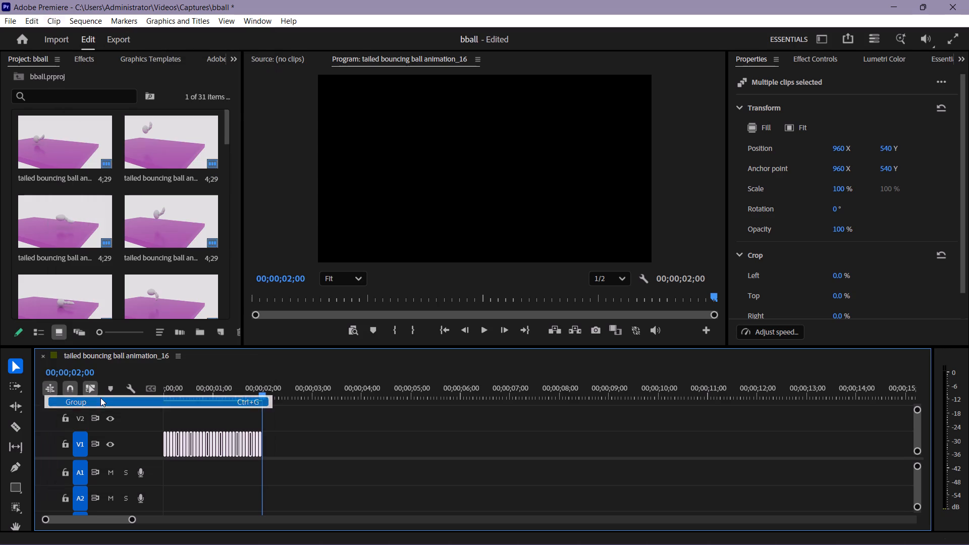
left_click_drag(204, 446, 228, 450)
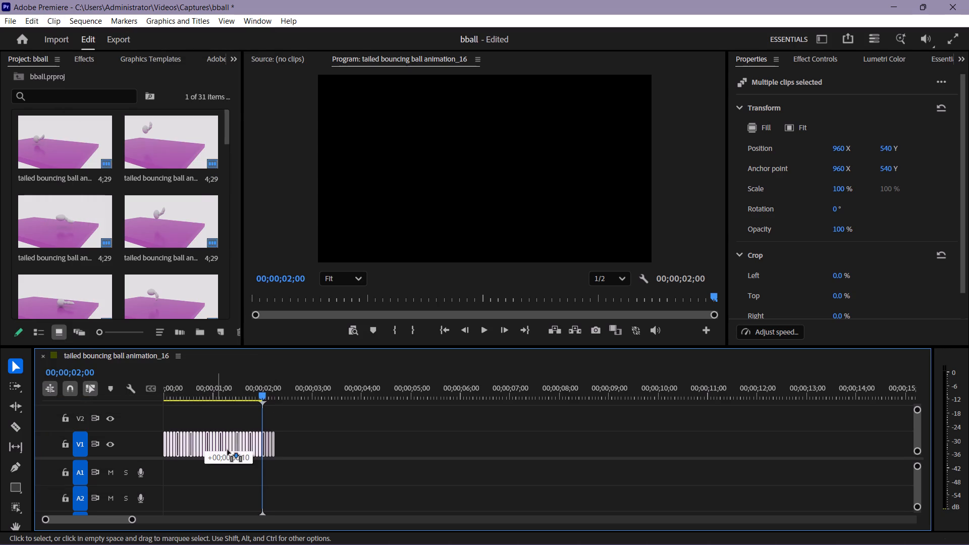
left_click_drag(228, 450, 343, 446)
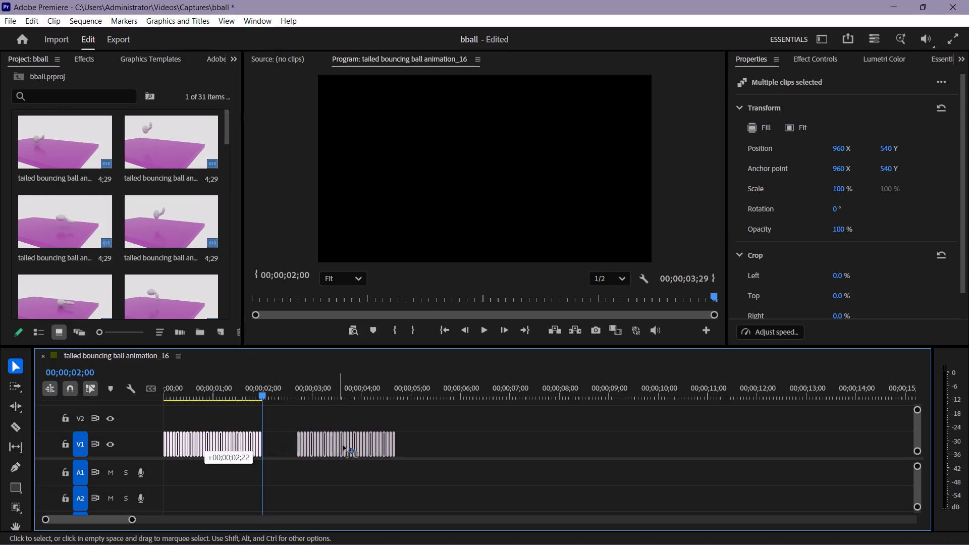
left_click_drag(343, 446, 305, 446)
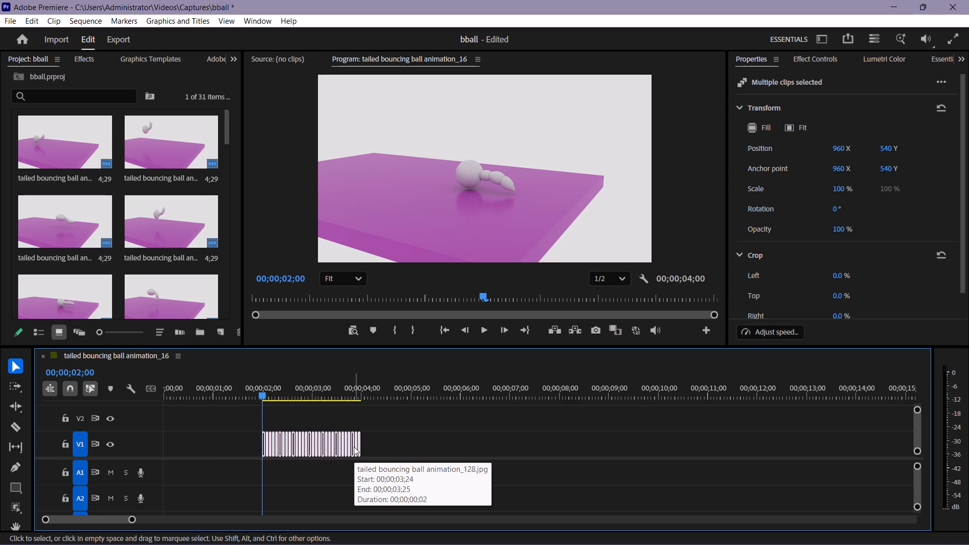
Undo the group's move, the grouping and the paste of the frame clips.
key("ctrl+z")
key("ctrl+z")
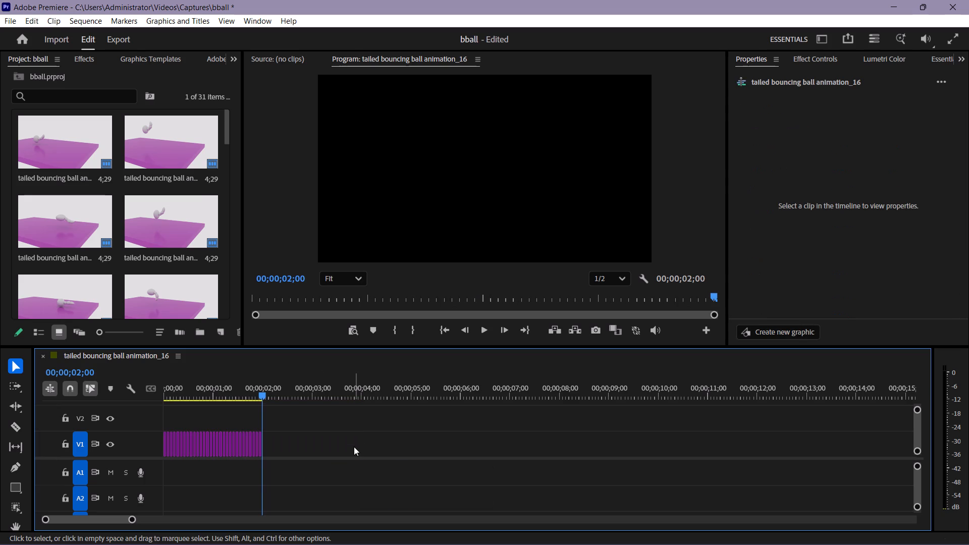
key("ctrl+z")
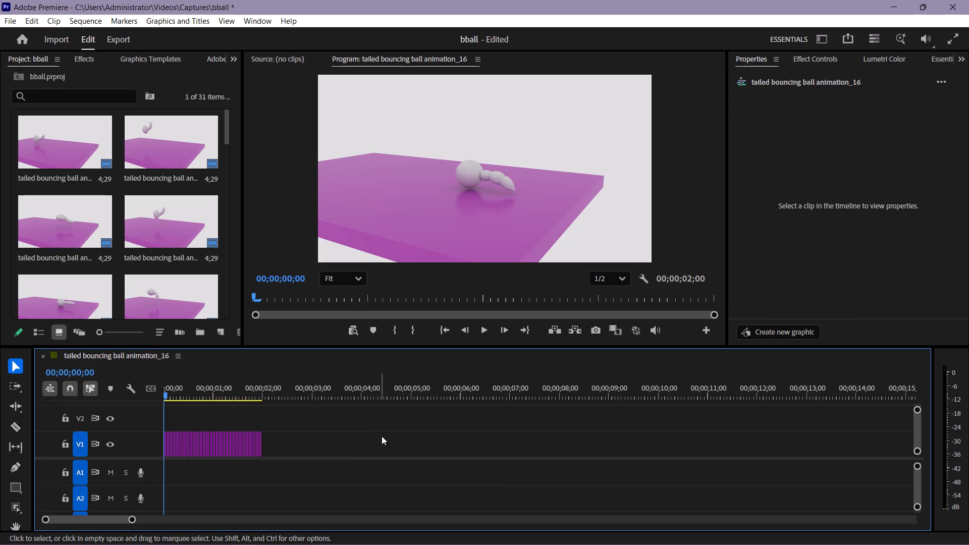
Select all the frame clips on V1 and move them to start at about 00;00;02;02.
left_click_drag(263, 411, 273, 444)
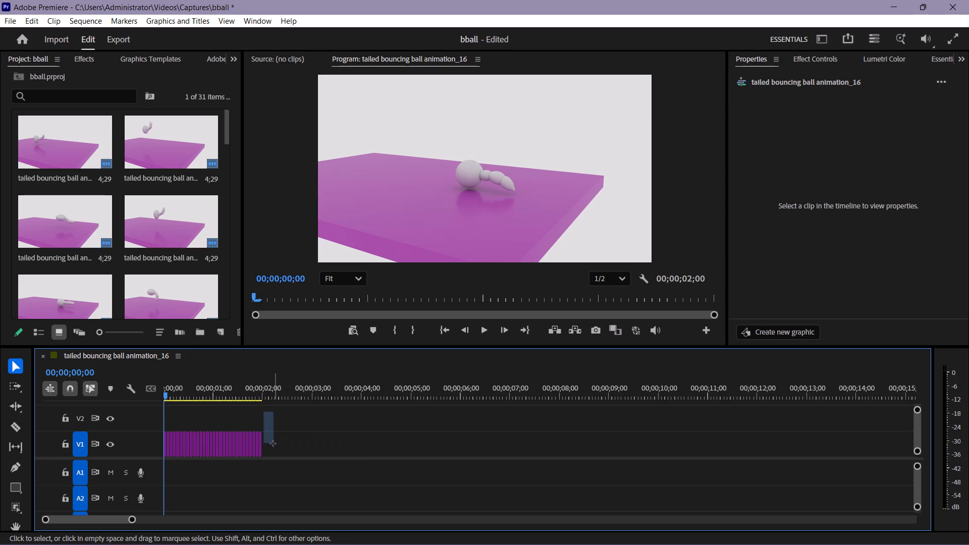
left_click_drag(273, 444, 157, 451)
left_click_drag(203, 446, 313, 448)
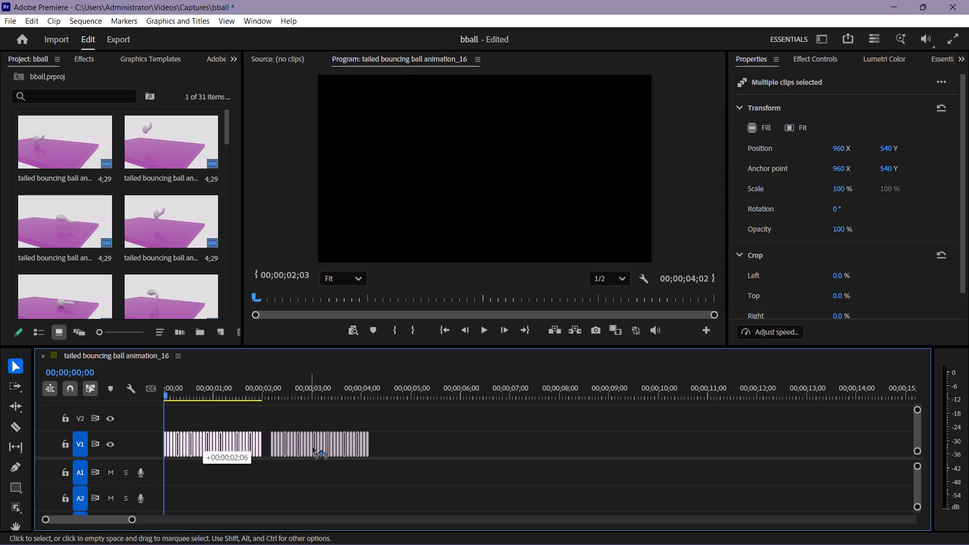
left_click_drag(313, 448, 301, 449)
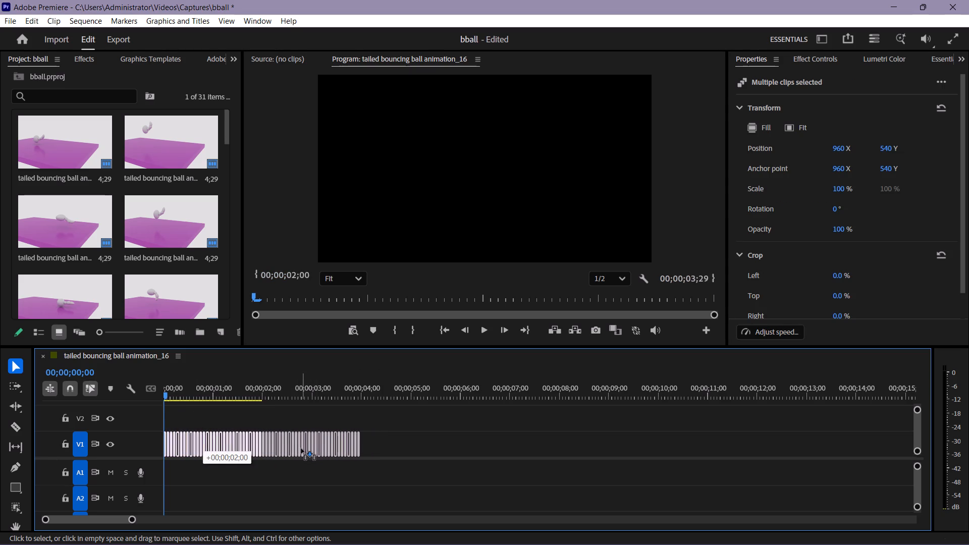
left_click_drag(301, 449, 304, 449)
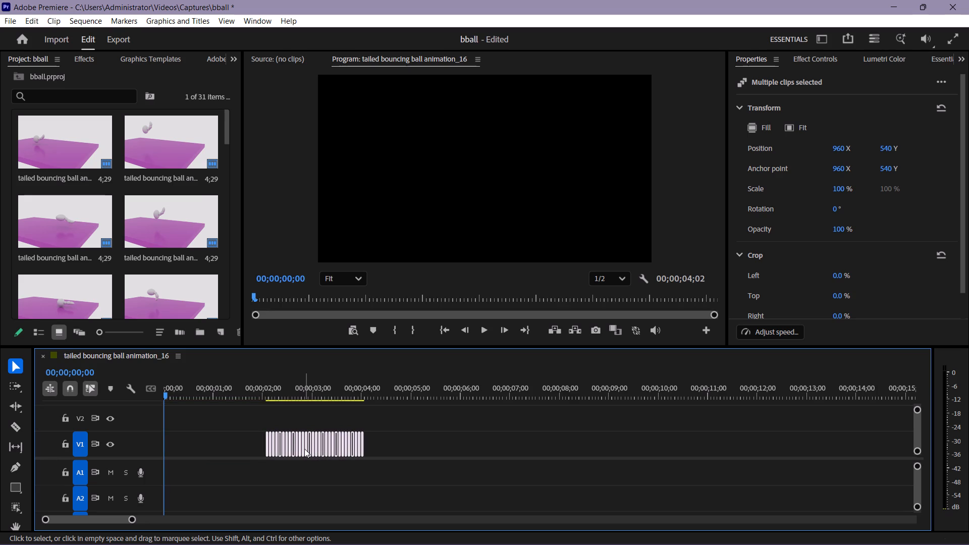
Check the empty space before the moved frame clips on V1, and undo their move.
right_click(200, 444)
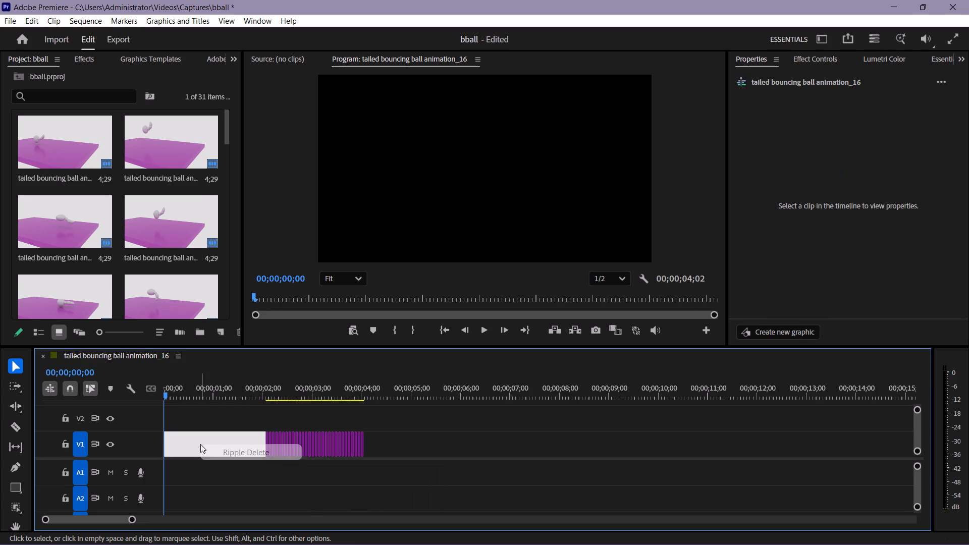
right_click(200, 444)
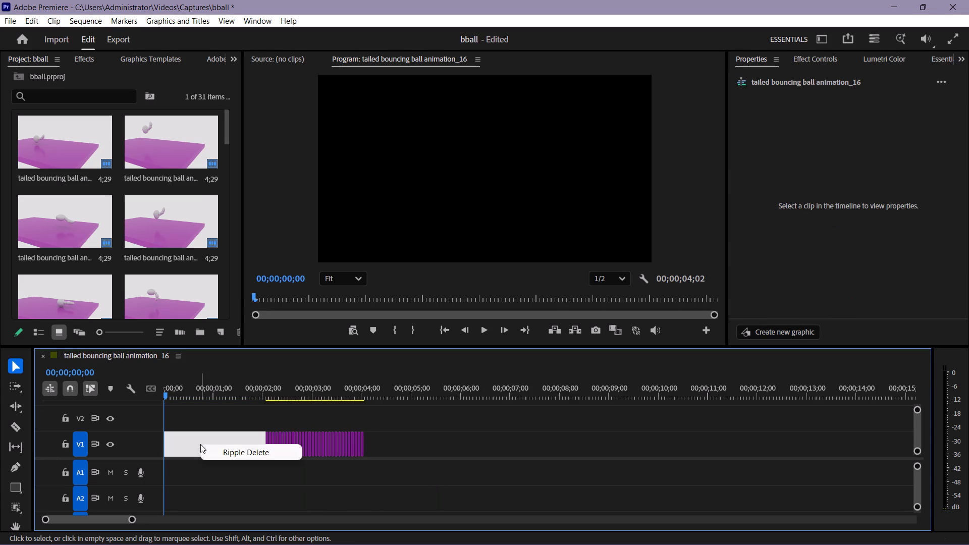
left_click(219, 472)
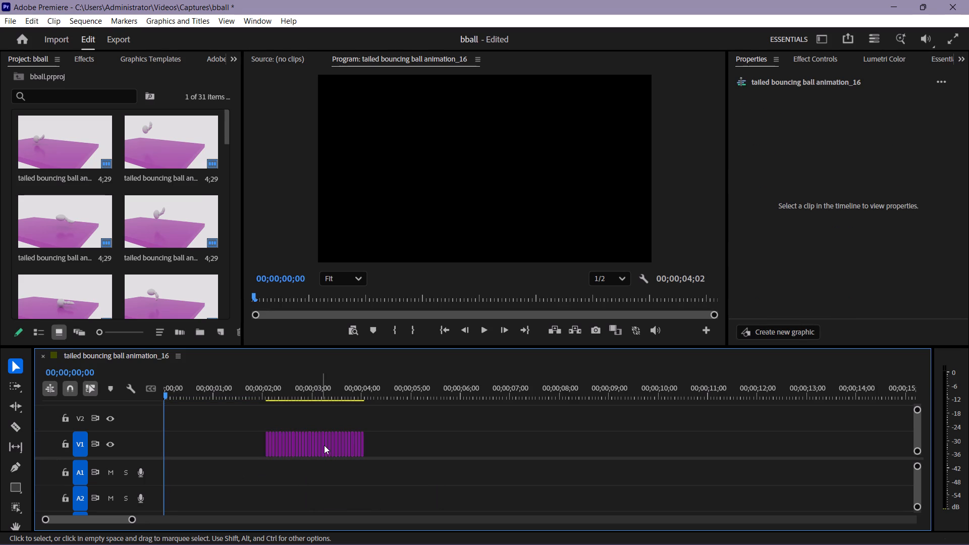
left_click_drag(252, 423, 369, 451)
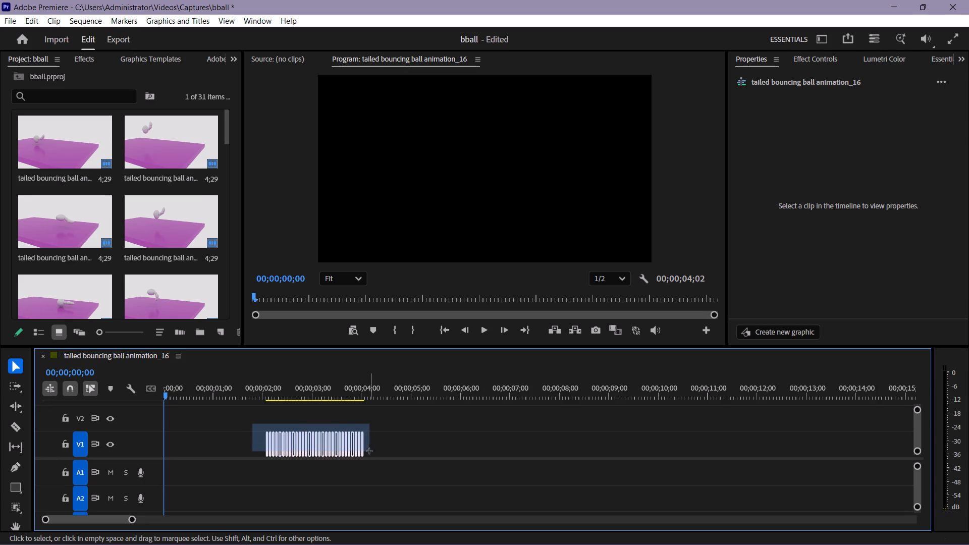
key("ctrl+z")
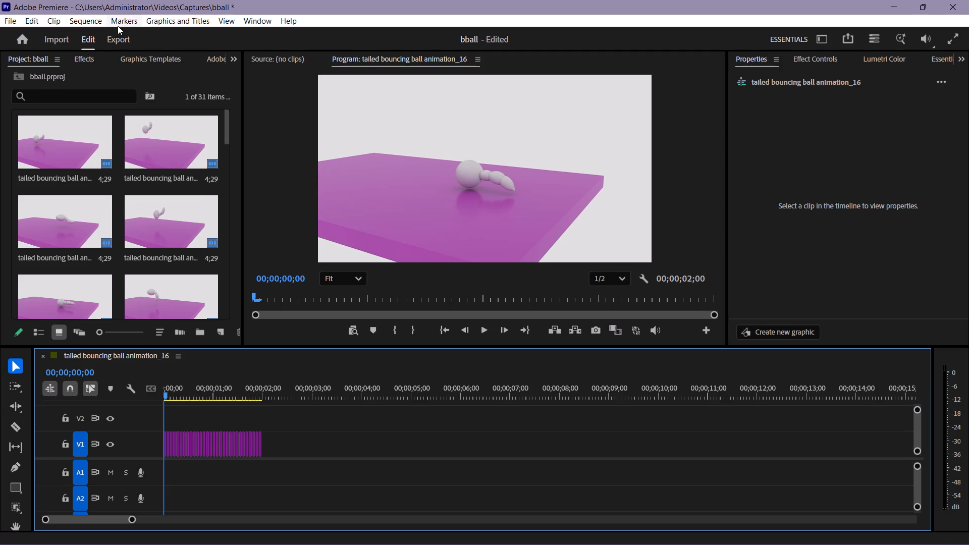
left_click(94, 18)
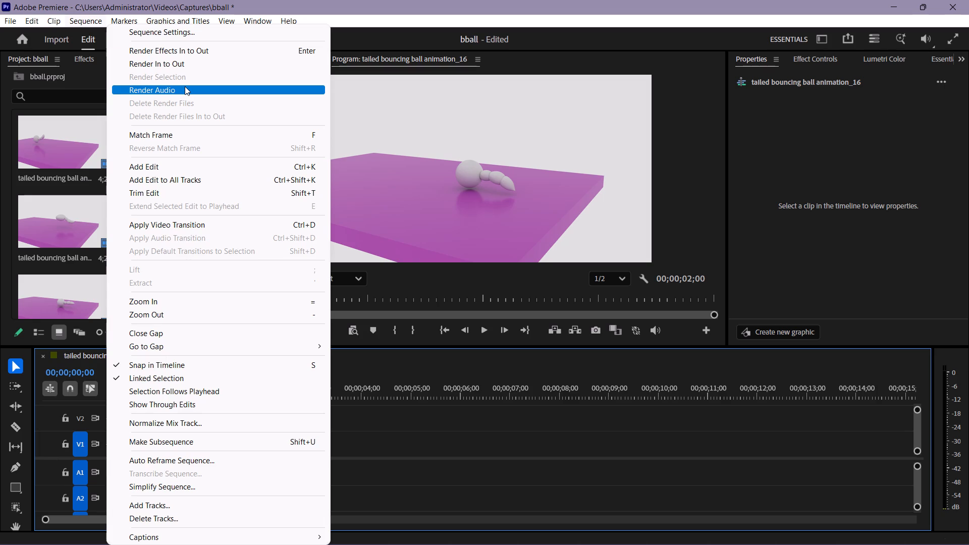
Paste-insert the copied frame clips on V1 at 00;00;00;00, ahead of the existing run.
left_click(383, 34)
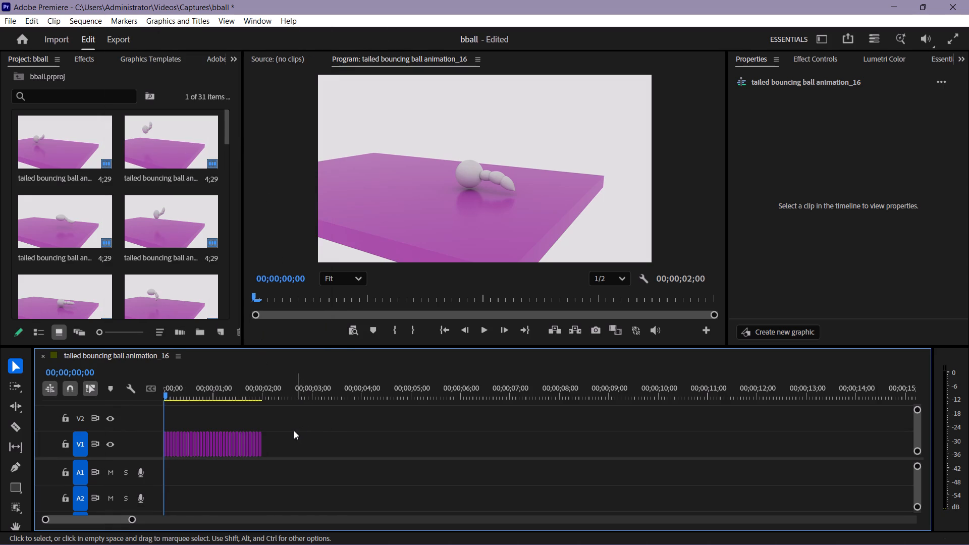
left_click_drag(294, 430, 423, 489)
right_click(311, 434)
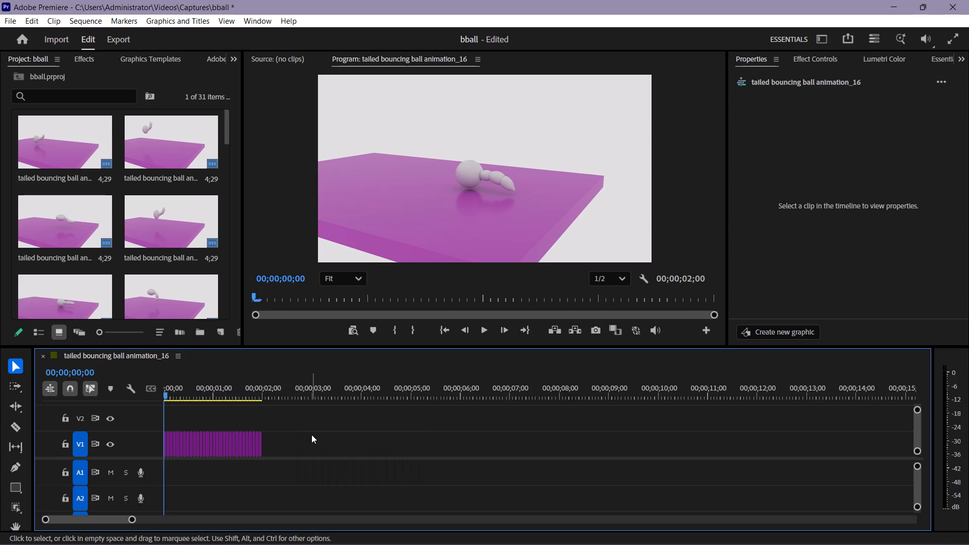
right_click(311, 434)
left_click(33, 17)
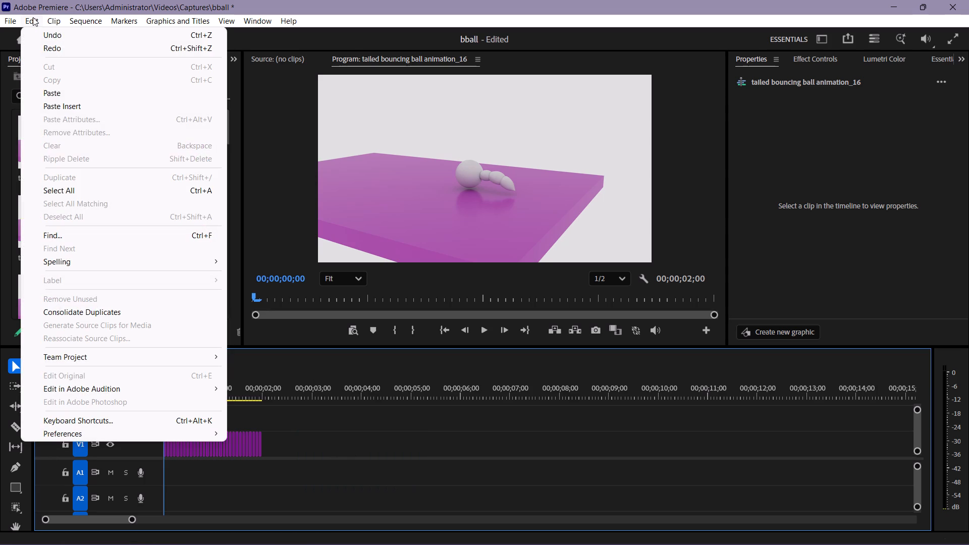
left_click(80, 102)
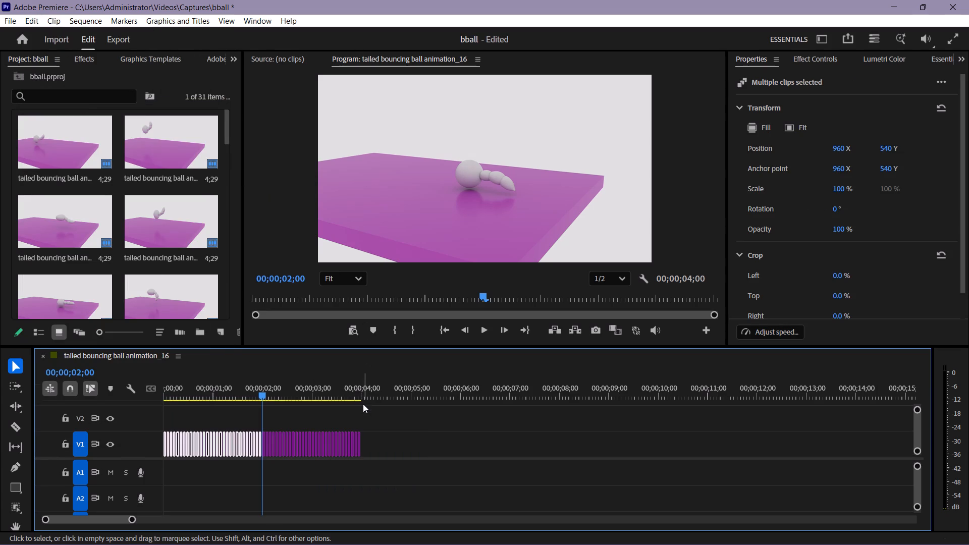
Preview the extended sequence through to its end and return the playhead to 00;00;00;00.
key("Return")
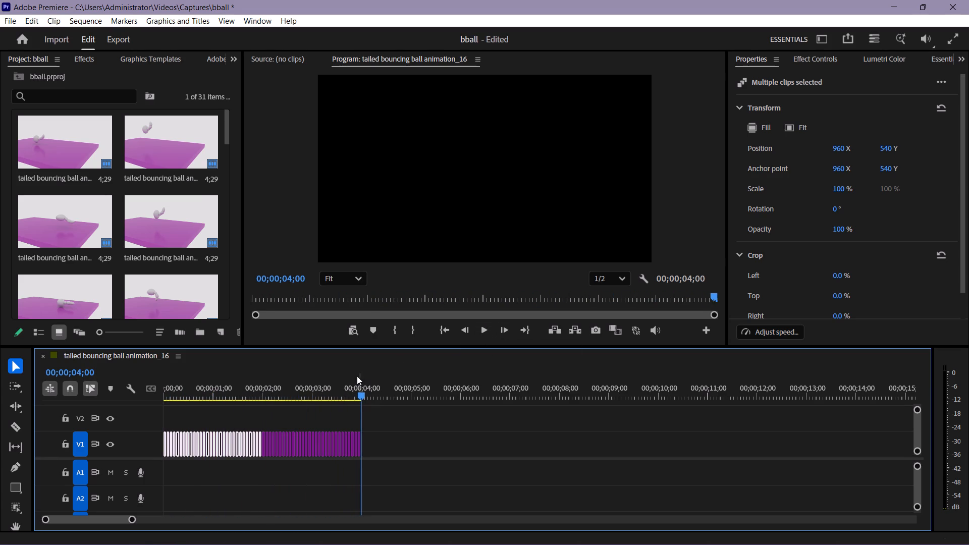
left_click_drag(363, 399, 120, 404)
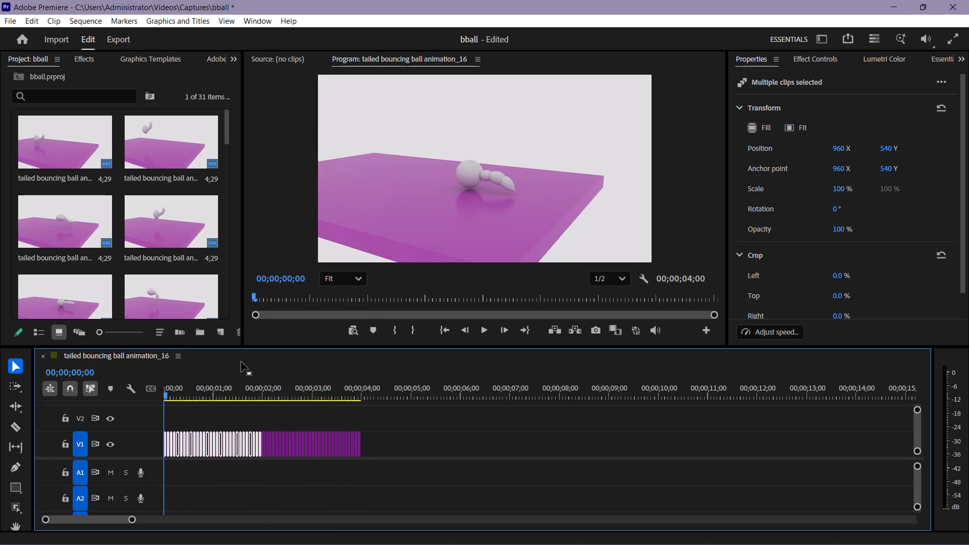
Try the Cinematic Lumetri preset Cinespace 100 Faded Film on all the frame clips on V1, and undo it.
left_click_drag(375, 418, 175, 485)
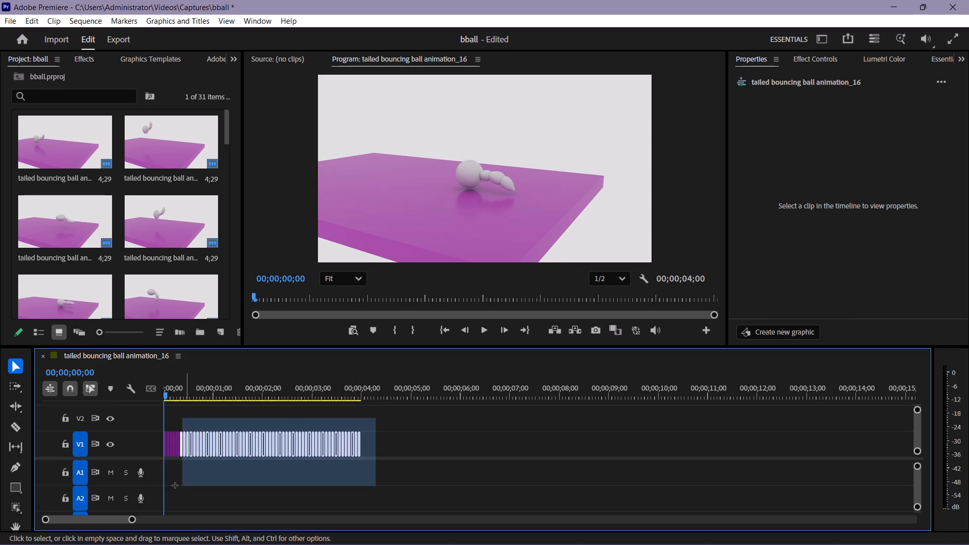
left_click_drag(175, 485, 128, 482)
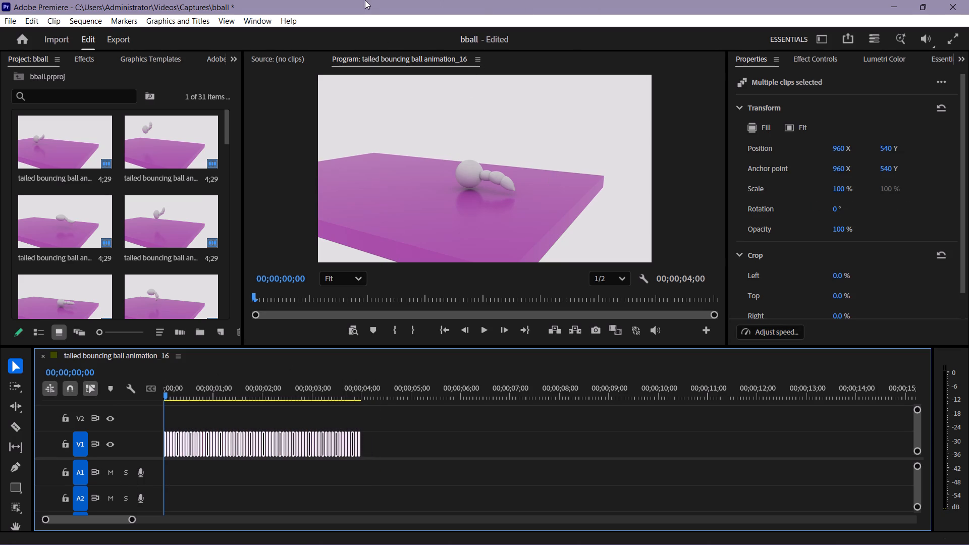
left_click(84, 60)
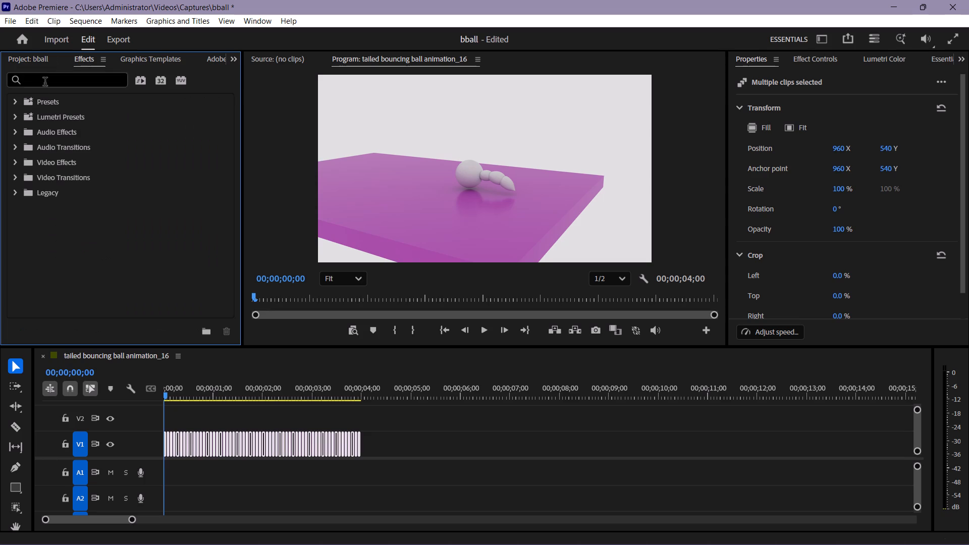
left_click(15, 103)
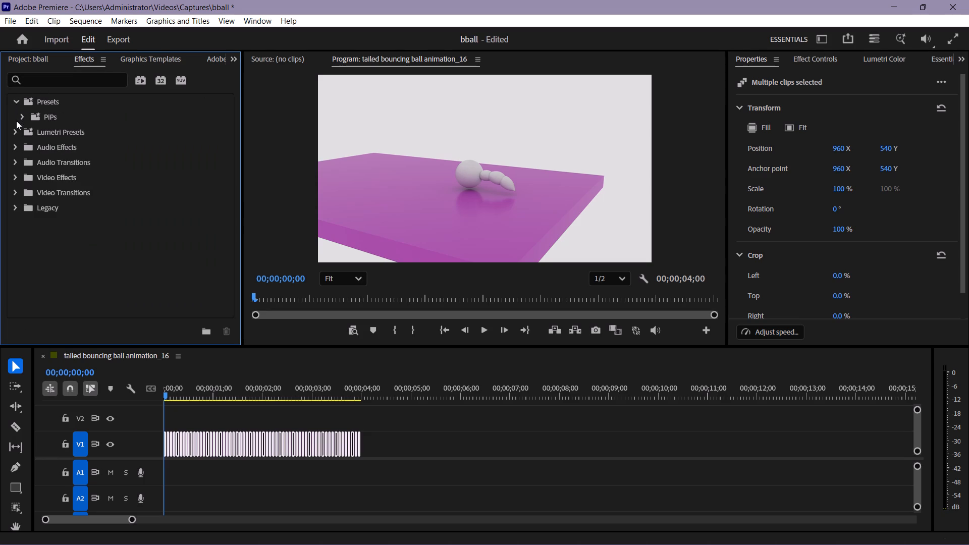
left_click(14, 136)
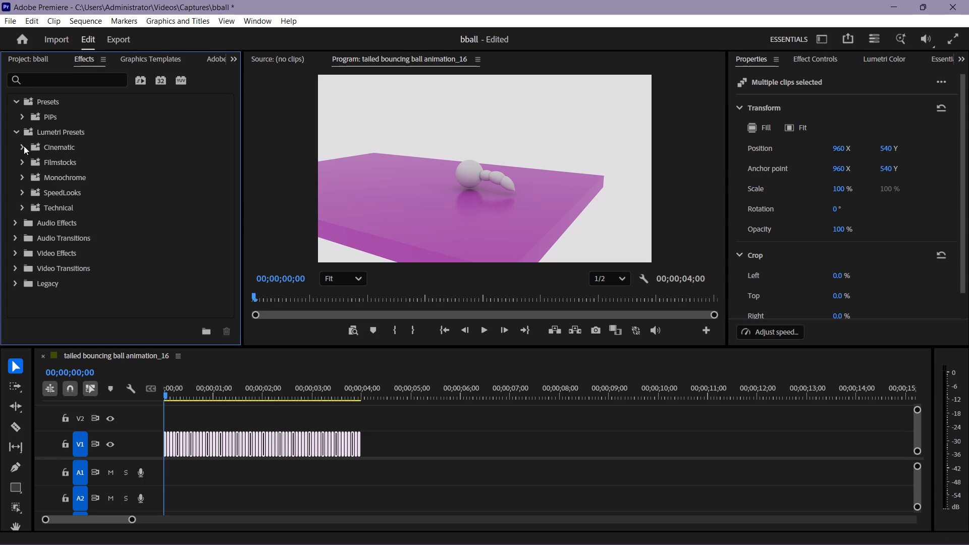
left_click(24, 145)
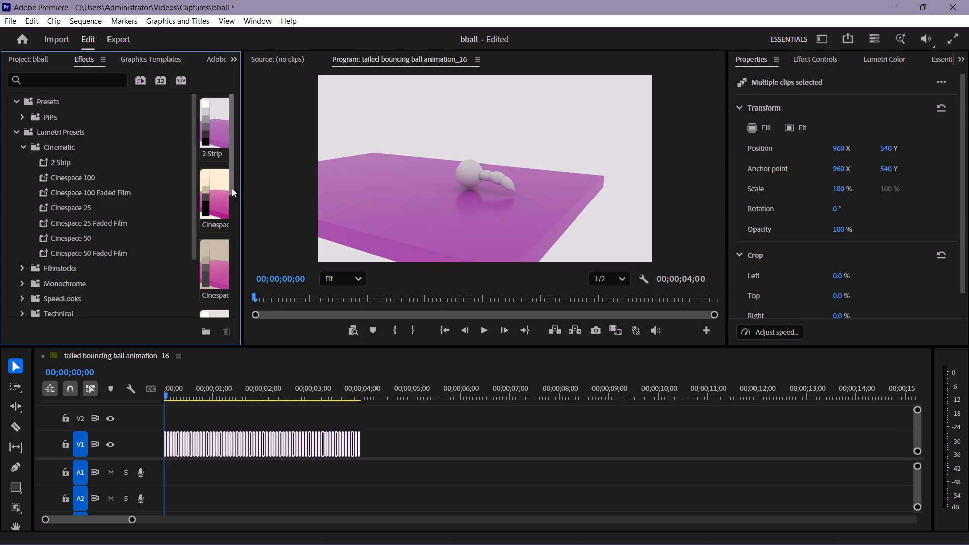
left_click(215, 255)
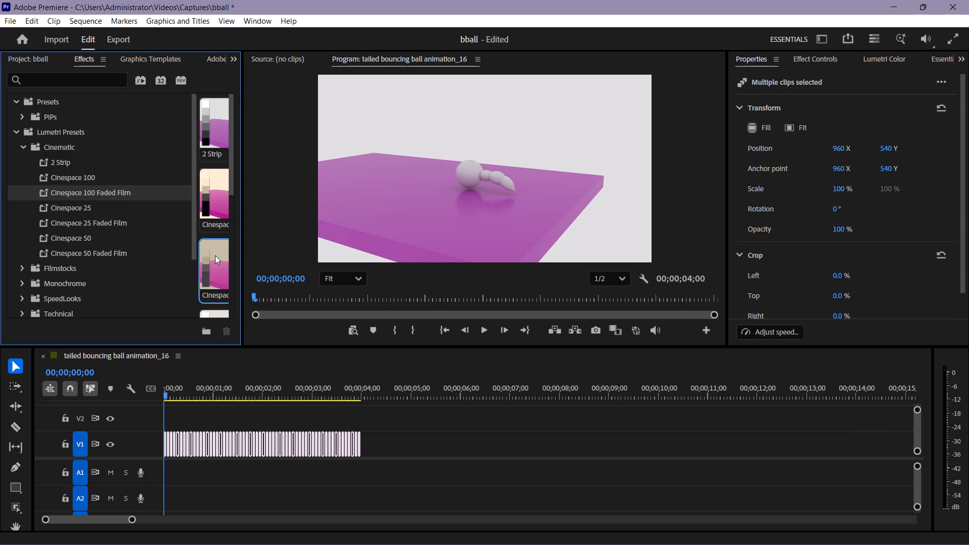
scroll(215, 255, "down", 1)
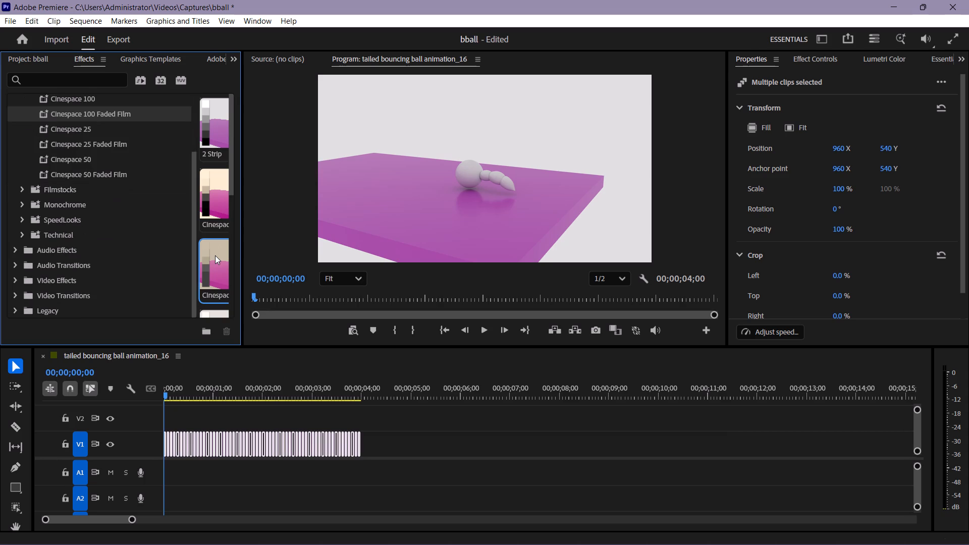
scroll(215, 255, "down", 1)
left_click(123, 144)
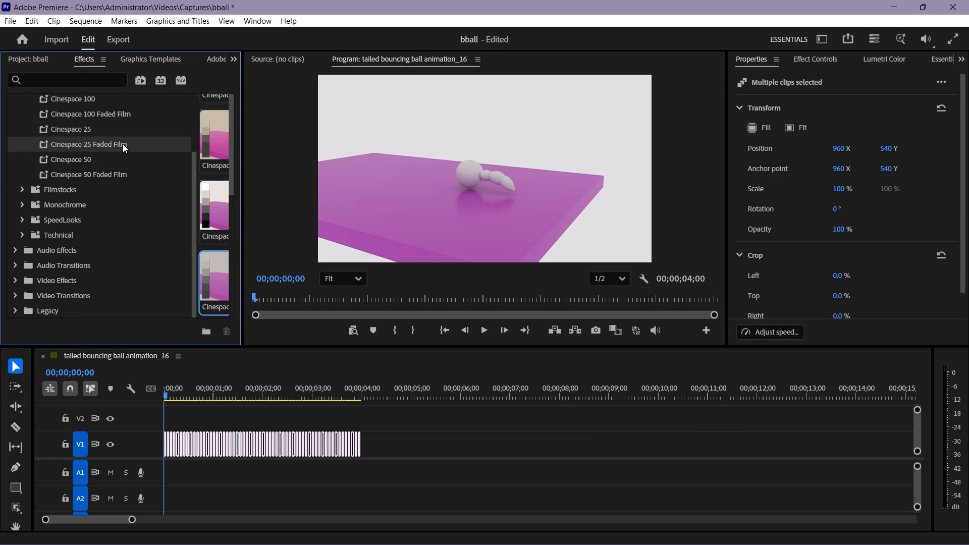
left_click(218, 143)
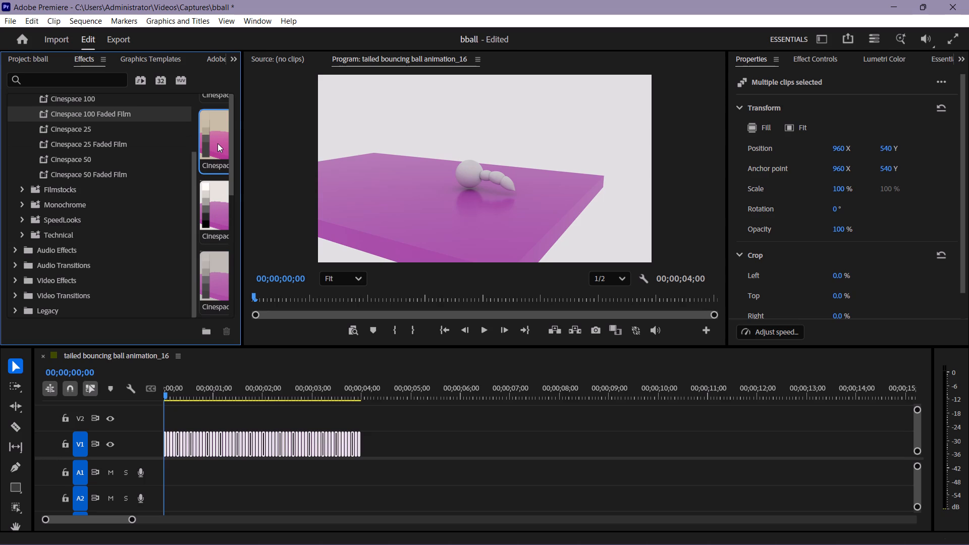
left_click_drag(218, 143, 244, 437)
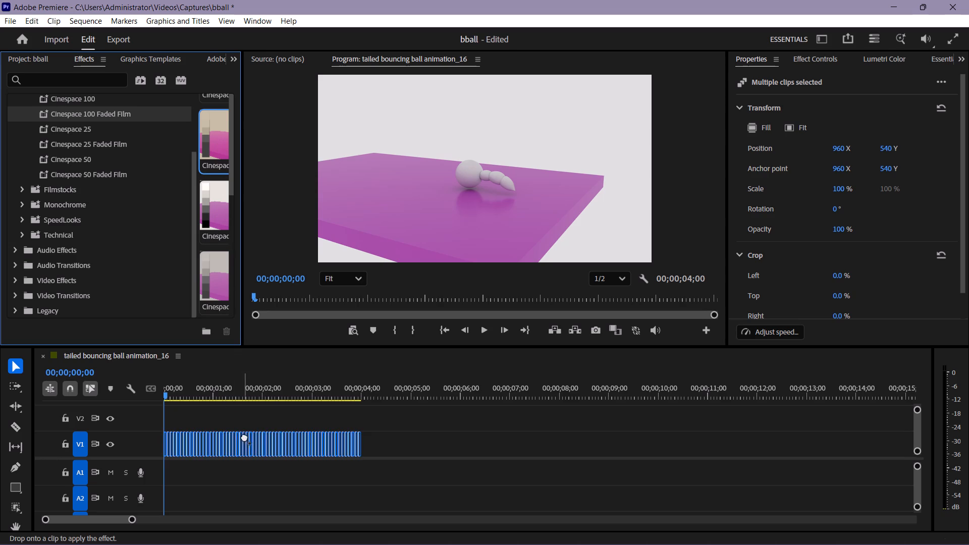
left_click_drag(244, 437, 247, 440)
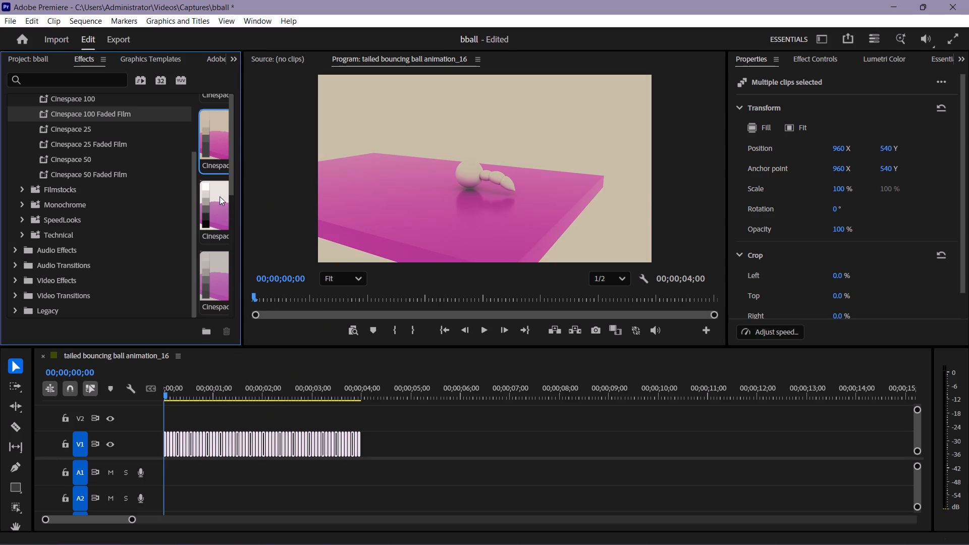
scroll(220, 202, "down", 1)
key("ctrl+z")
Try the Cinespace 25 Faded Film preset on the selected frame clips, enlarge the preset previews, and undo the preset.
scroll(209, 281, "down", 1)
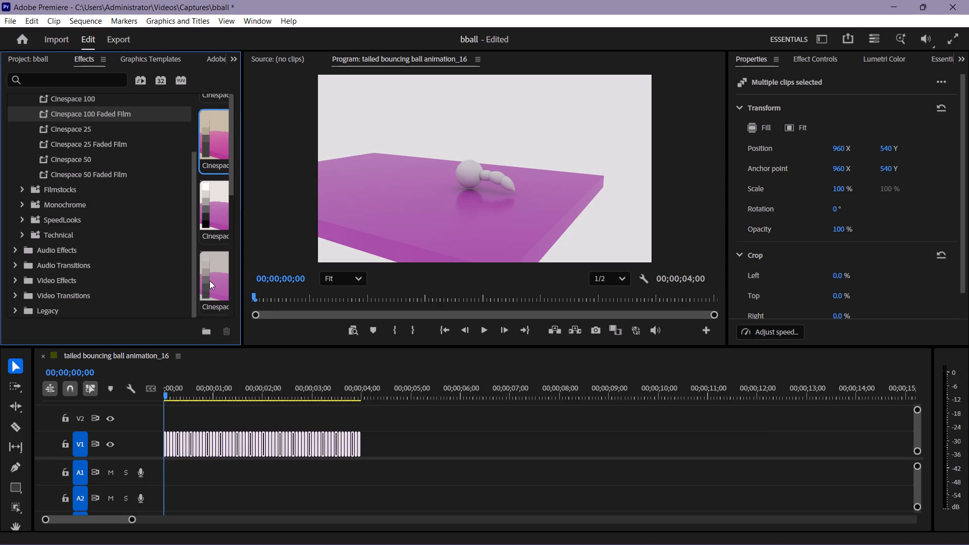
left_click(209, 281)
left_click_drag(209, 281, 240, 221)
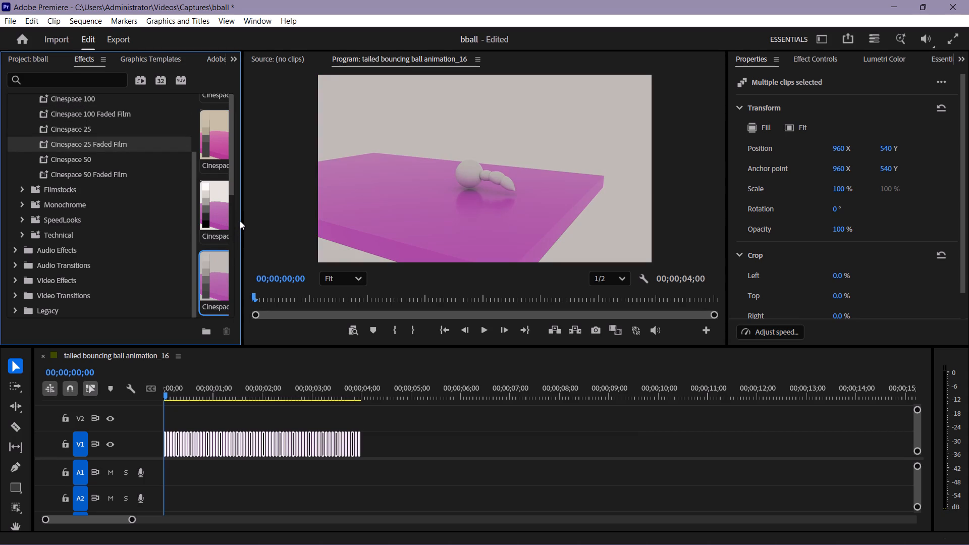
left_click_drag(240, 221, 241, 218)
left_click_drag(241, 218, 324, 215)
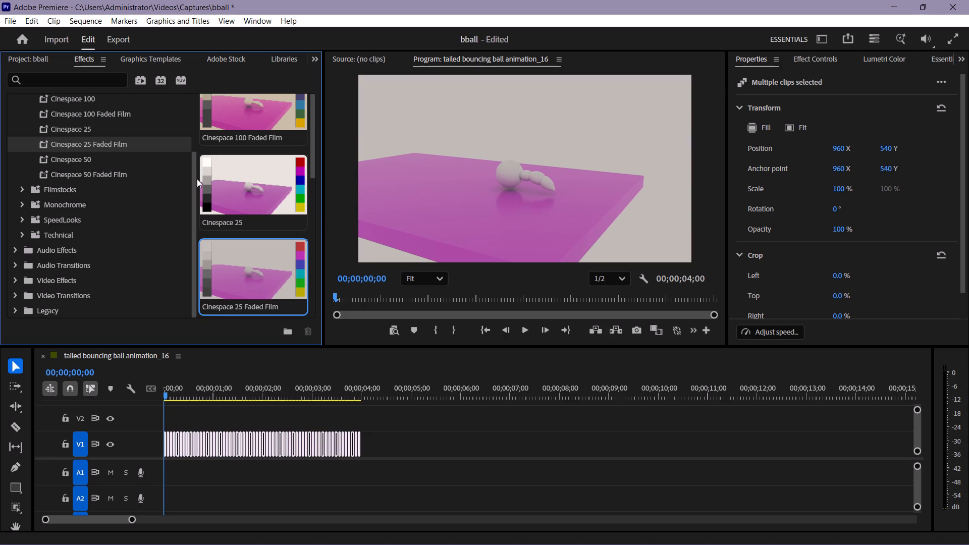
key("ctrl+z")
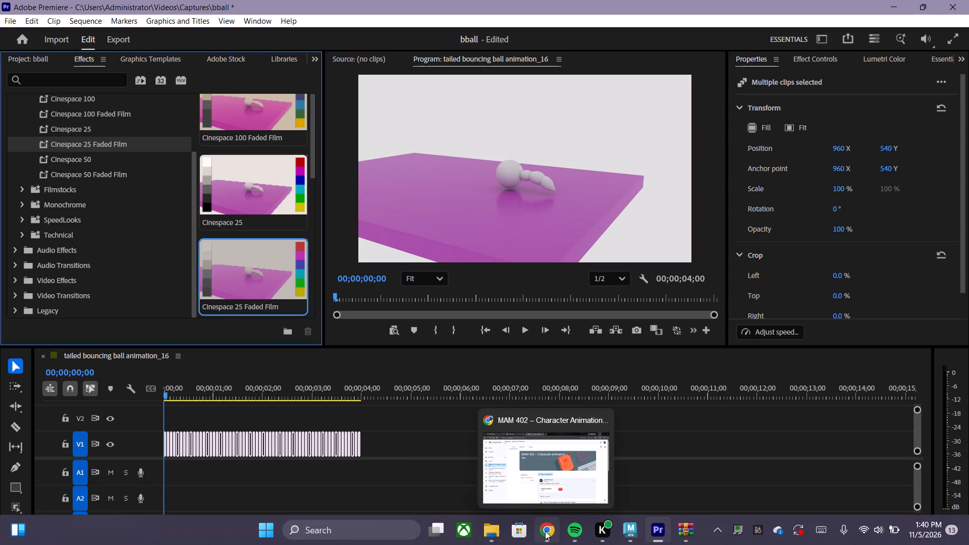
Switch to Chrome, search for "bounce sound effect" in a new tab, and open Pixabay's free bounce sound effects page.
left_click(545, 531)
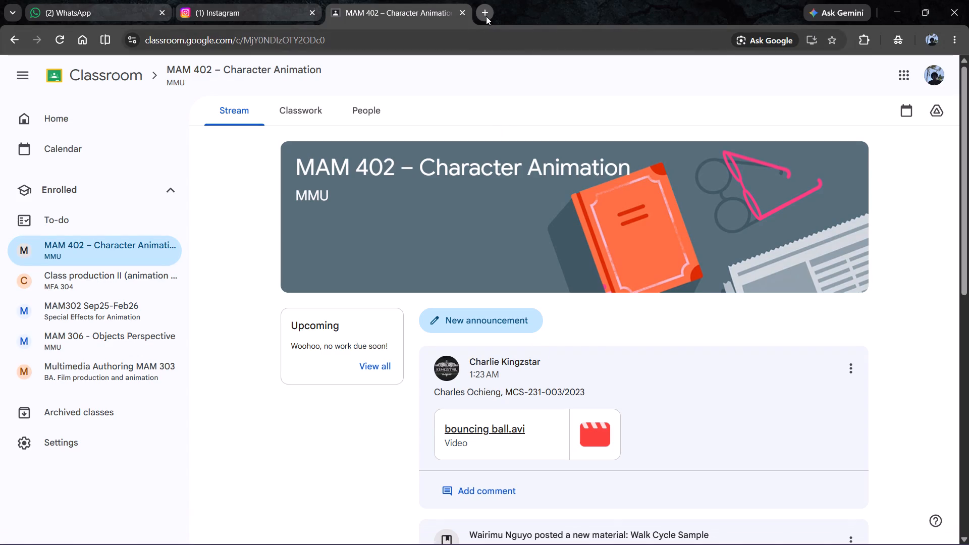
left_click(486, 16)
type("bounce souns")
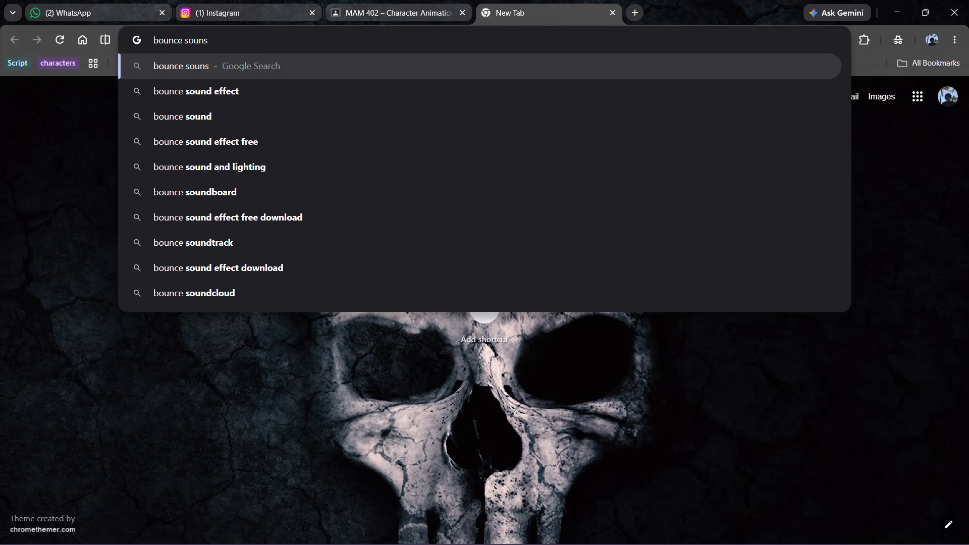
left_click(438, 91)
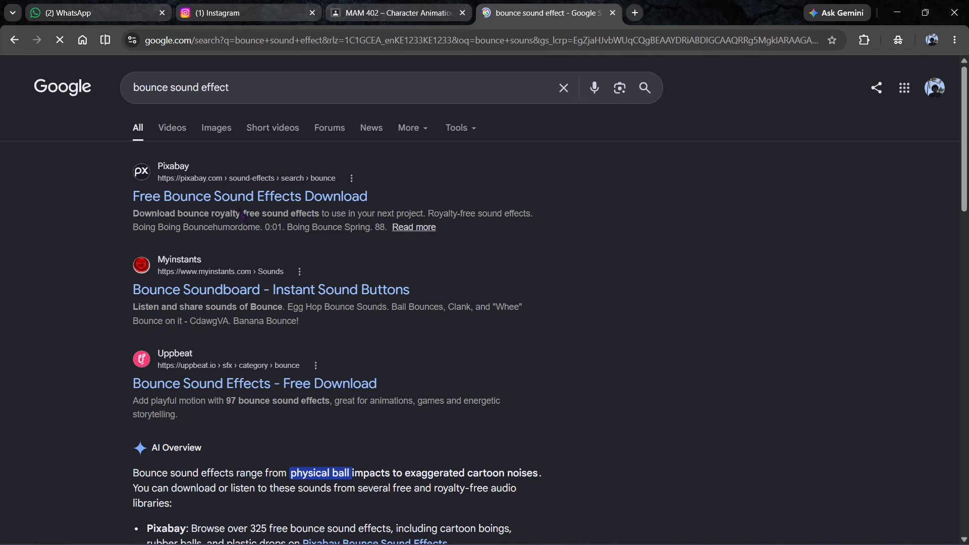
left_click(246, 193)
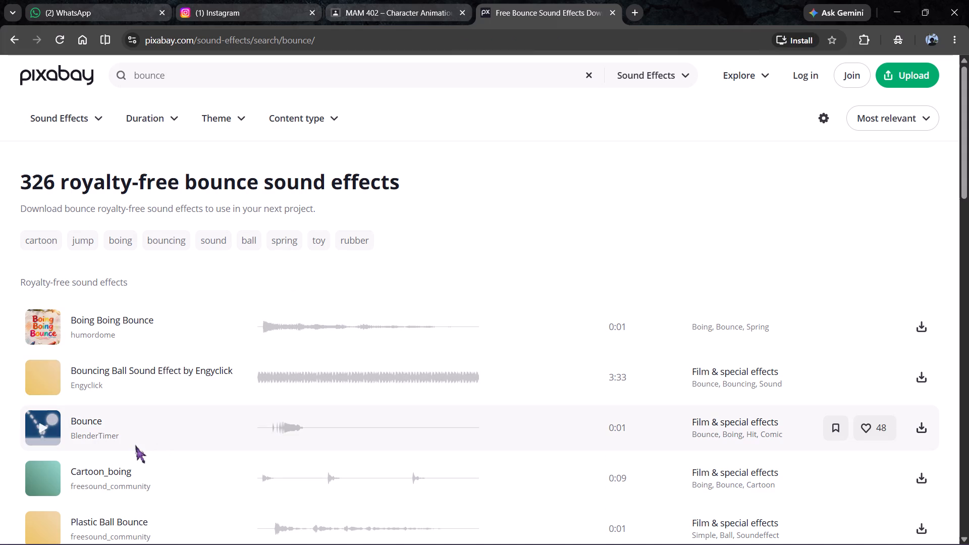
Listen to Cartoon_boing, Bounce, Bouncing Ball Sound Effect by Engyclick, Boing Boing Bounce and Plastic Ball Bounce to compare the sounds.
left_click(36, 474)
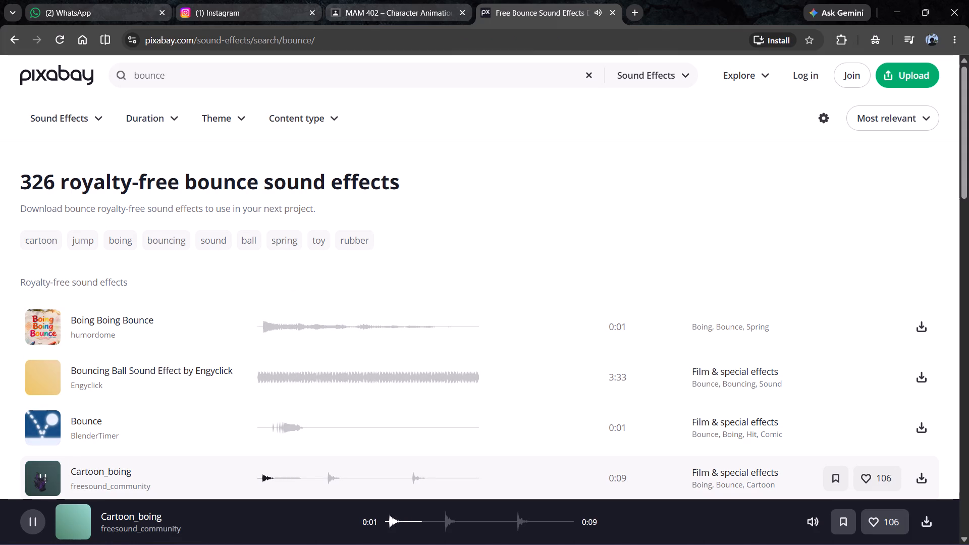
left_click(37, 428)
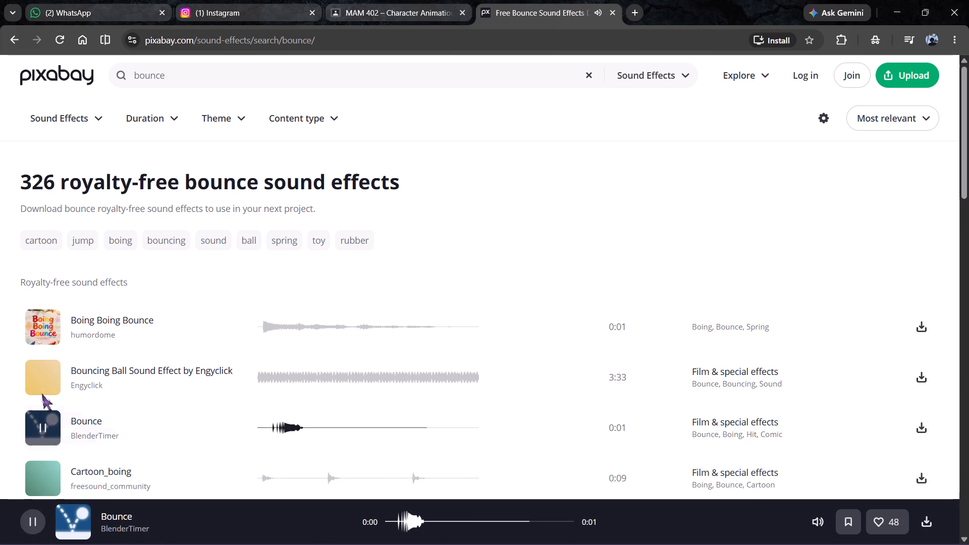
left_click(43, 371)
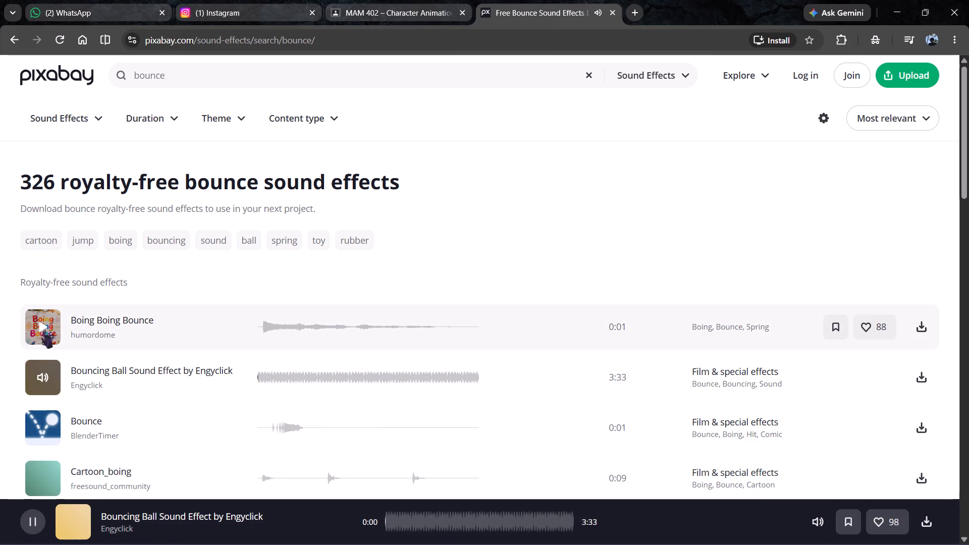
left_click(43, 332)
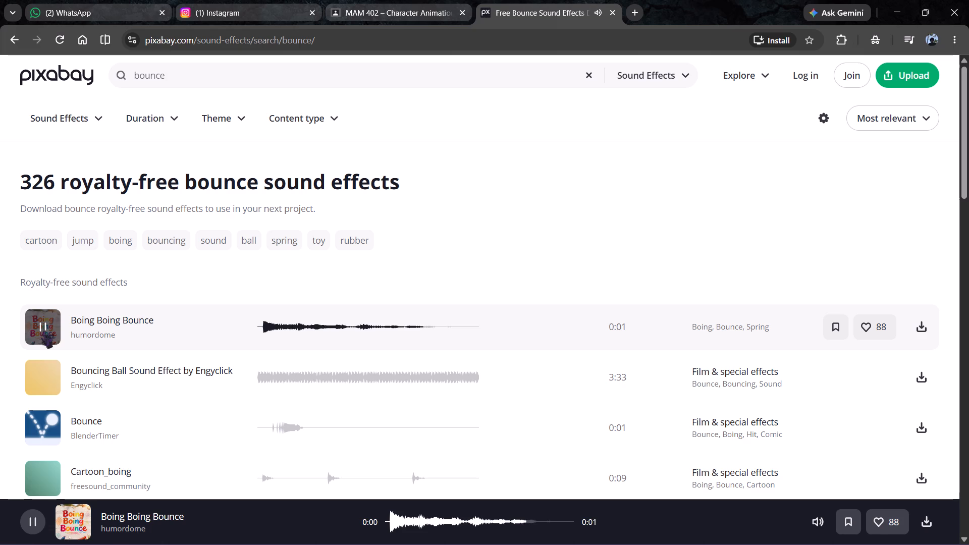
scroll(62, 374, "down", 2)
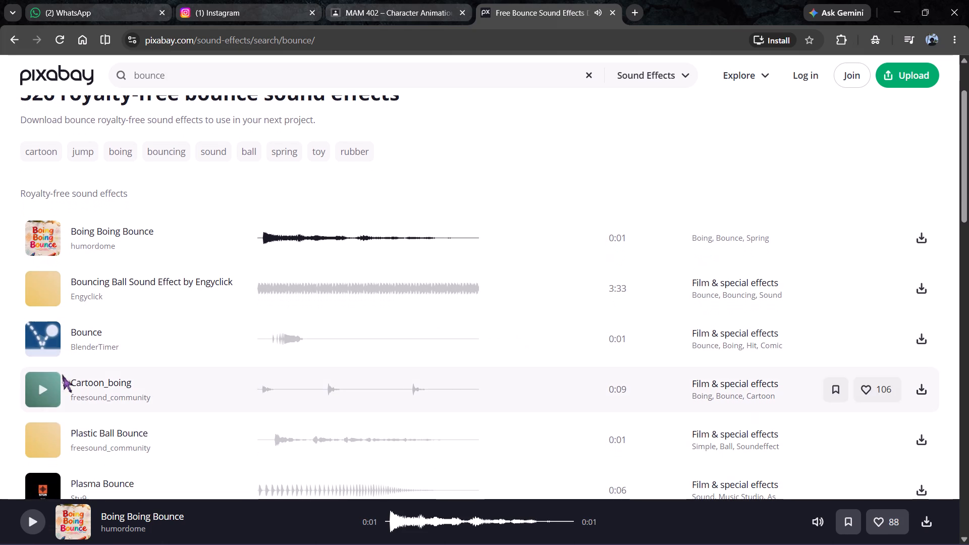
left_click(50, 443)
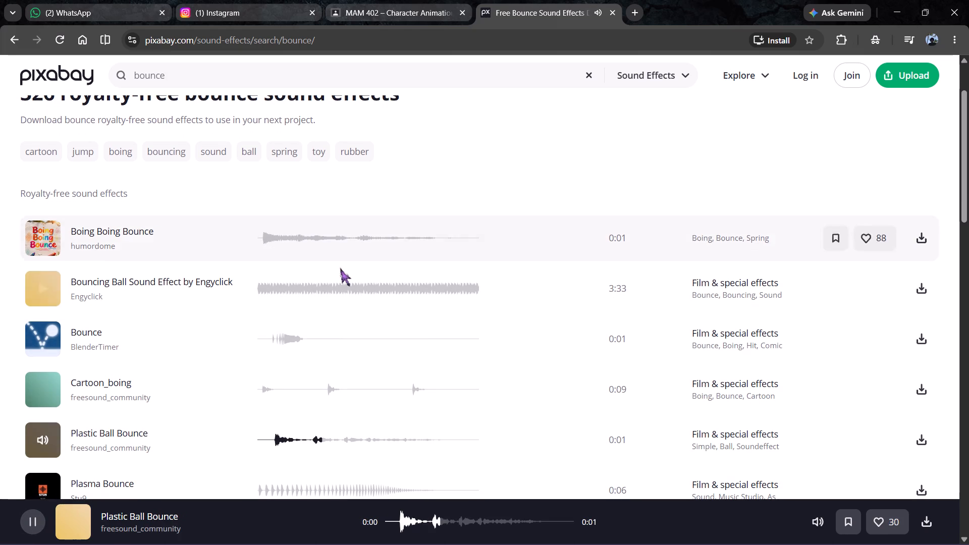
Download Bouncing Ball Sound Effect by Engyclick and dismiss the thank-you dialog.
left_click(923, 283)
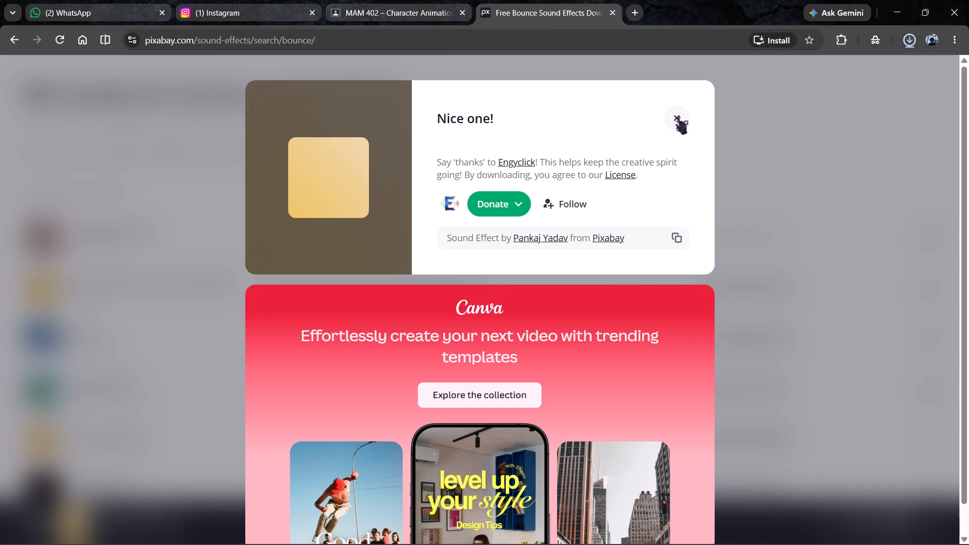
left_click(677, 118)
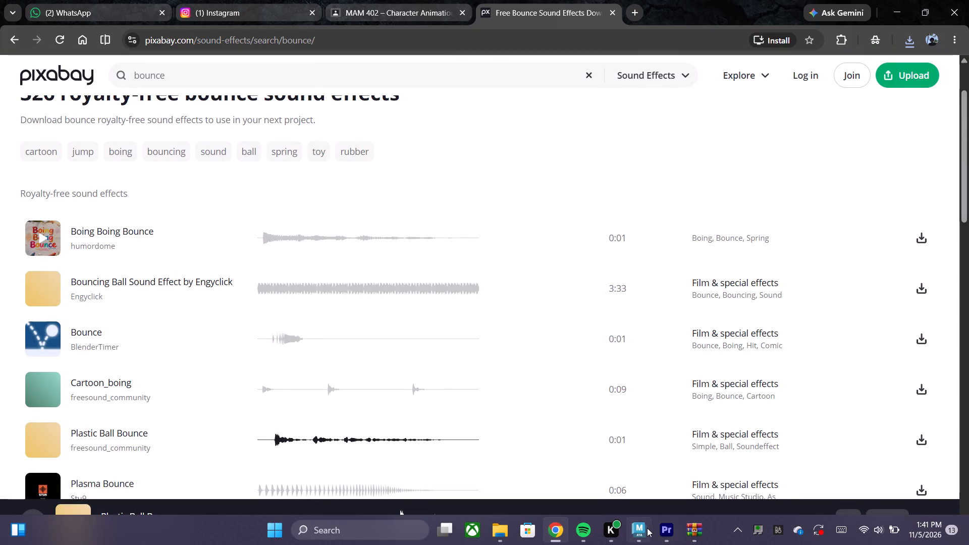
Switch to Premiere, browse the Downloads folder for media to import, and check the downloaded sound's file name in File Explorer.
left_click(669, 523)
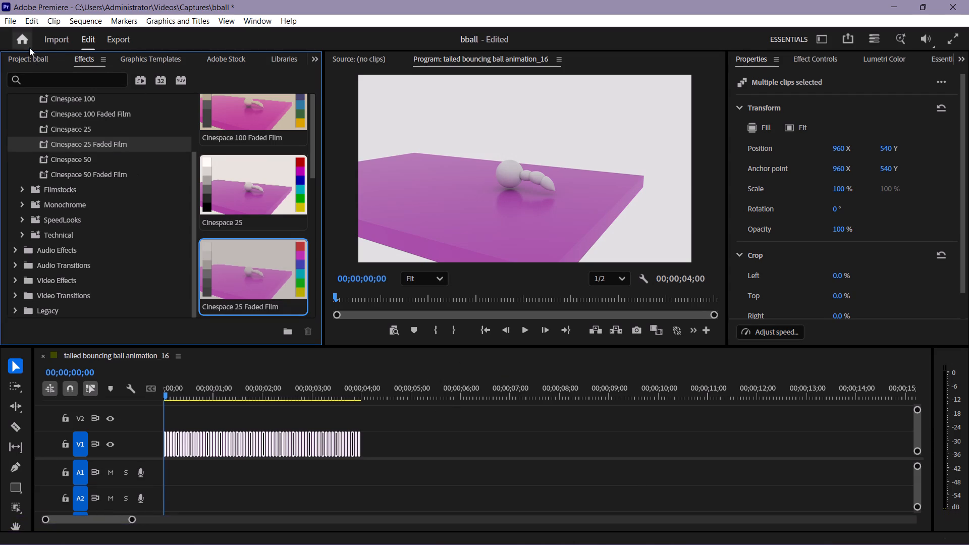
left_click(50, 43)
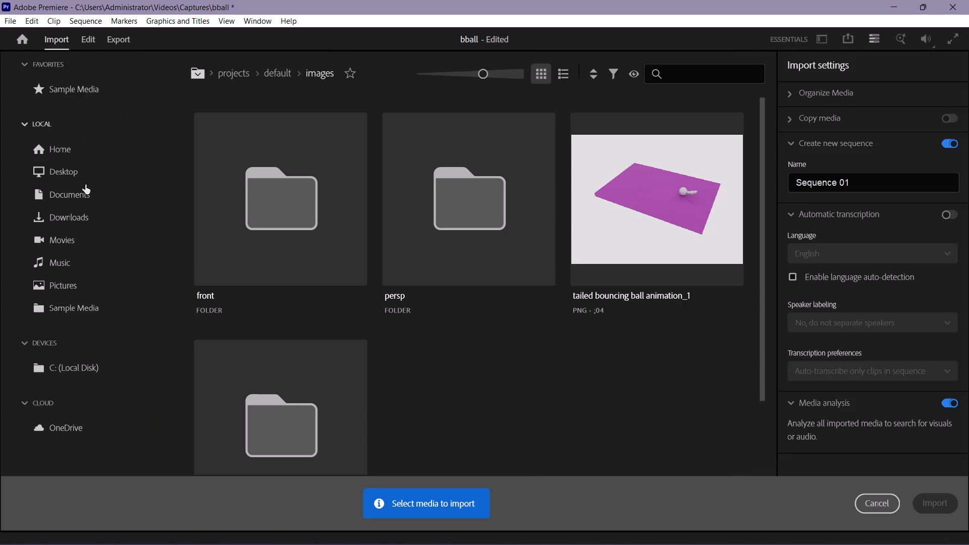
left_click(76, 220)
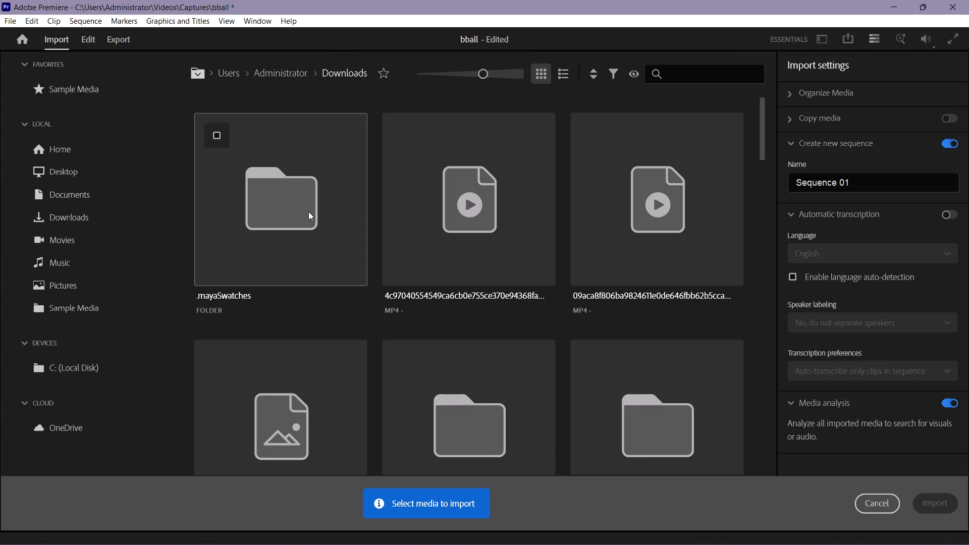
left_click(496, 536)
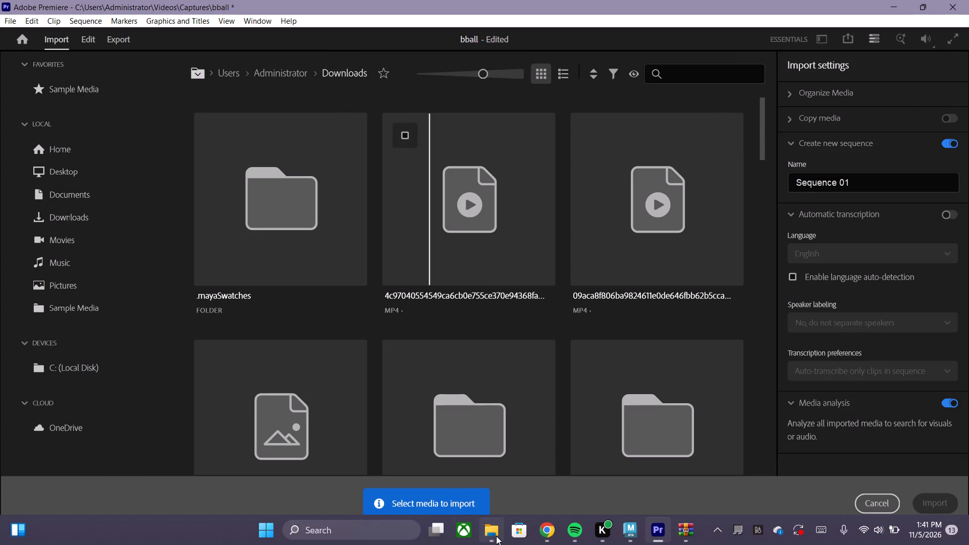
left_click(496, 536)
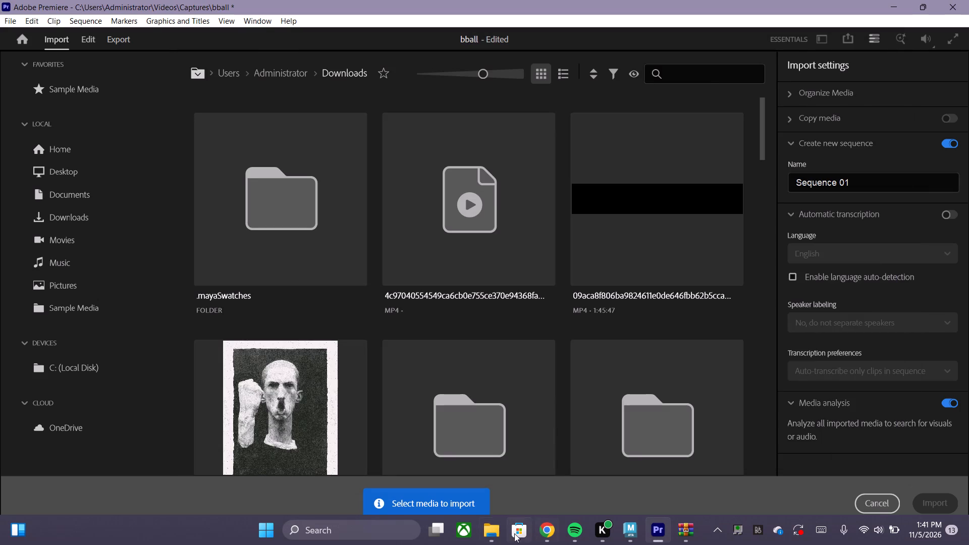
left_click(495, 532)
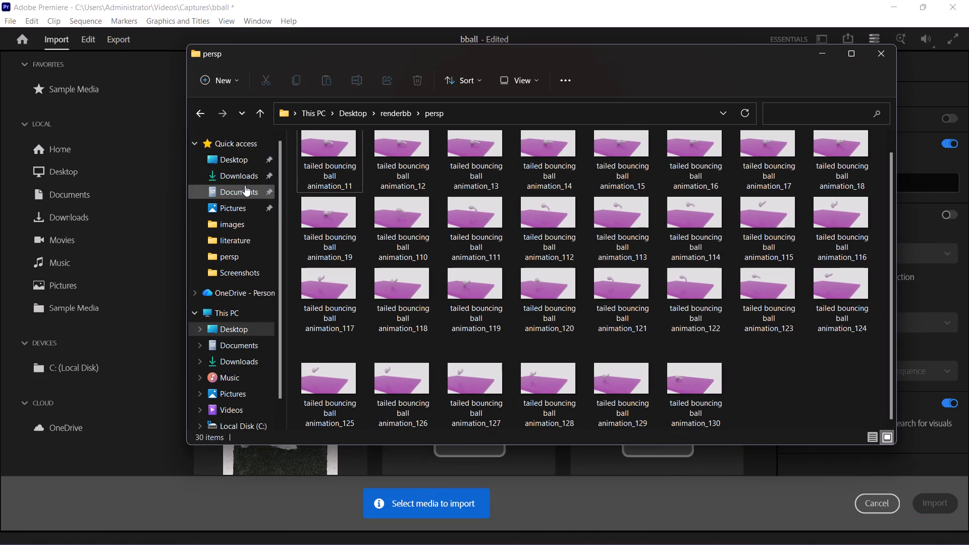
left_click(243, 176)
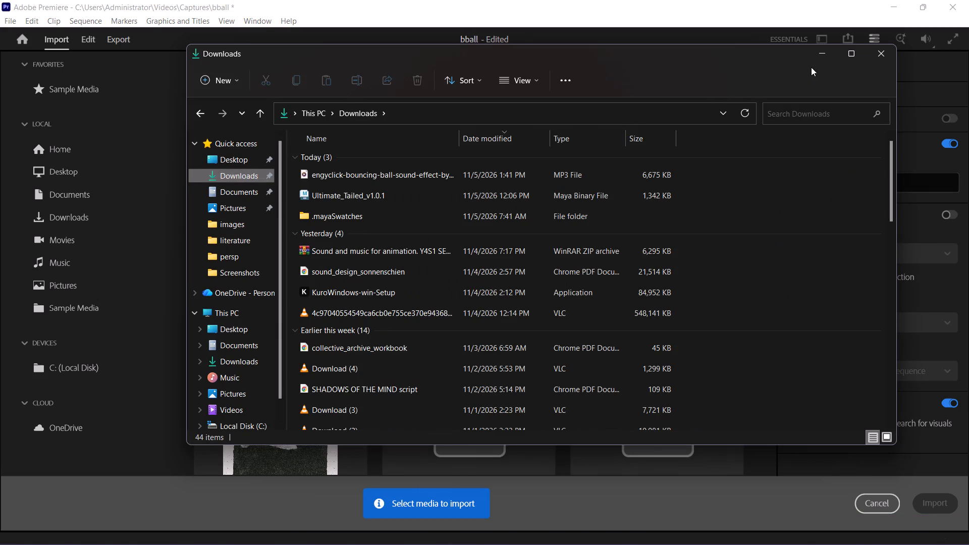
left_click(817, 51)
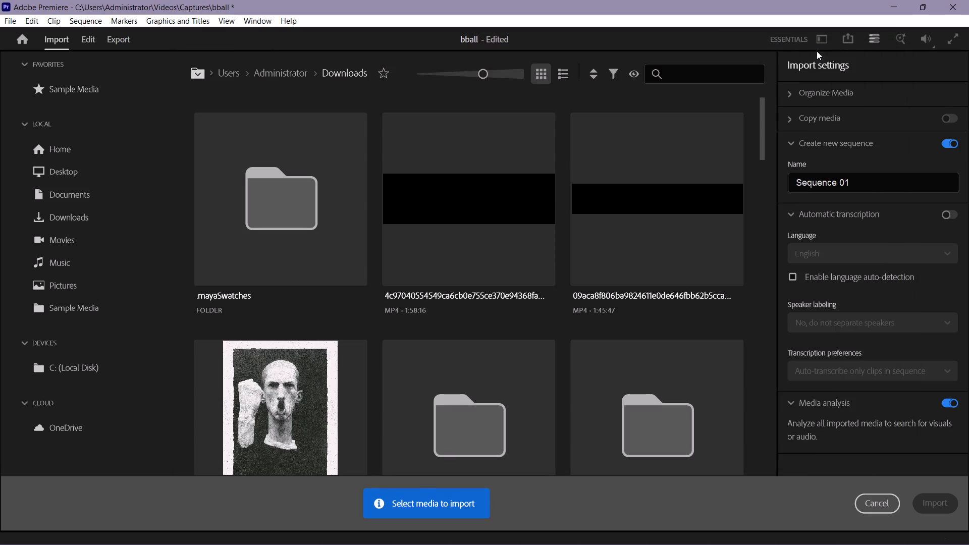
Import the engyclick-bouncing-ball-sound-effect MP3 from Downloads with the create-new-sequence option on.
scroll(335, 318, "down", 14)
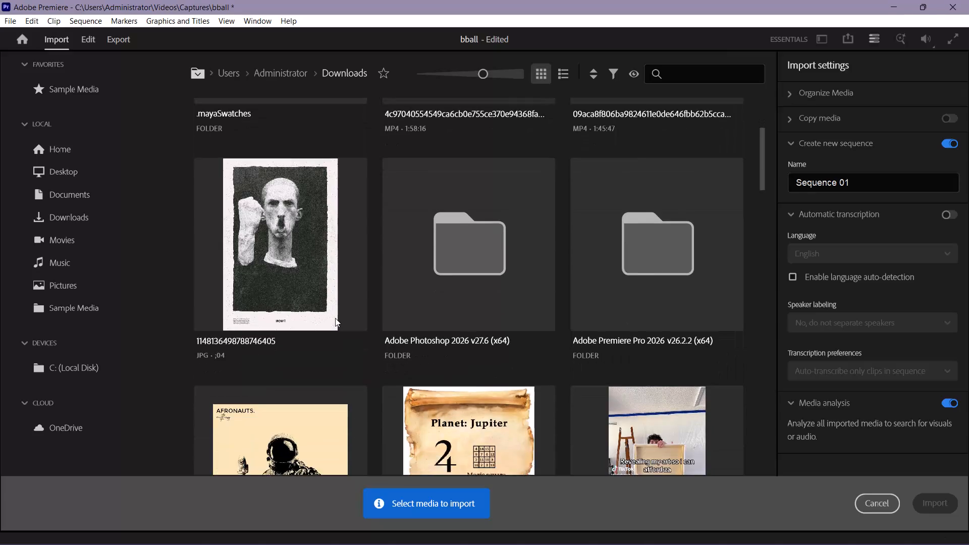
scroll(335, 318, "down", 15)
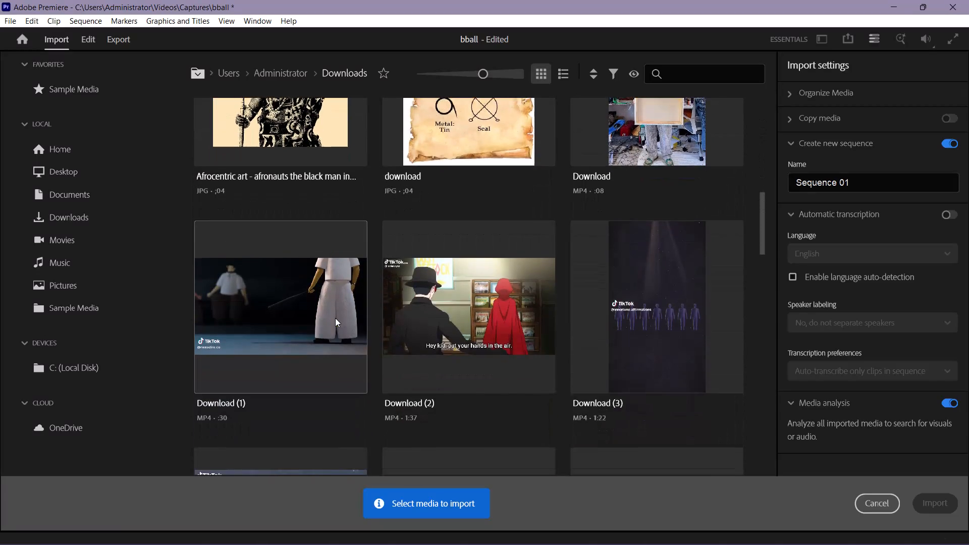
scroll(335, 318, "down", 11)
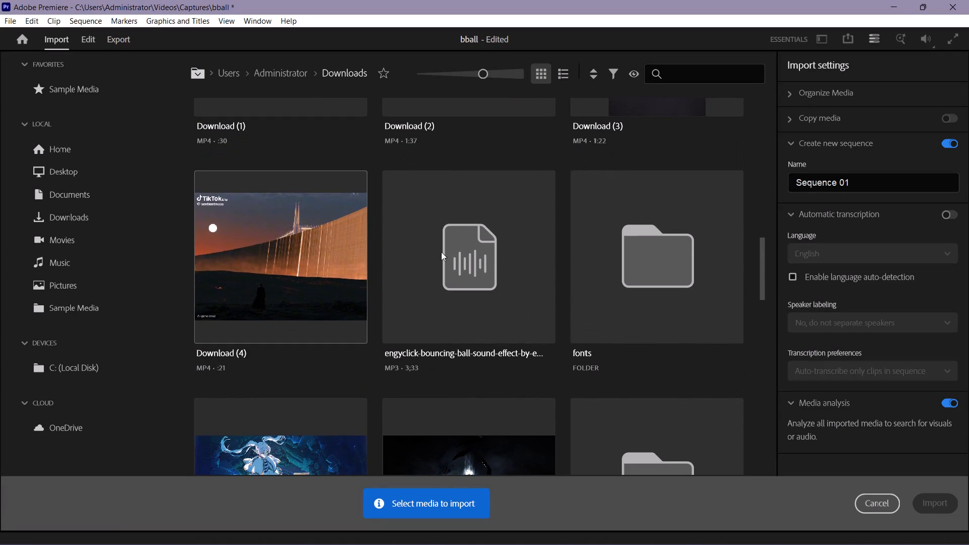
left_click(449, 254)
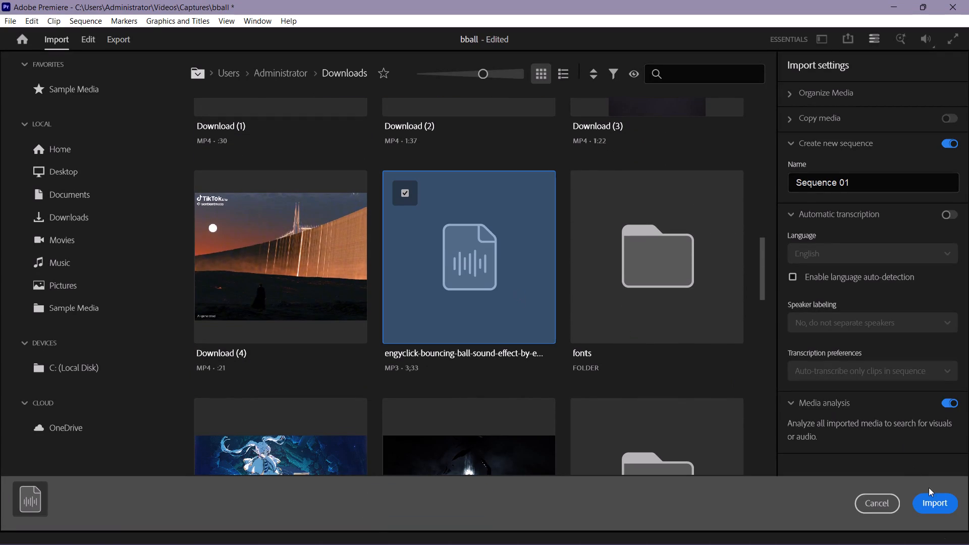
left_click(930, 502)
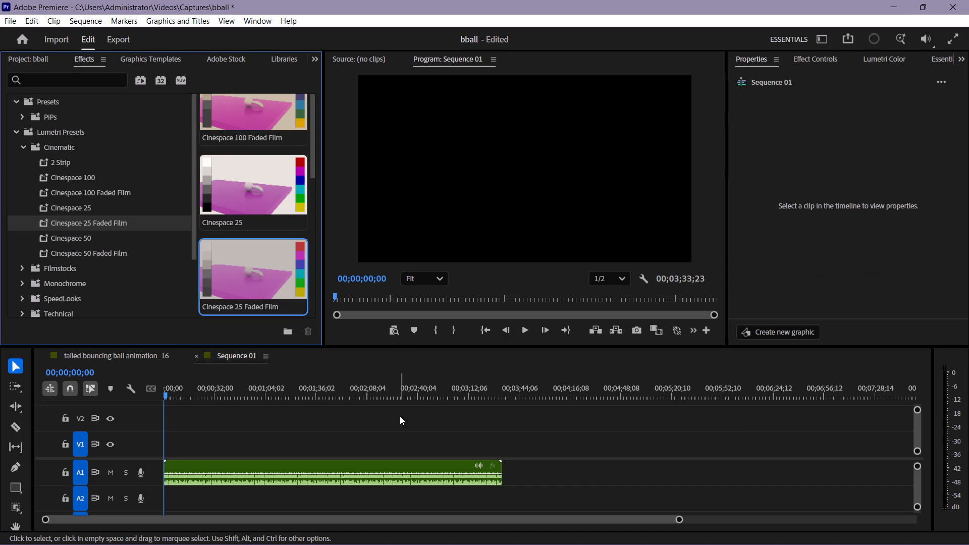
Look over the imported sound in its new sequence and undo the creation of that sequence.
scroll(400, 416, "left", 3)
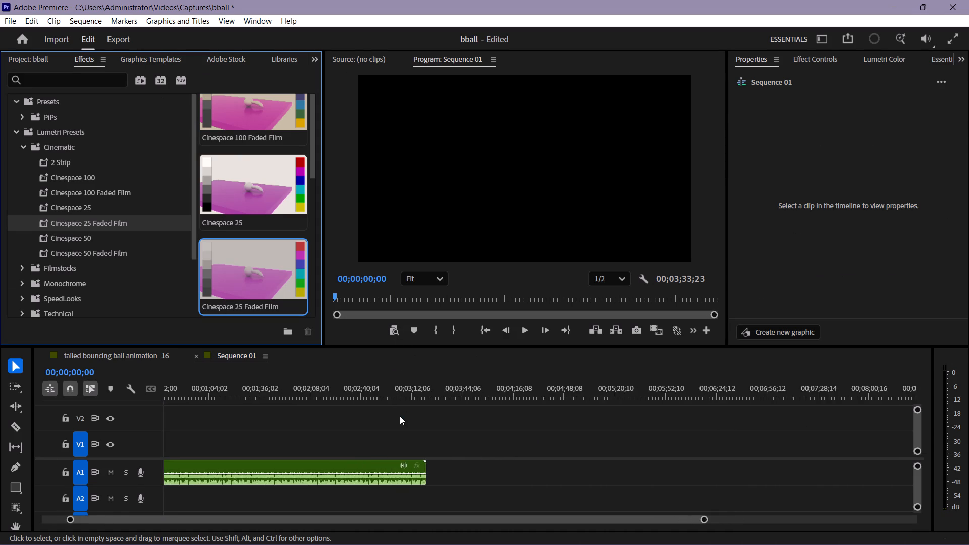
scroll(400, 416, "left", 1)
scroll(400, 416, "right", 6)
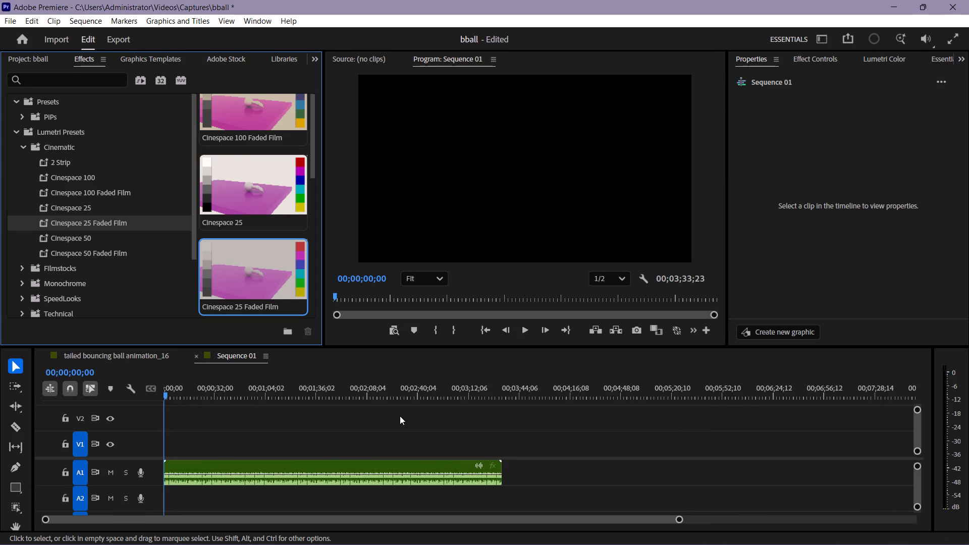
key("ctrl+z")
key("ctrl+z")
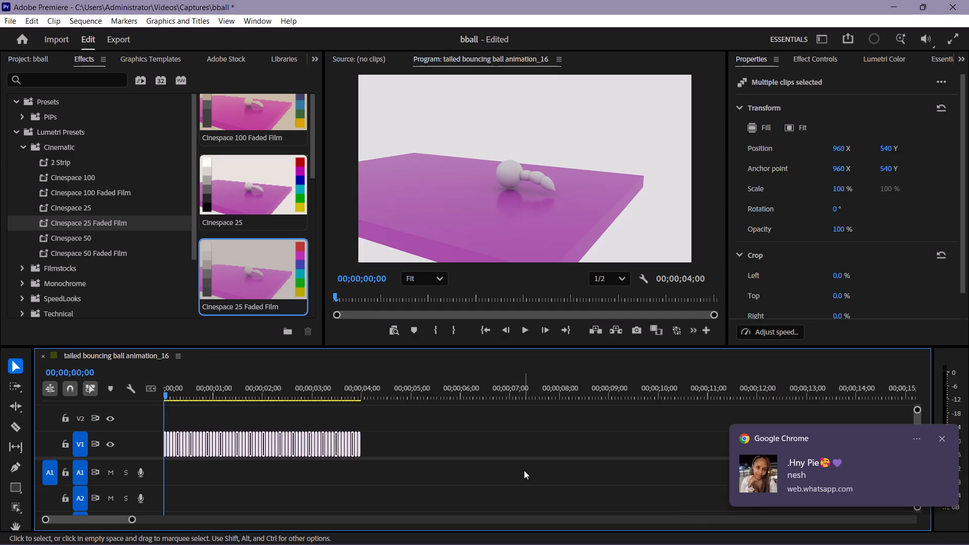
Deselect the frame clips and import the engyclick-bouncing-ball-sound-effect MP3 from Downloads again.
left_click(377, 433)
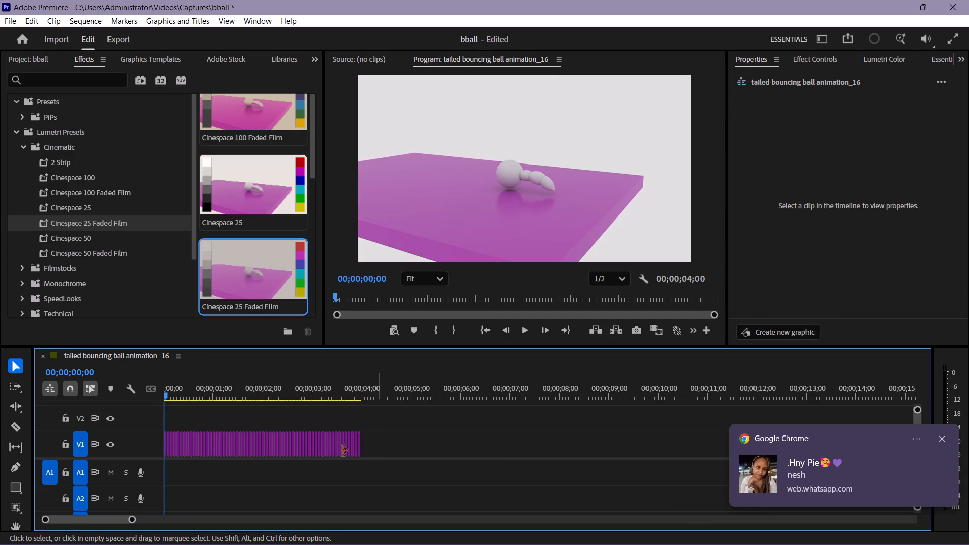
left_click(51, 39)
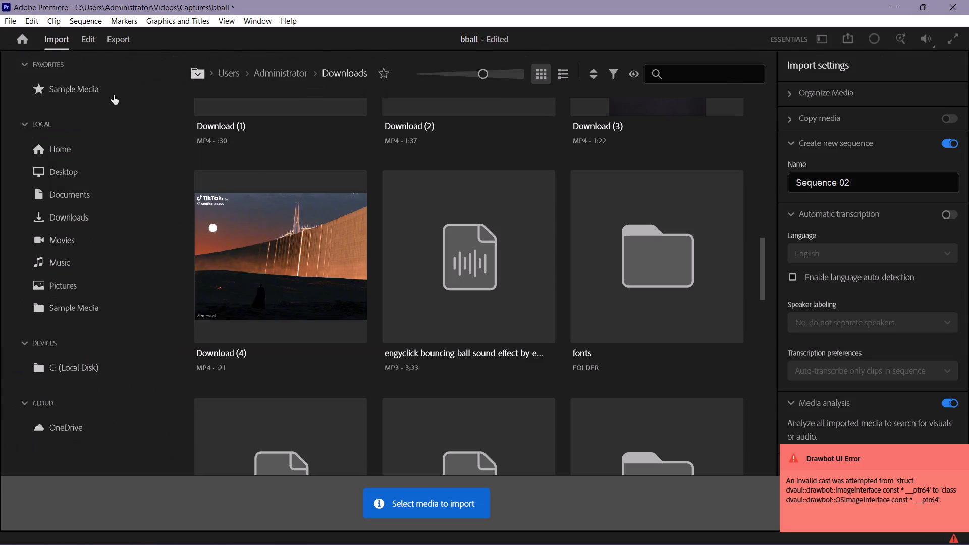
left_click(493, 267)
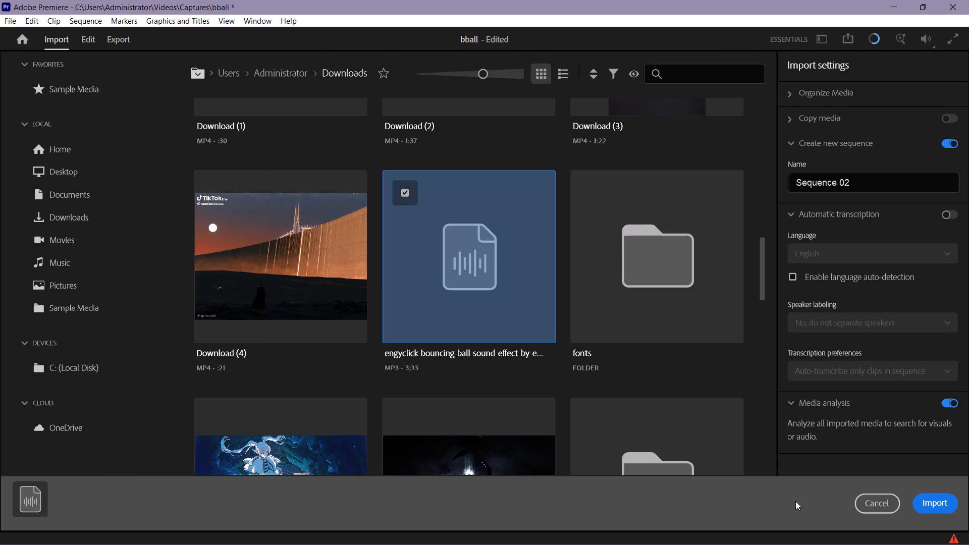
left_click(929, 504)
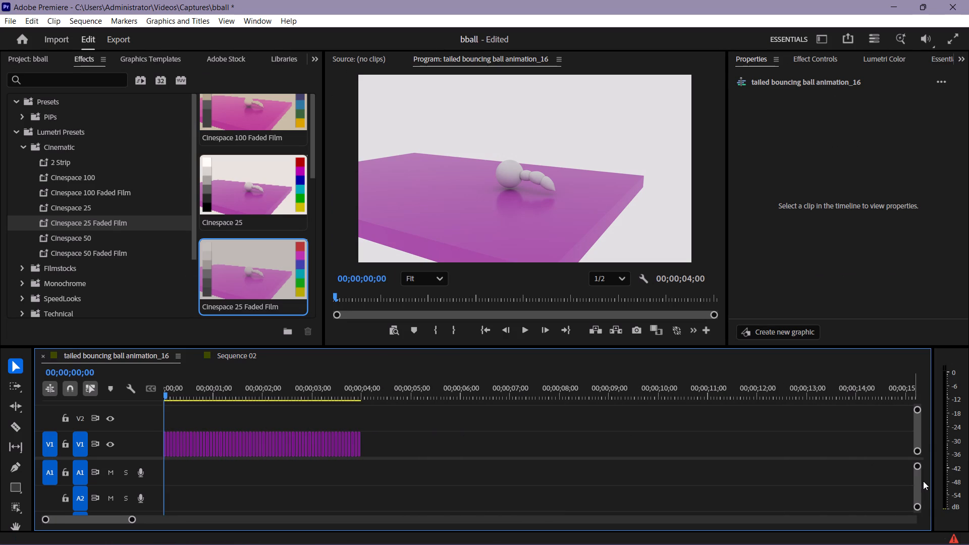
Reduce the audio and video track heights in the tailed bouncing ball animation_16 timeline so that all tracks fit.
left_click_drag(861, 473, 861, 452)
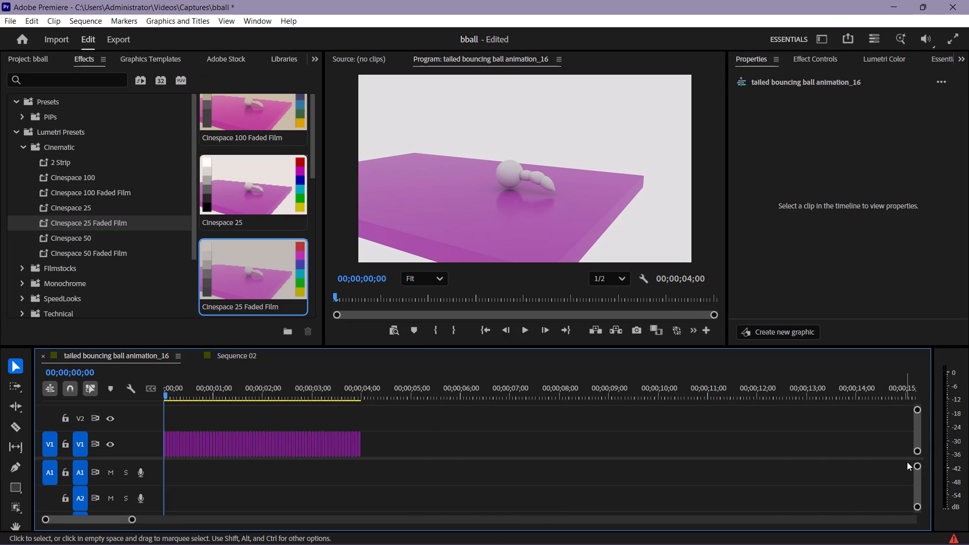
left_click_drag(921, 462, 918, 467)
left_click_drag(918, 467, 918, 469)
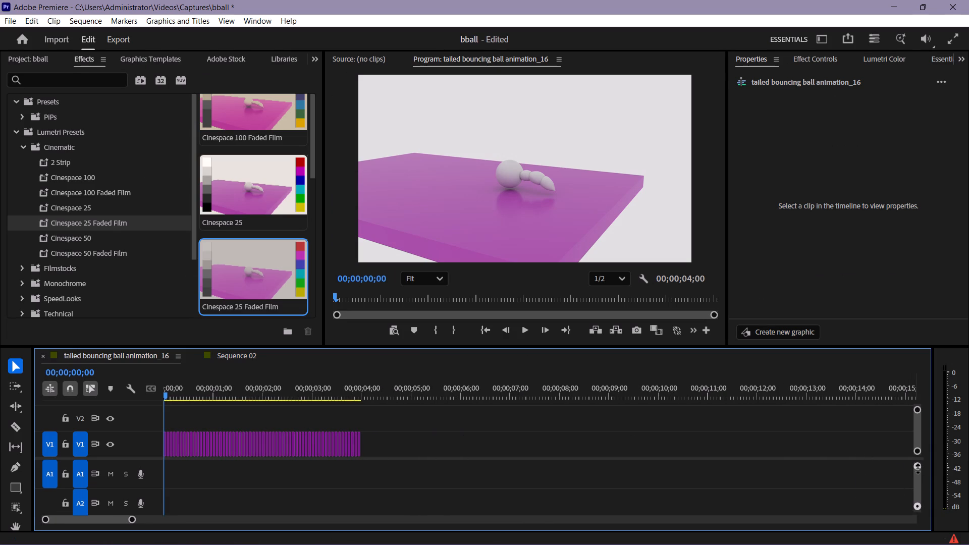
left_click_drag(918, 469, 917, 456)
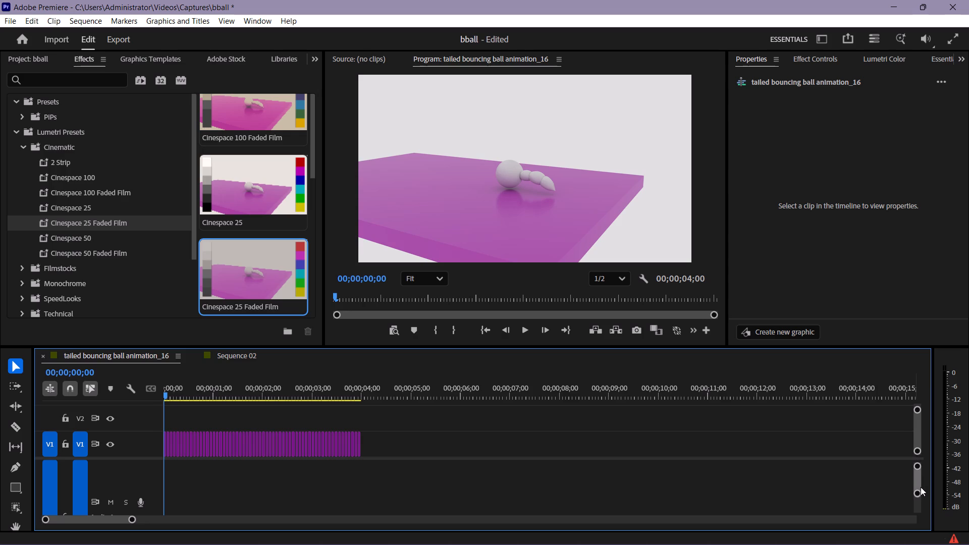
left_click_drag(922, 492, 922, 499)
left_click_drag(921, 496, 924, 539)
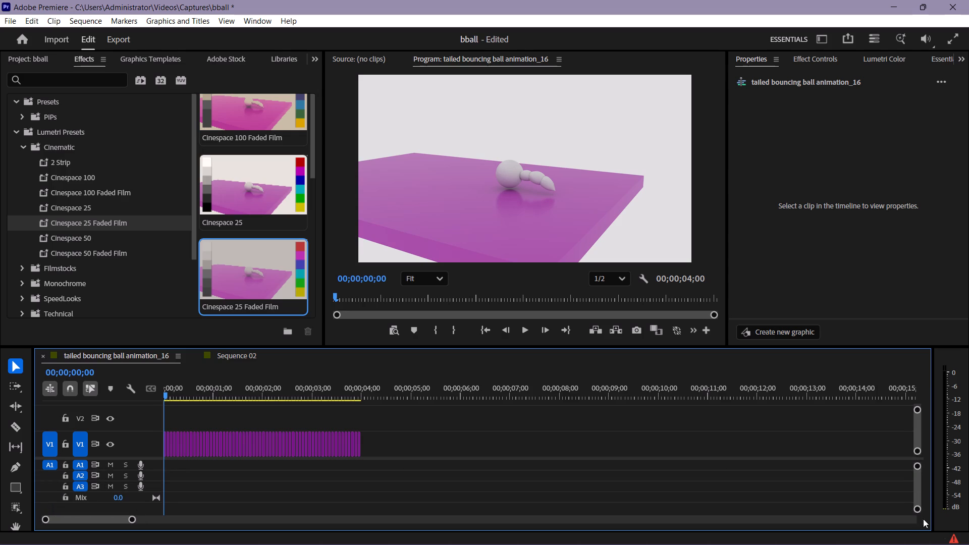
left_click_drag(917, 410, 917, 413)
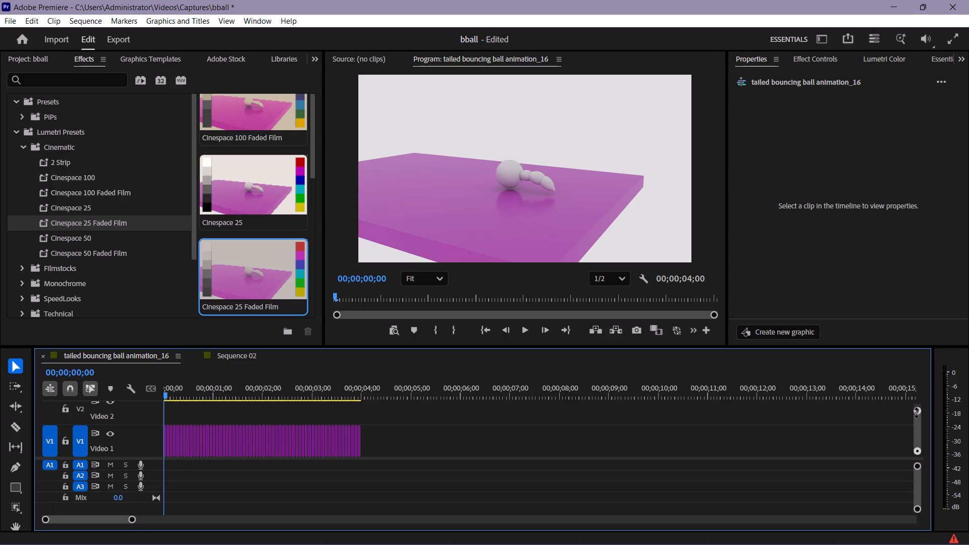
left_click_drag(917, 413, 914, 401)
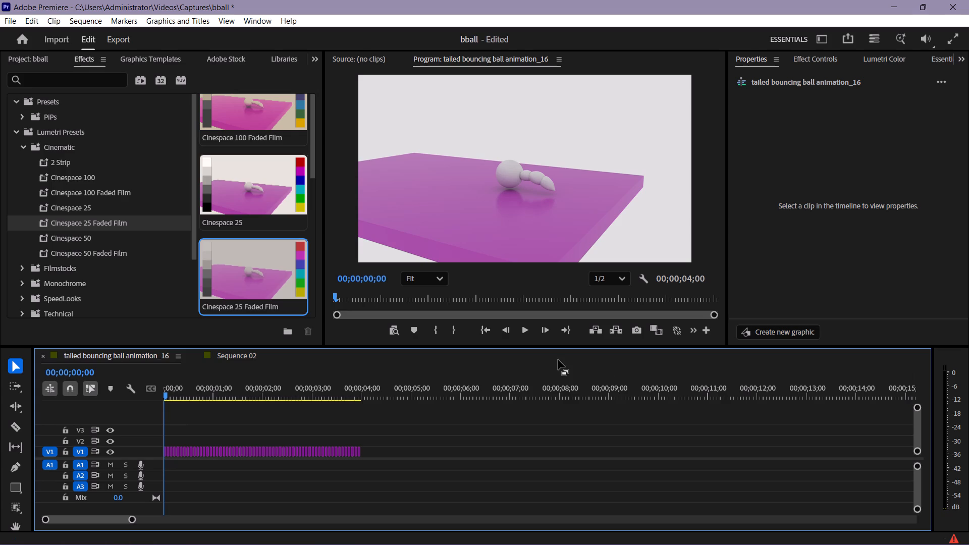
Place the engyclick bouncing ball sound from the project on audio track A1, starting at the beginning of the animation.
left_click(38, 55)
scroll(134, 231, "down", 5)
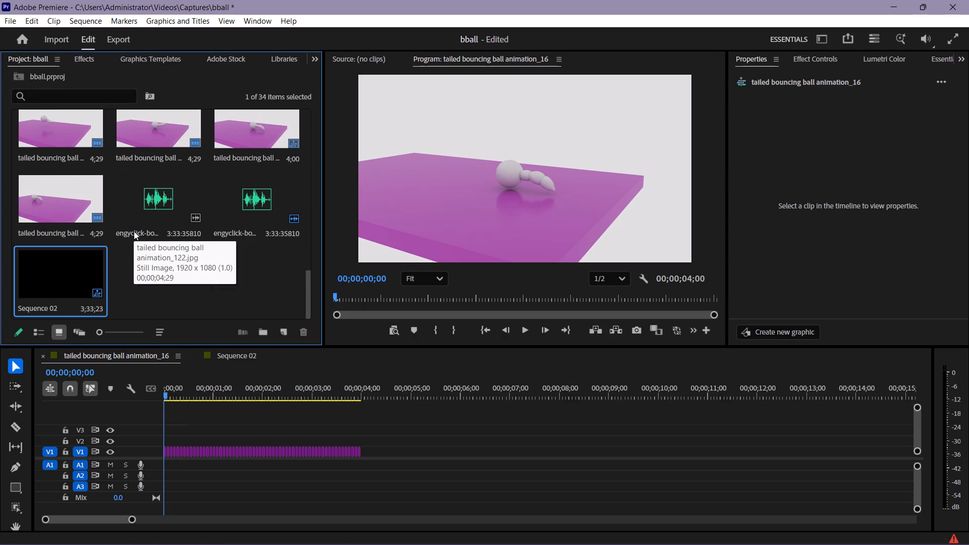
left_click_drag(170, 194, 232, 461)
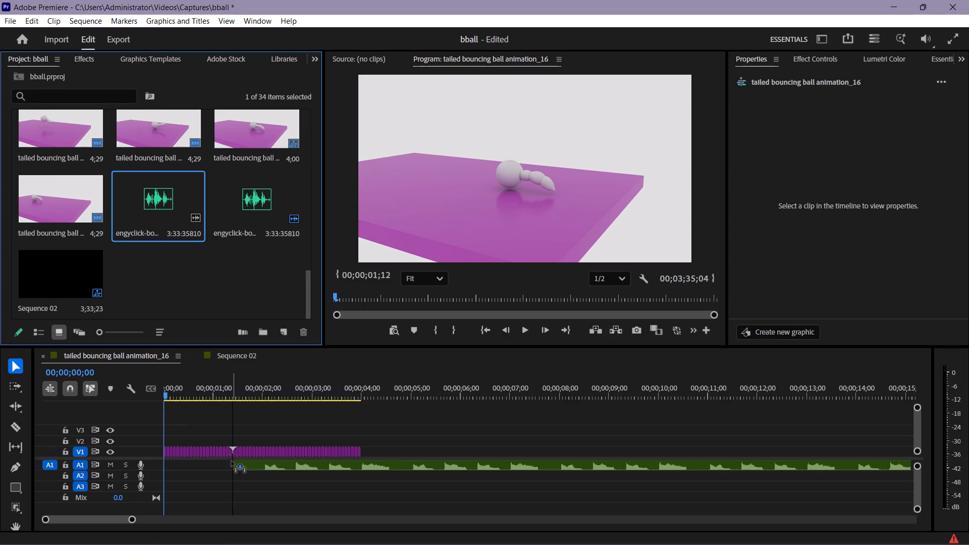
left_click_drag(232, 461, 167, 462)
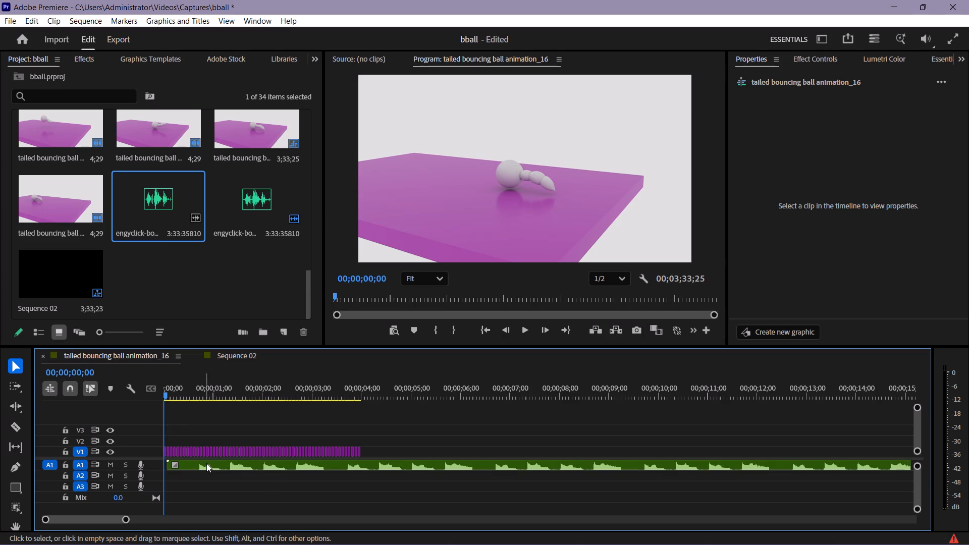
left_click(213, 463)
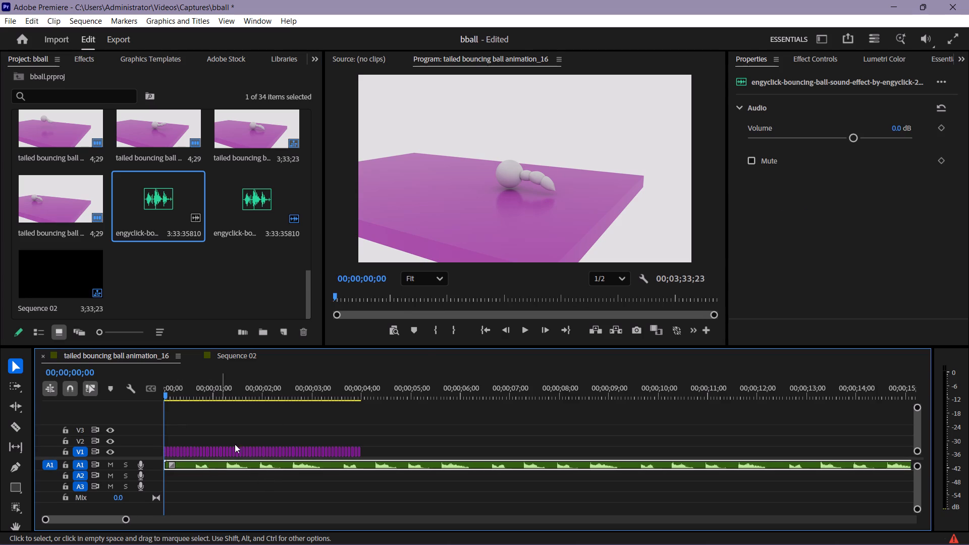
Play the animation with its sound, and scrub from the start to the two-second mark to compare bounces with the waveform.
left_click(524, 327)
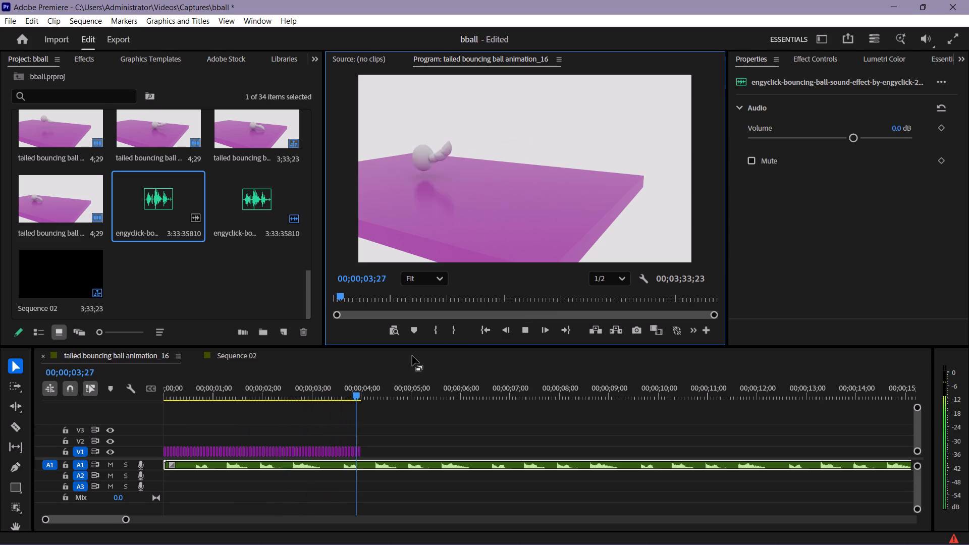
left_click(386, 397)
left_click_drag(386, 394, 294, 392)
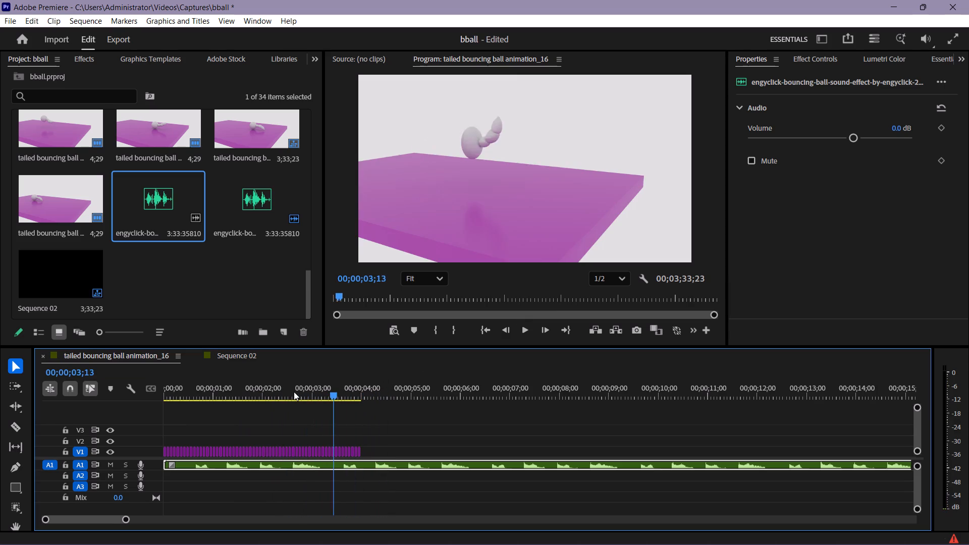
left_click_drag(294, 392, 134, 405)
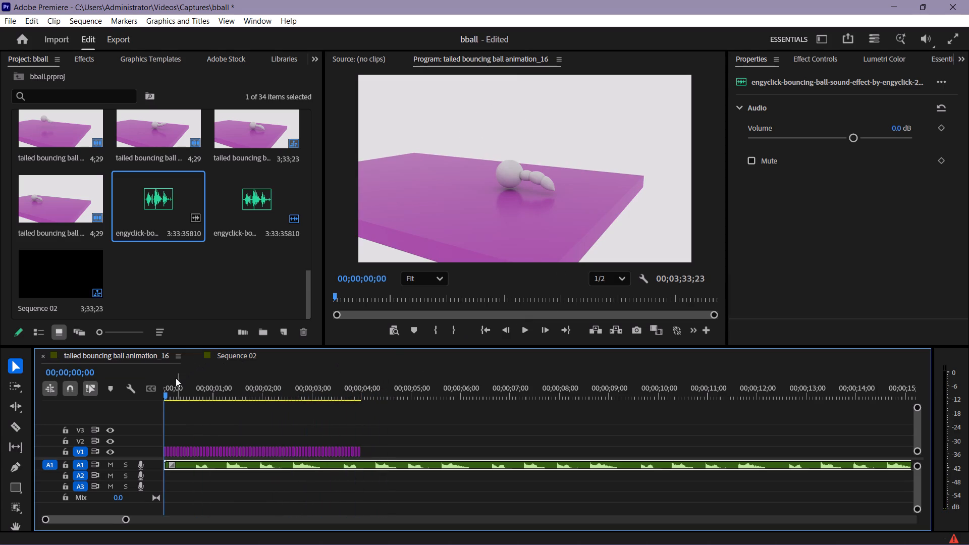
left_click_drag(164, 395, 173, 394)
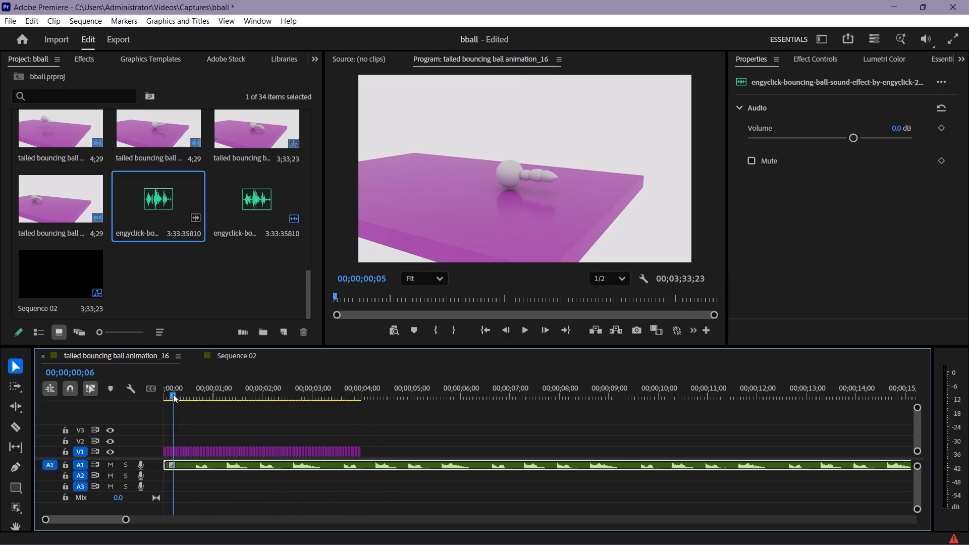
left_click_drag(173, 394, 200, 394)
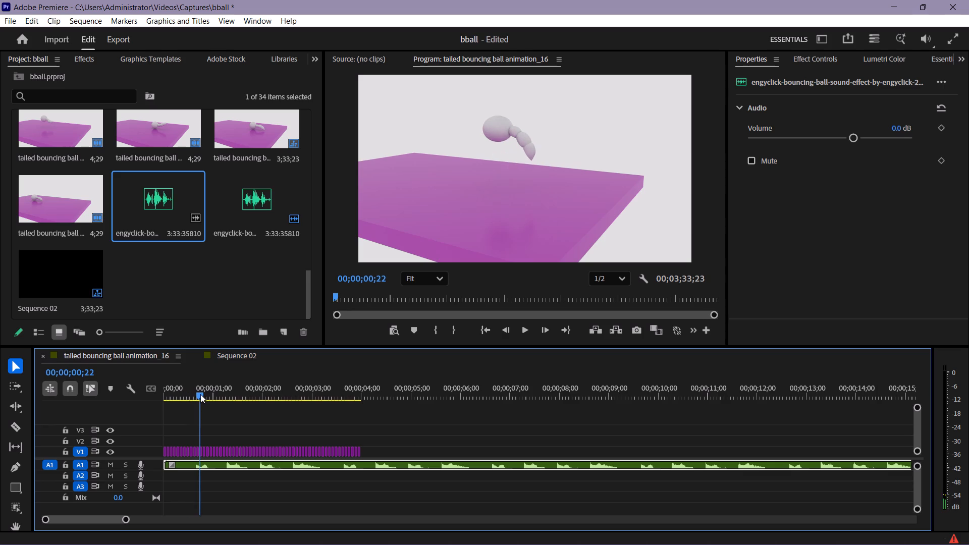
left_click_drag(200, 394, 230, 394)
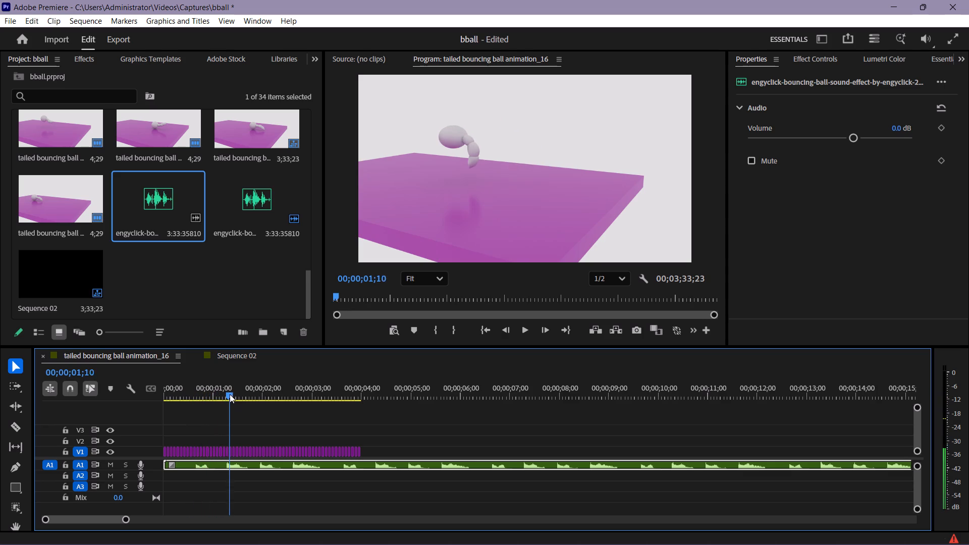
left_click_drag(230, 394, 250, 396)
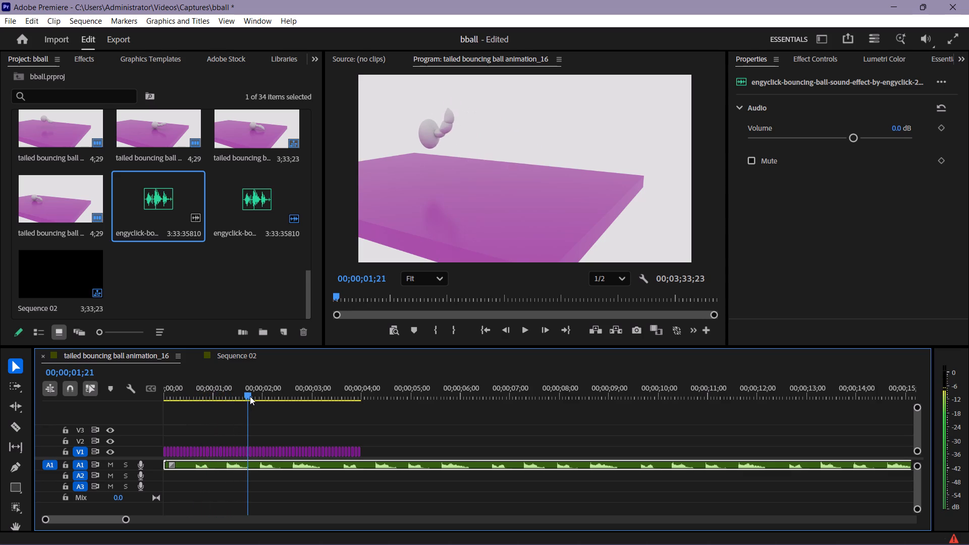
left_click_drag(250, 396, 264, 401)
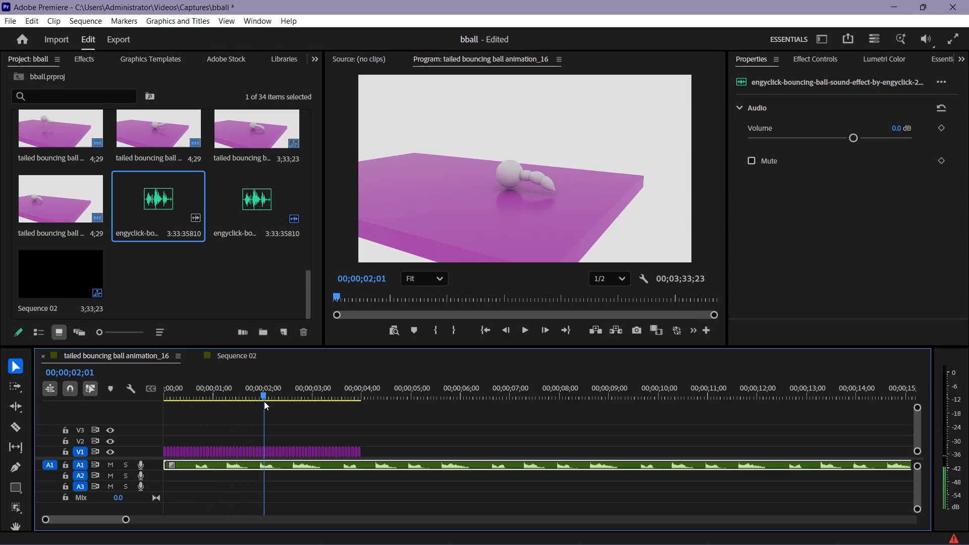
Split the bounce sound on A1 at 00;00;01;28 and move the remainder along the track, starting at about 00;00;05;27.
left_click_drag(264, 401, 259, 401)
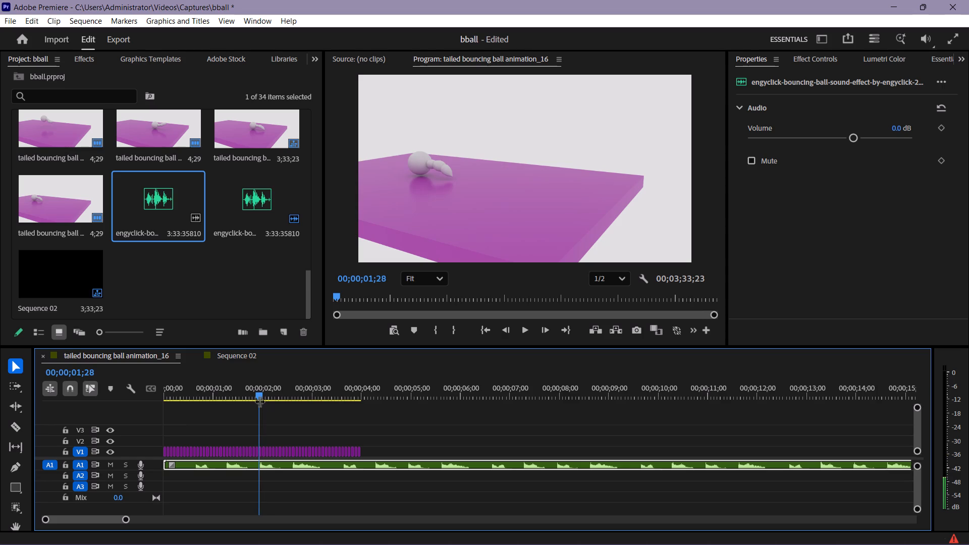
left_click(21, 420)
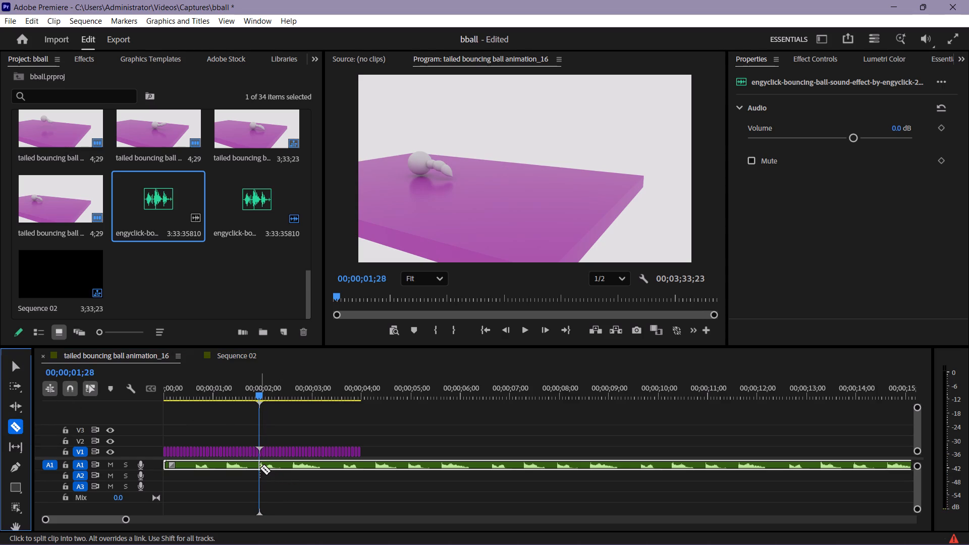
left_click(260, 468)
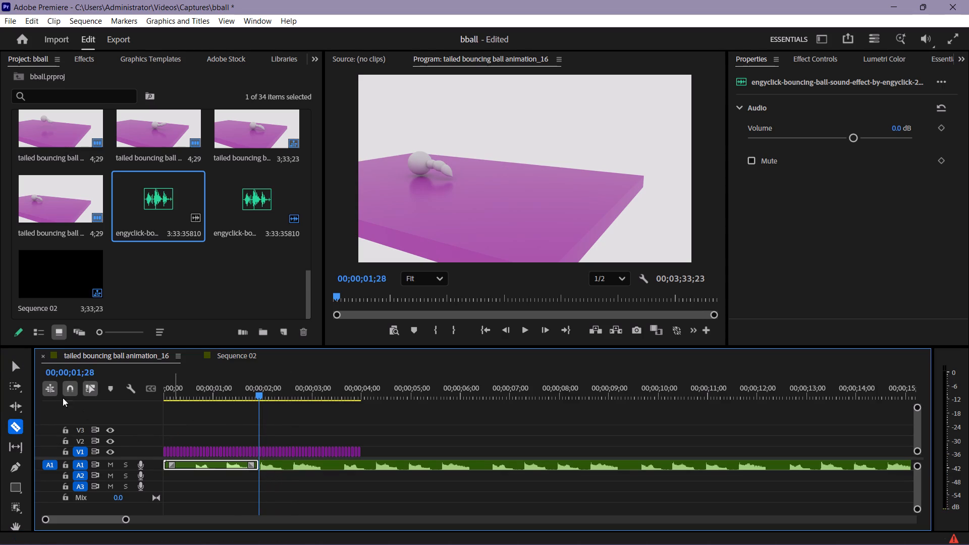
left_click(10, 365)
left_click_drag(280, 465, 477, 464)
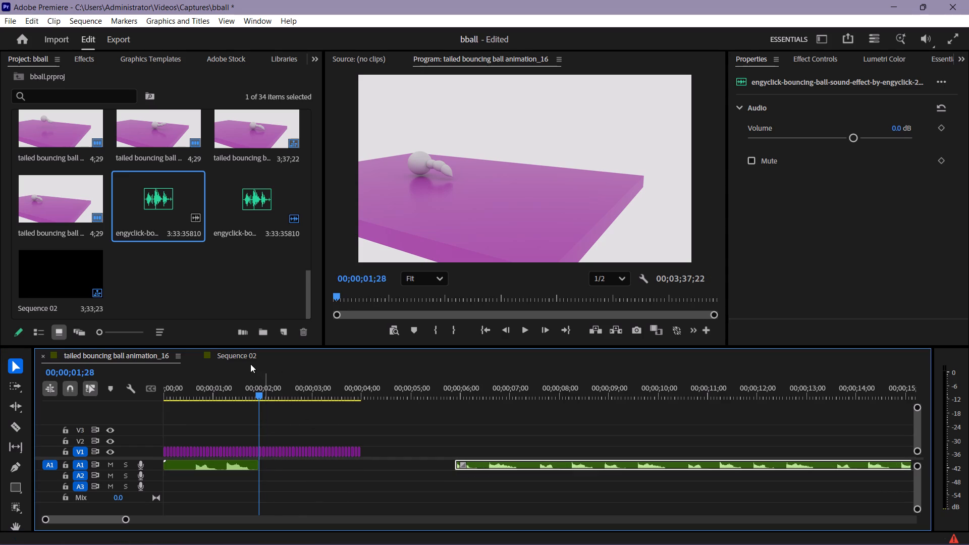
Play back the trimmed sound, and paste-insert a copy of the first sound piece at the start of the sequence.
left_click_drag(260, 395, 154, 403)
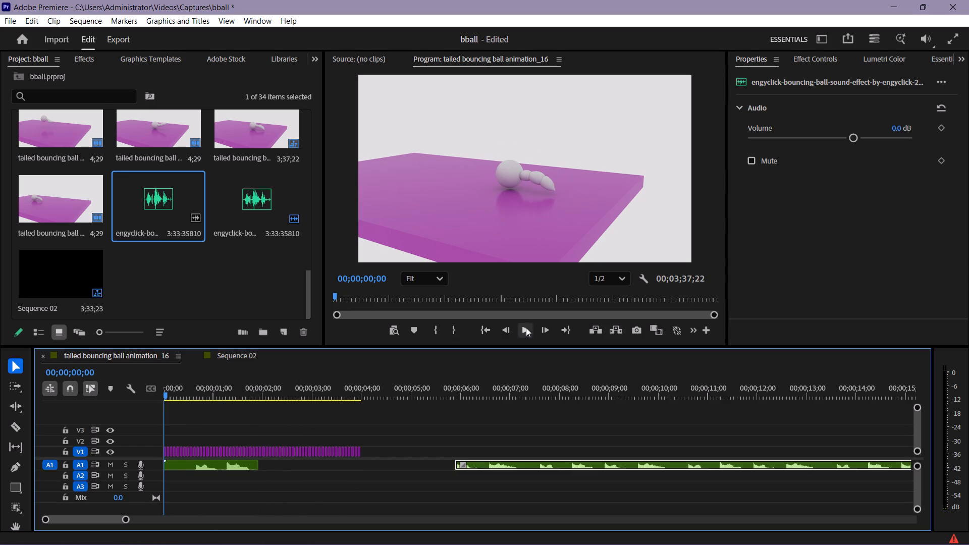
left_click(530, 328)
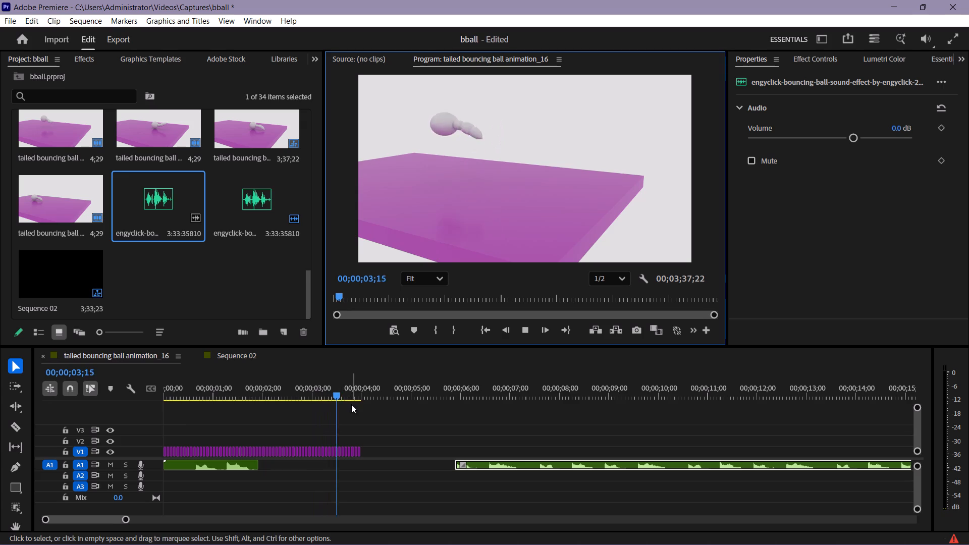
left_click_drag(359, 392, 131, 418)
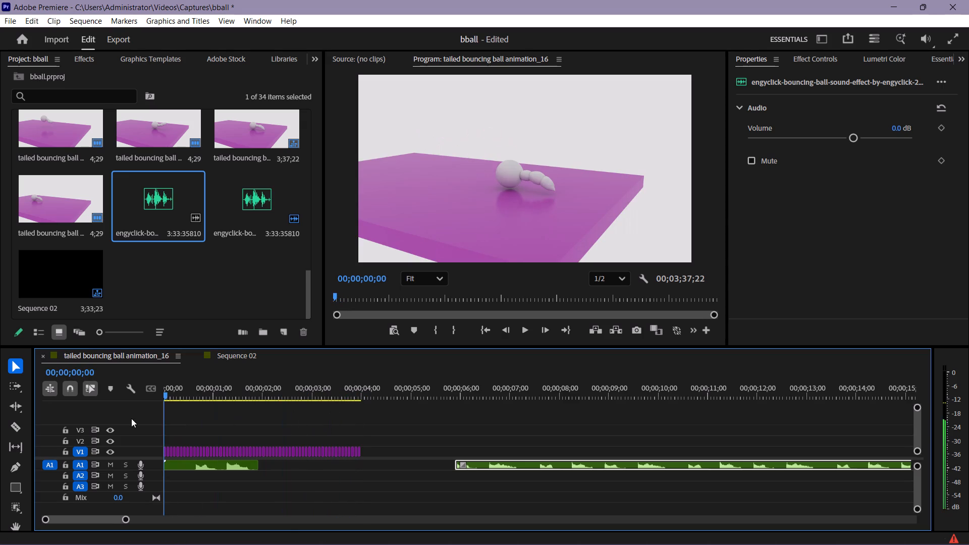
left_click_drag(131, 418, 130, 418)
left_click(208, 462)
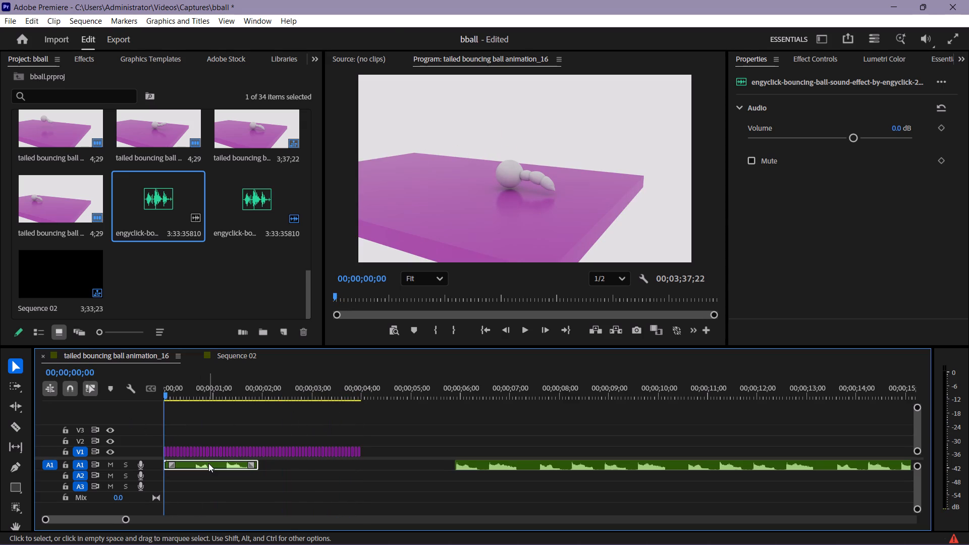
right_click(208, 463)
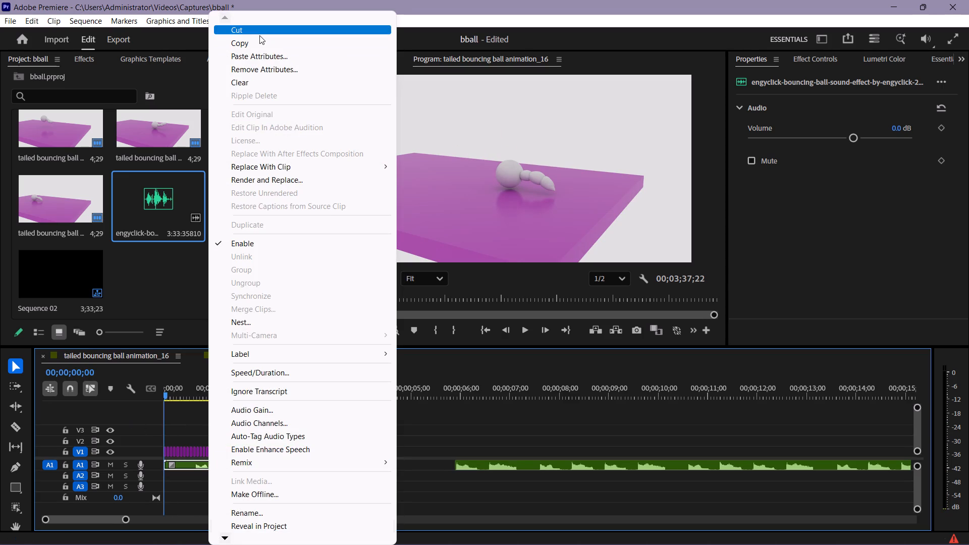
left_click(261, 38)
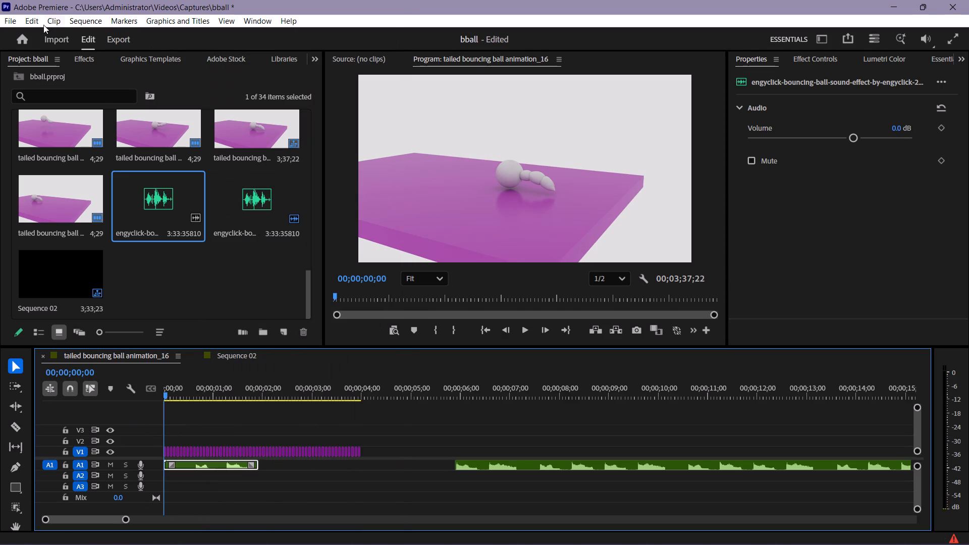
left_click(37, 23)
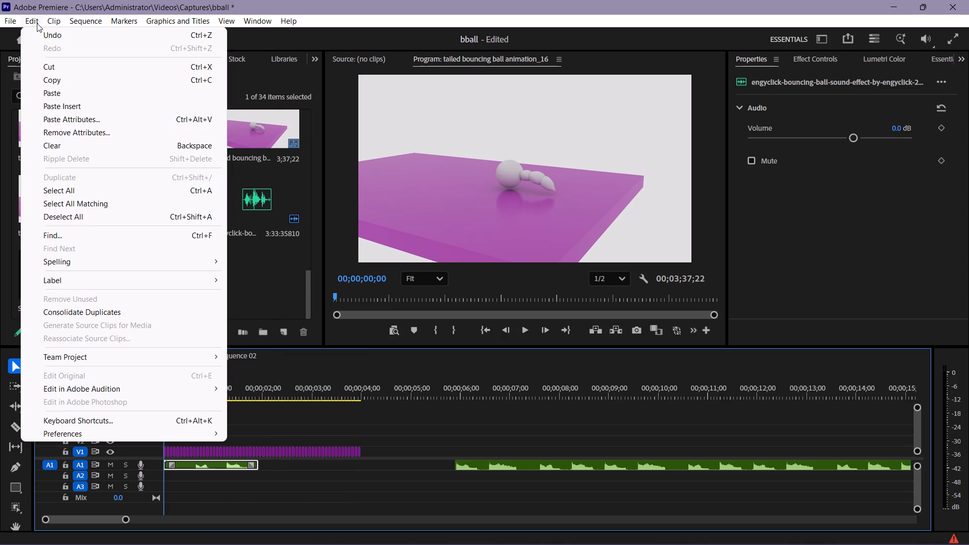
left_click(58, 100)
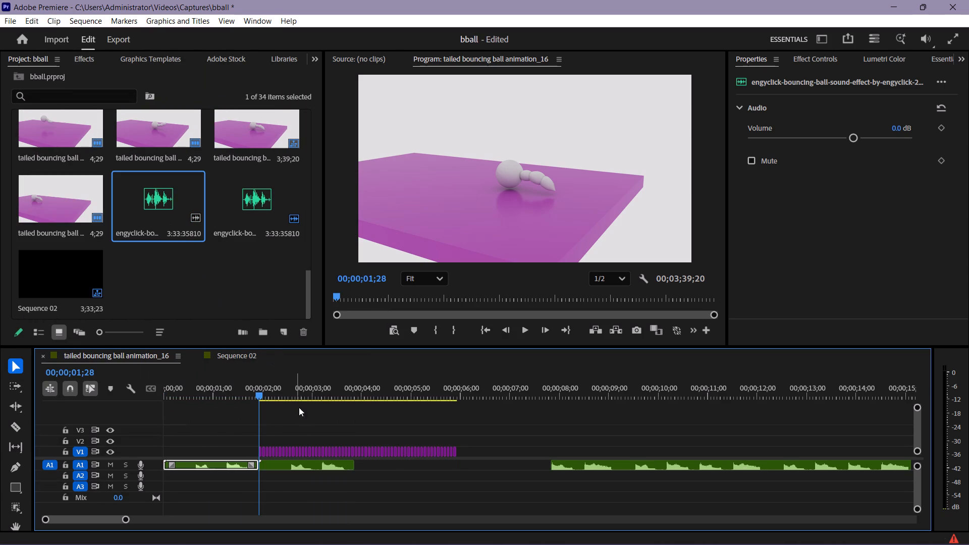
Select all the frame clips on V1 and move them back to the start of the sequence.
left_click(352, 451)
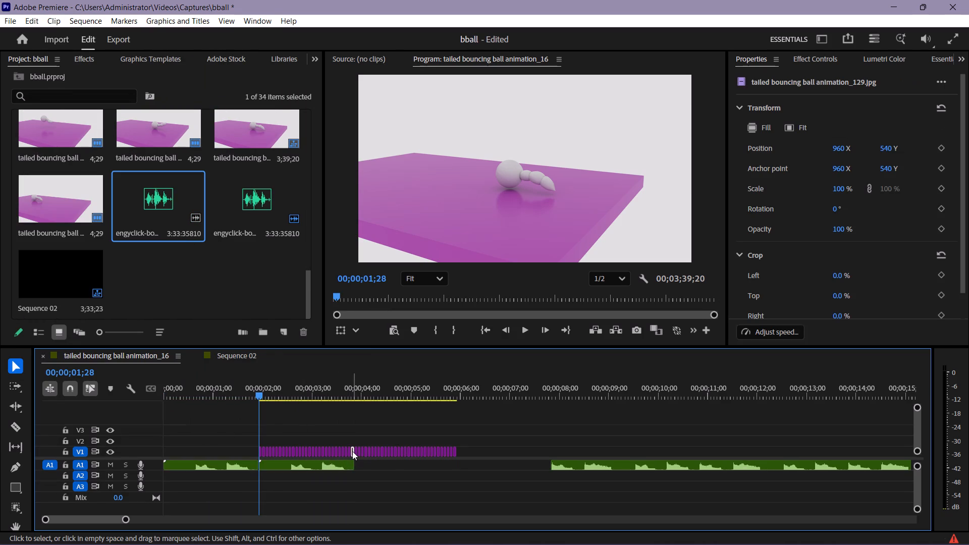
left_click_drag(249, 434, 263, 439)
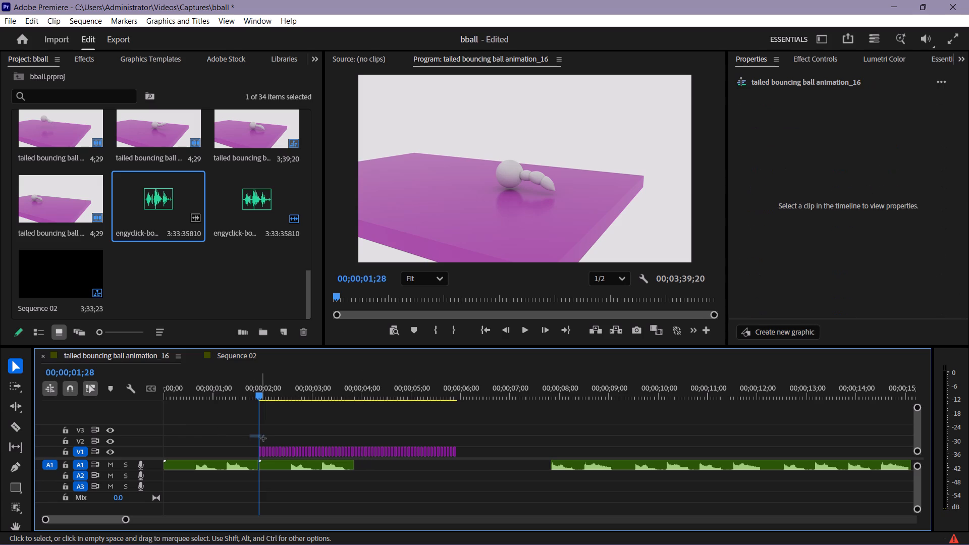
left_click_drag(263, 439, 469, 445)
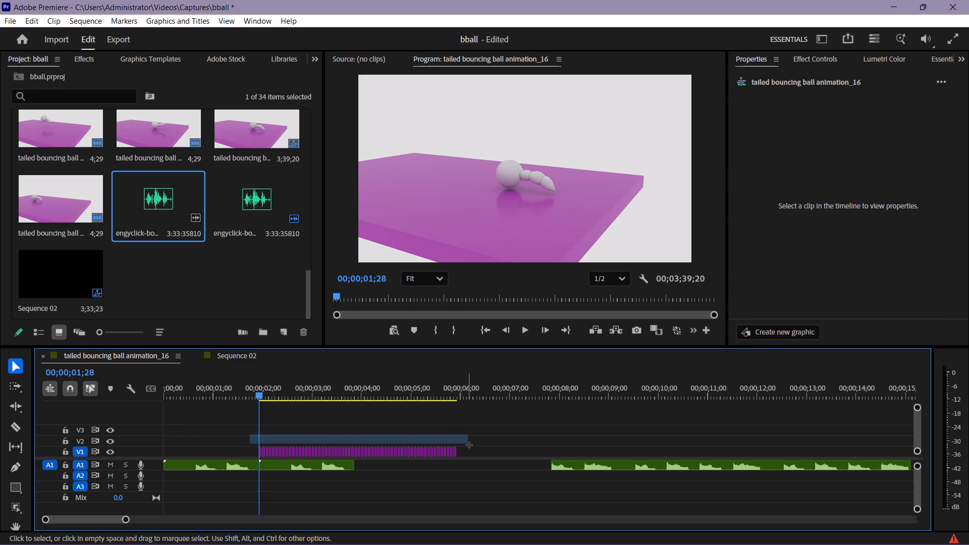
left_click_drag(469, 445, 474, 447)
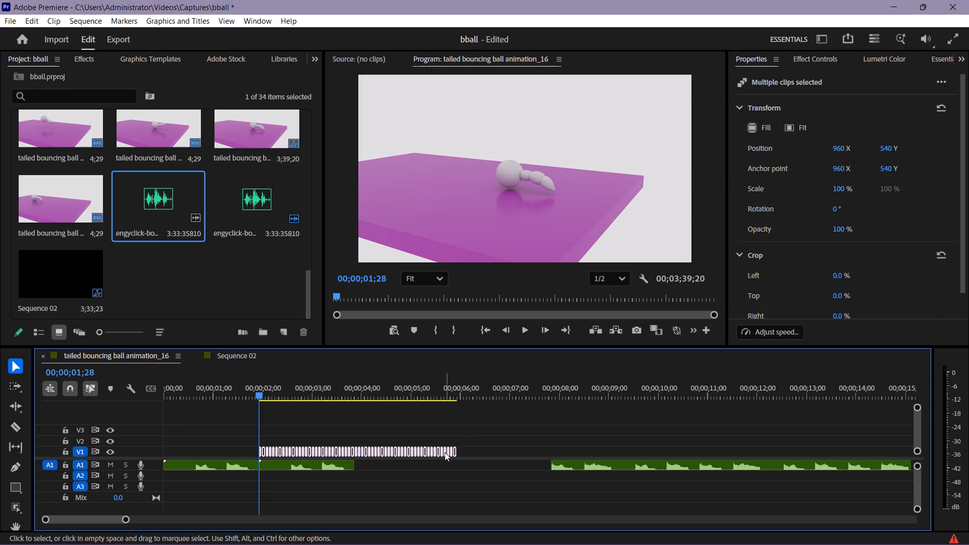
left_click_drag(445, 452, 352, 455)
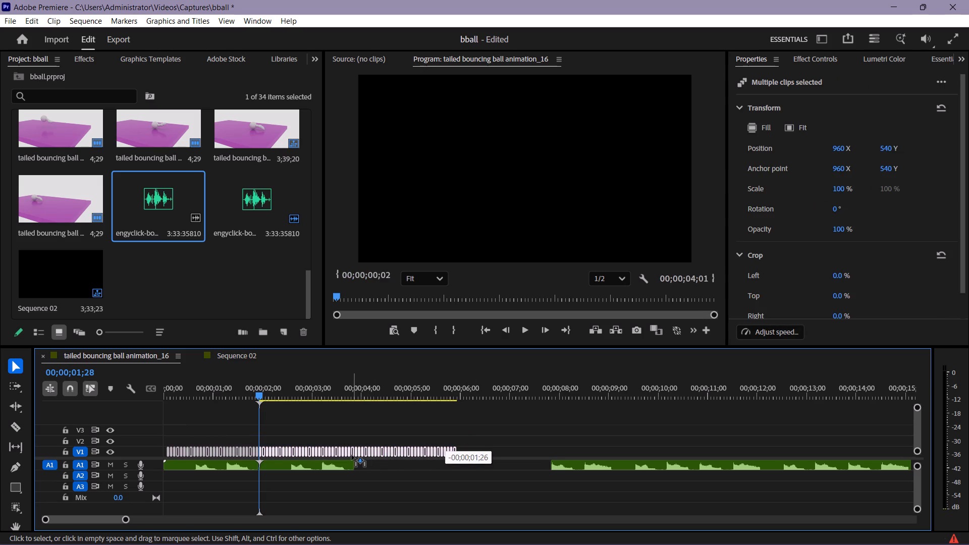
left_click_drag(352, 455, 351, 455)
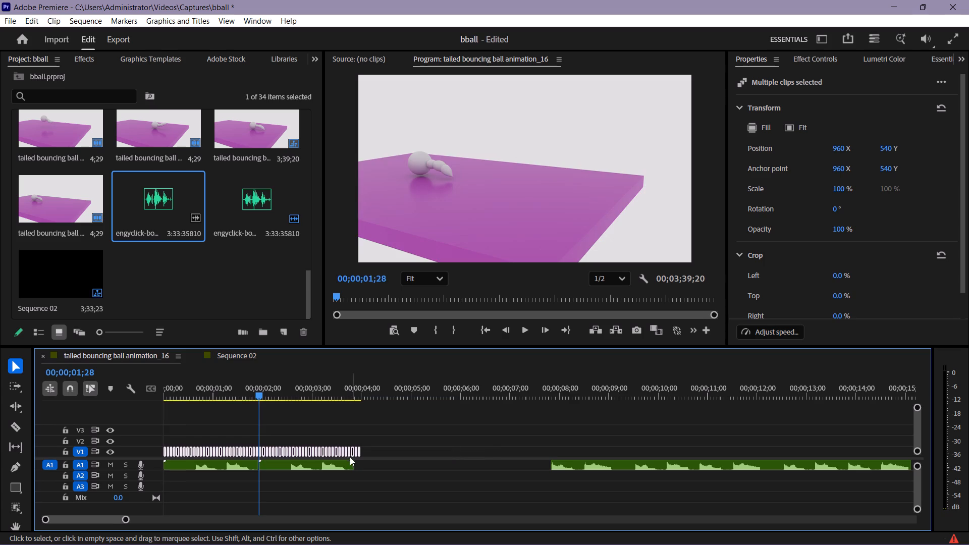
Move the second short sound piece along A1, starting at about 00;00;02;17.
left_click(307, 465)
left_click_drag(307, 464, 340, 461)
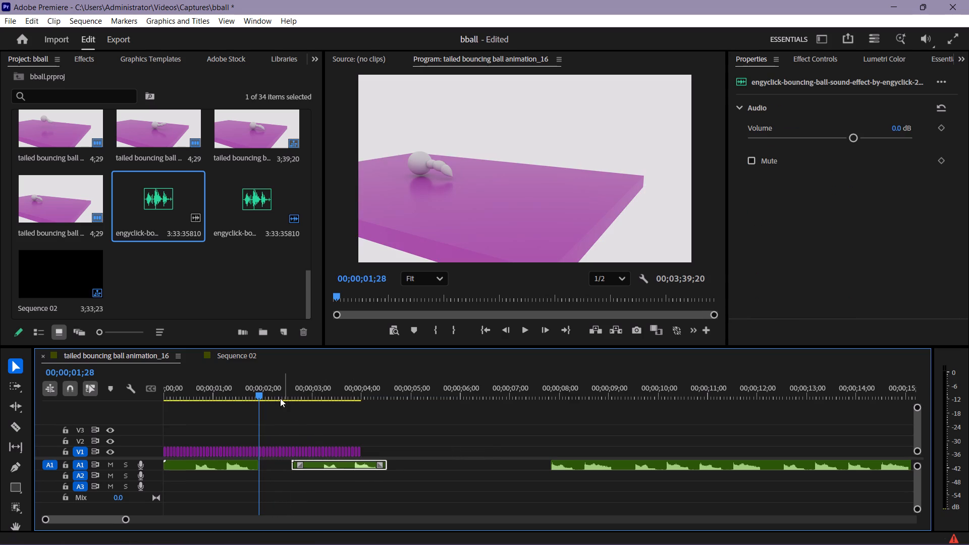
Scrub from the start of the sequence to about 00;00;01;29 to check the first sound piece against the ball's bounces.
left_click_drag(261, 389, 140, 388)
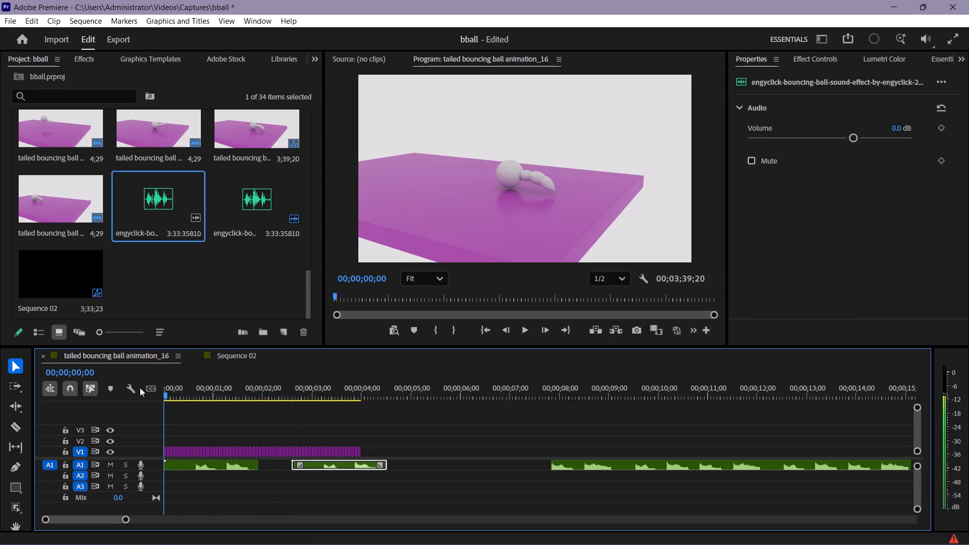
left_click_drag(140, 388, 221, 390)
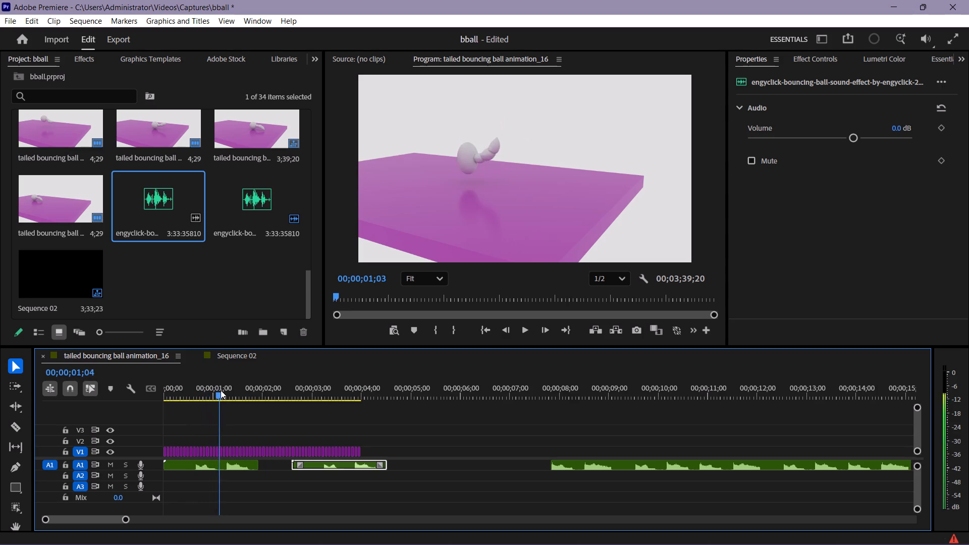
left_click_drag(221, 390, 255, 400)
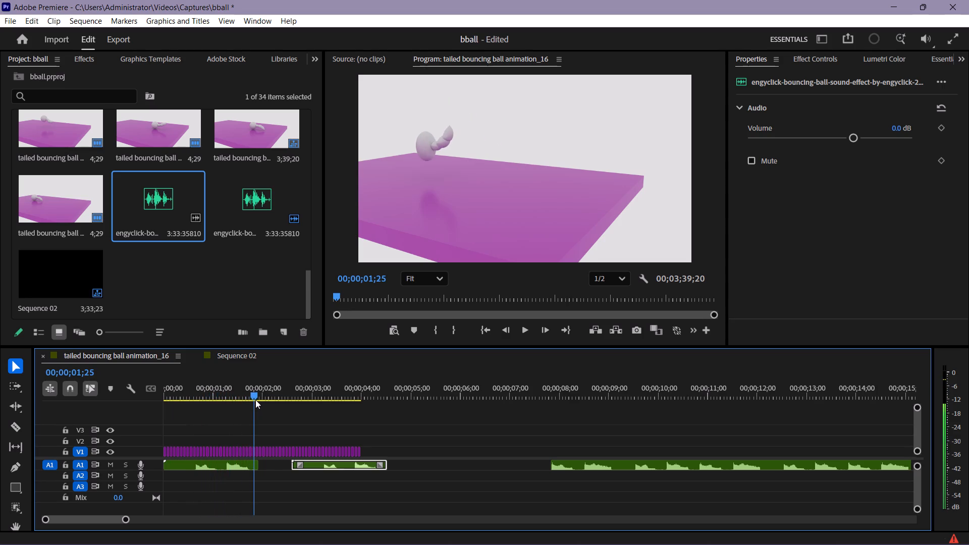
left_click_drag(255, 400, 259, 401)
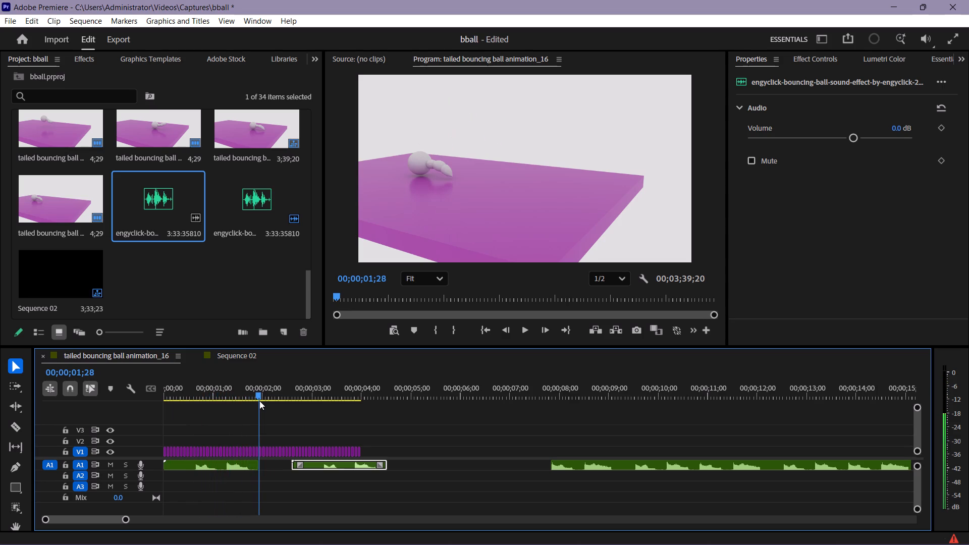
left_click_drag(259, 401, 260, 402)
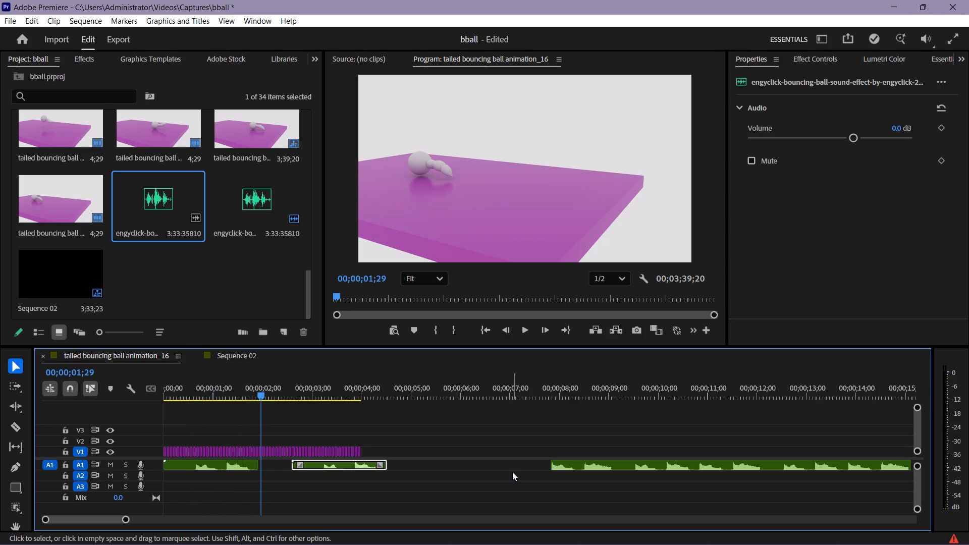
Scrub and play the long sound remainder on A1 between about 00;00;08;00 and 00;00;10;06 to locate a single bounce sound.
left_click_drag(259, 391, 399, 397)
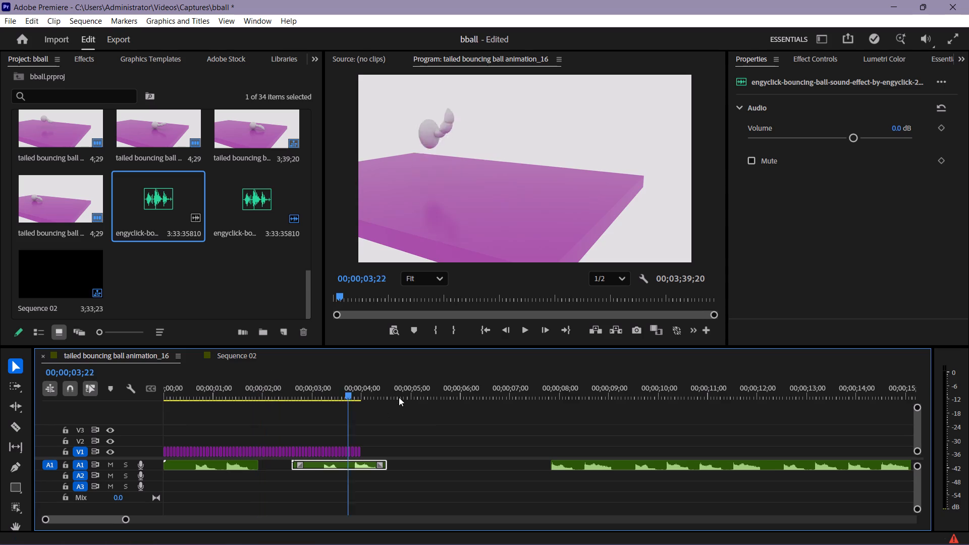
left_click_drag(399, 397, 565, 419)
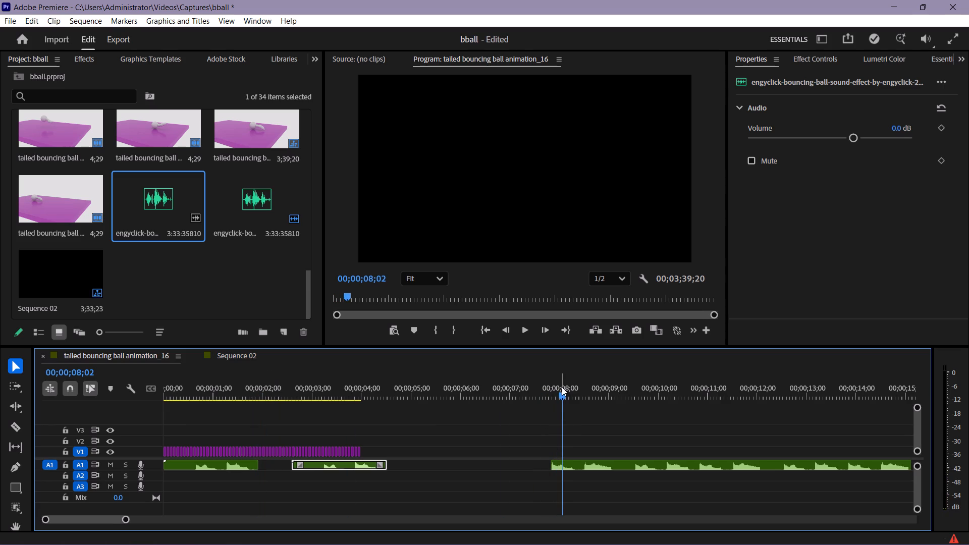
left_click_drag(562, 394, 597, 397)
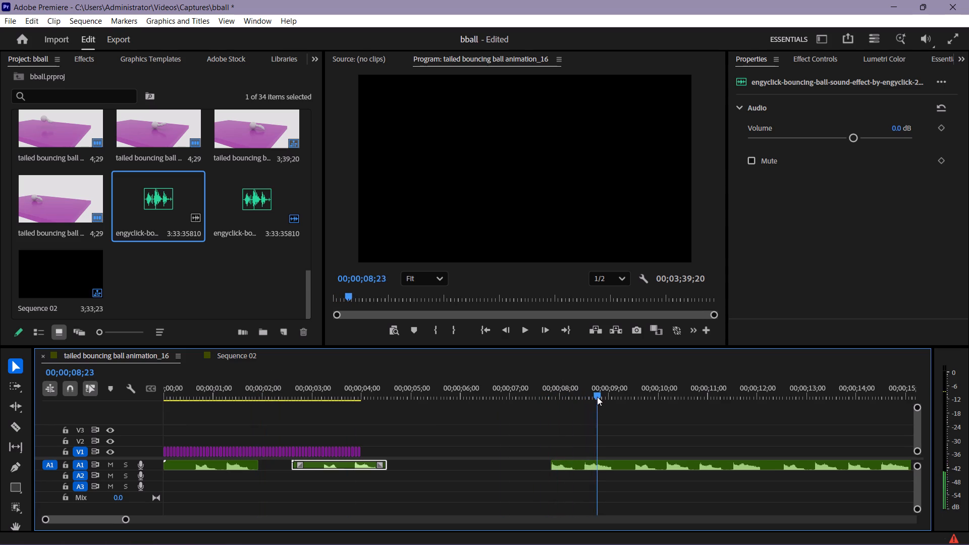
left_click_drag(597, 397, 548, 402)
key("space")
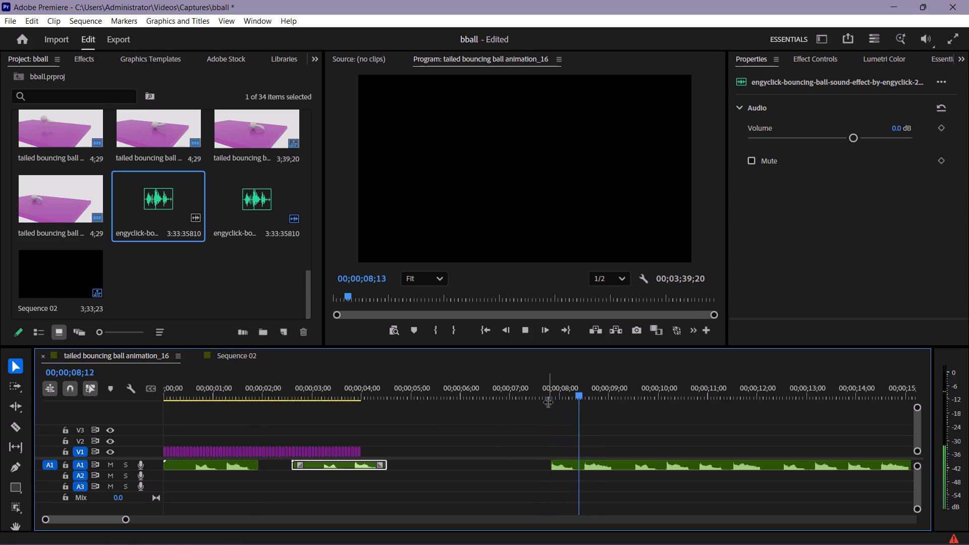
left_click_drag(658, 385, 670, 391)
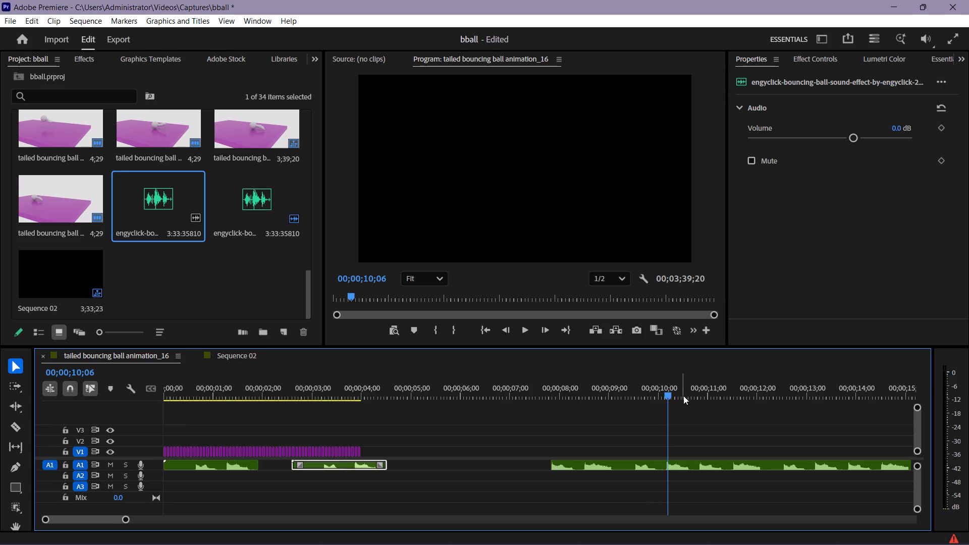
left_click(664, 399)
left_click_drag(665, 396, 595, 407)
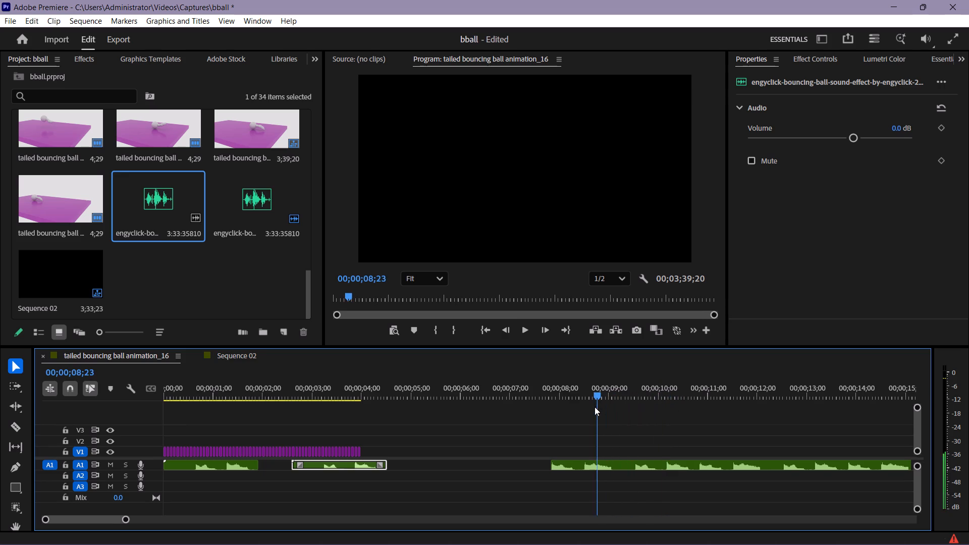
left_click_drag(595, 407, 592, 407)
left_click(592, 397)
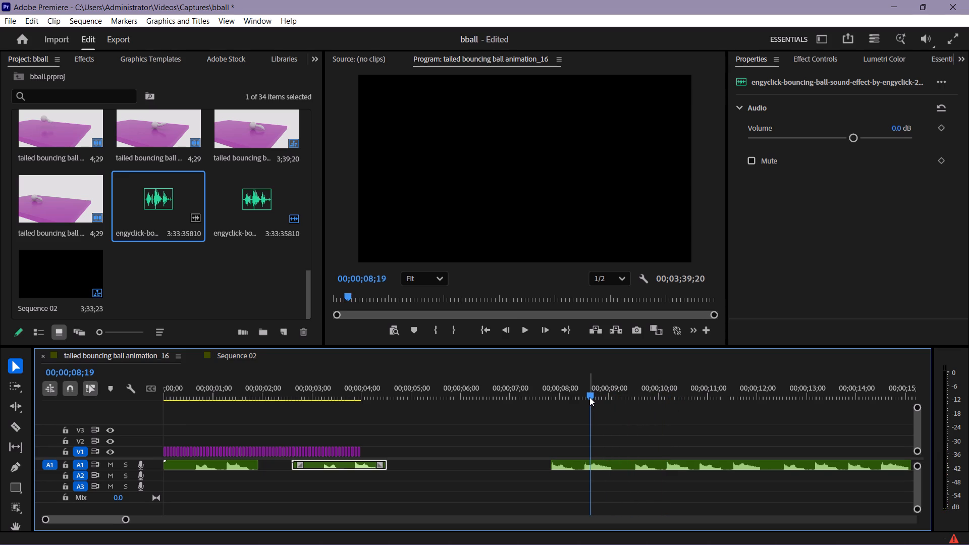
left_click_drag(589, 392, 562, 399)
key("space")
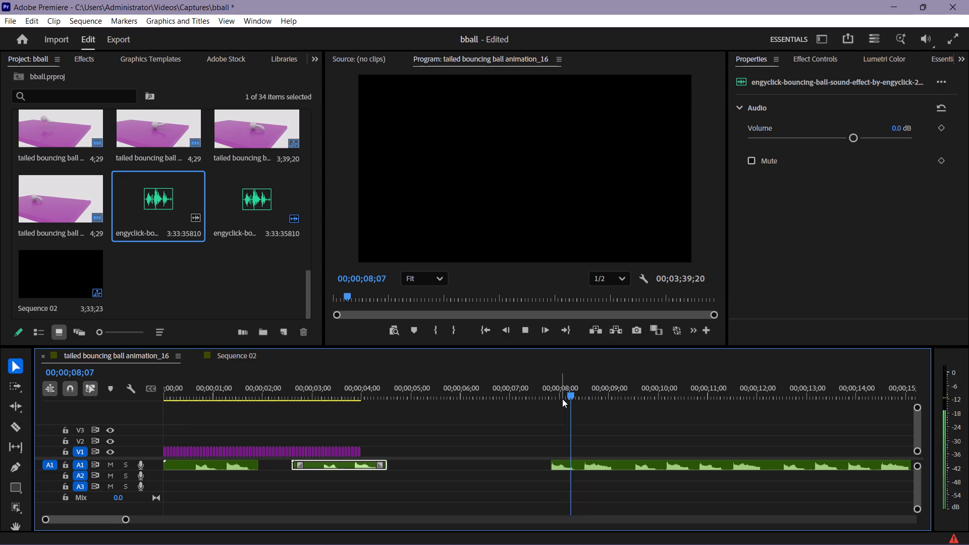
key("space")
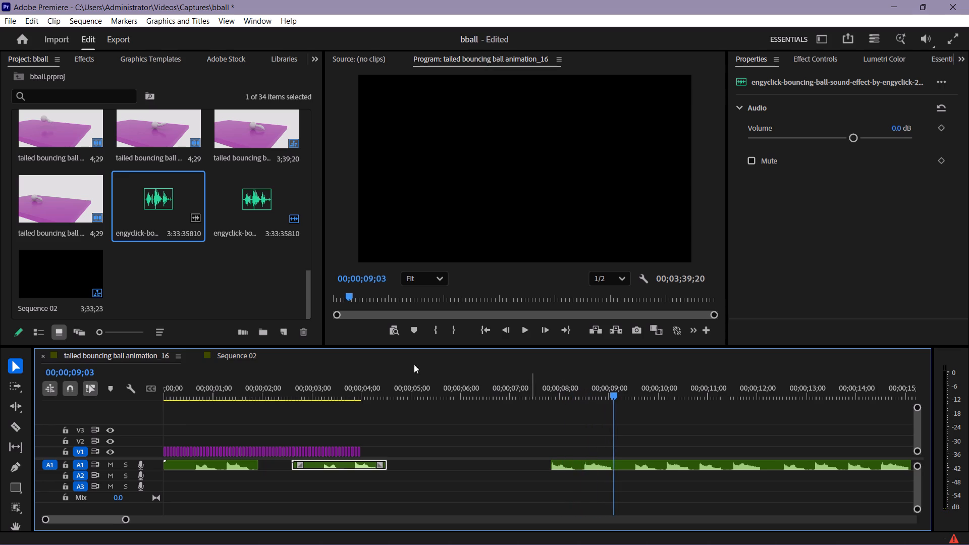
Split the long sound remainder on A1 at about 00;00;08;15 and at 00;00;09;03 to isolate one bounce.
left_click(19, 423)
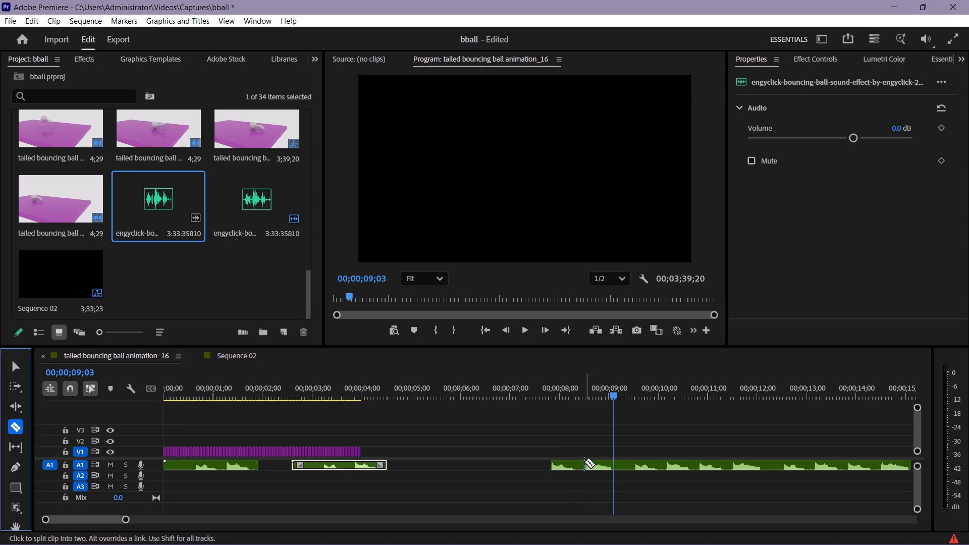
left_click(584, 462)
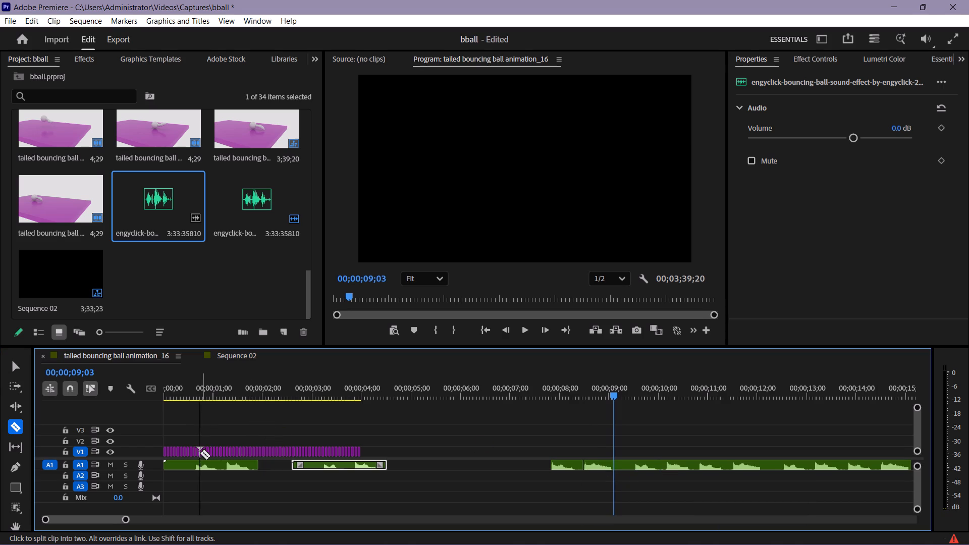
left_click(614, 463)
Move the isolated bounce sound to 00;00;01;28 on A1 and butt the following sound piece against its end at 00;00;02;16.
left_click(17, 362)
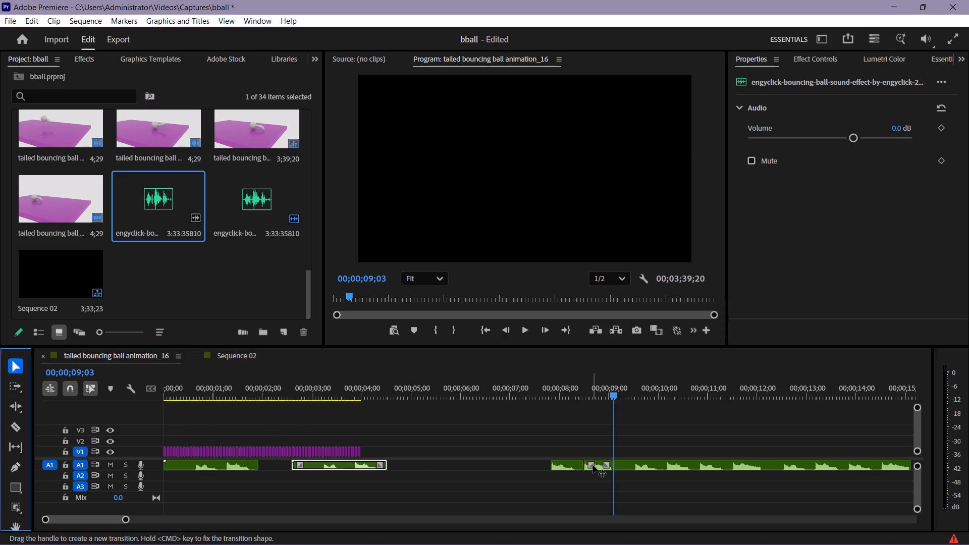
left_click_drag(597, 465, 541, 471)
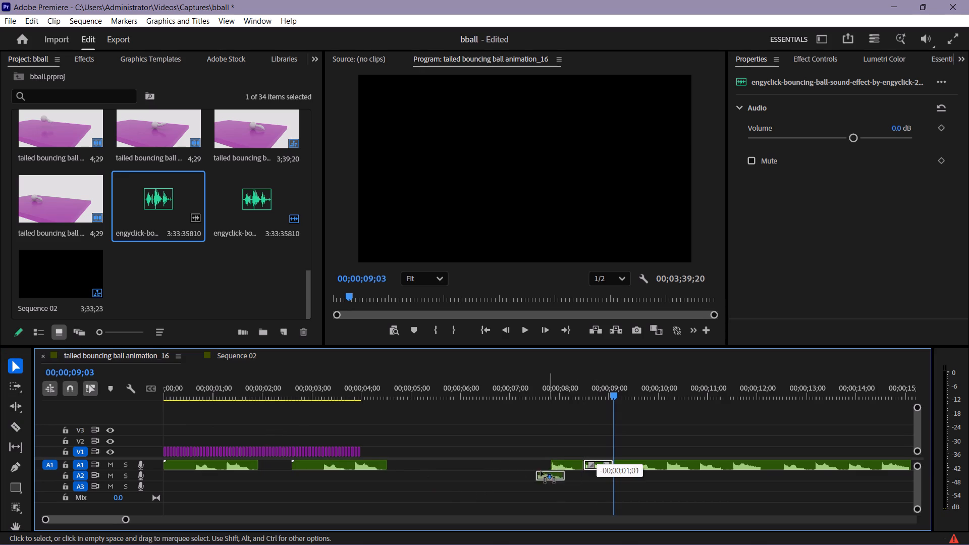
left_click_drag(541, 471, 273, 470)
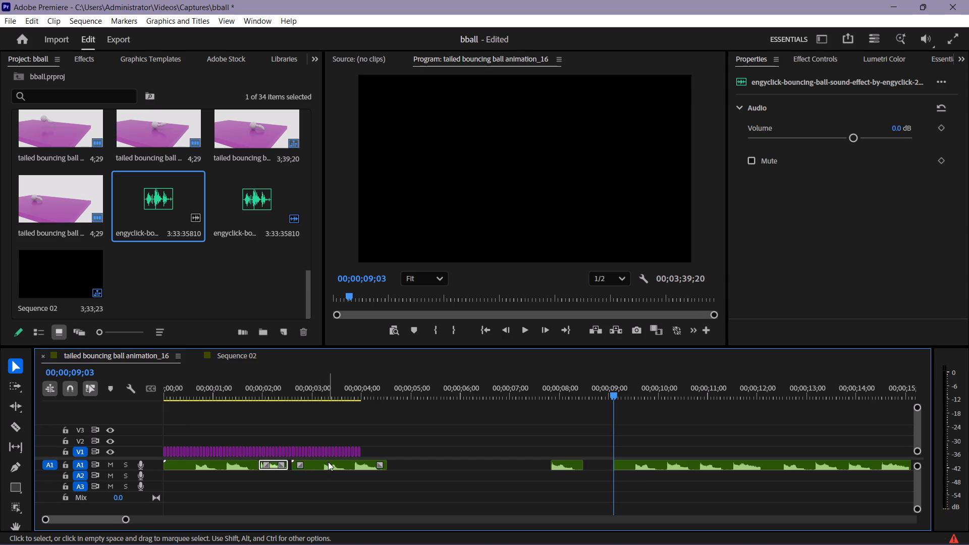
left_click(328, 462)
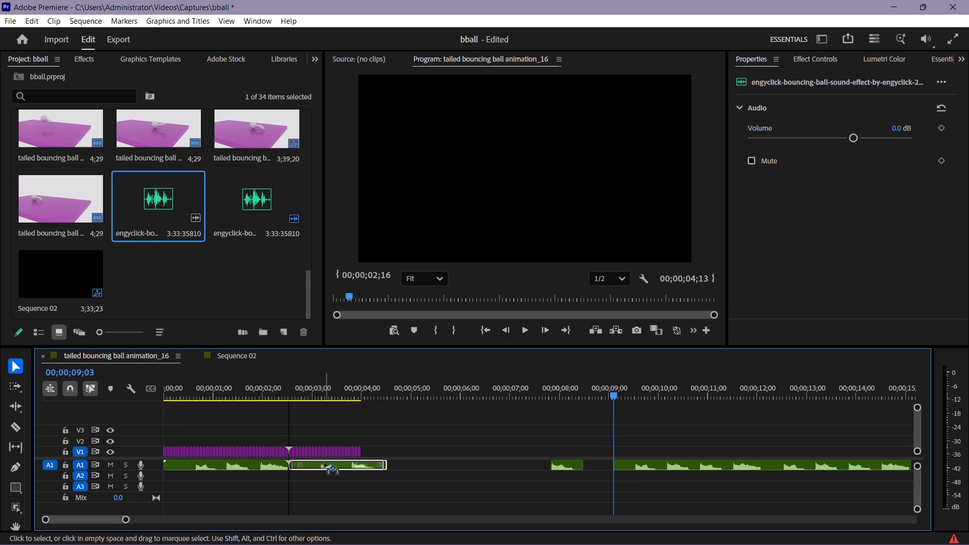
Play the sequence from the start to about 00;00;03;27 to check the sound timing against the bounces.
left_click_drag(615, 398, 596, 399)
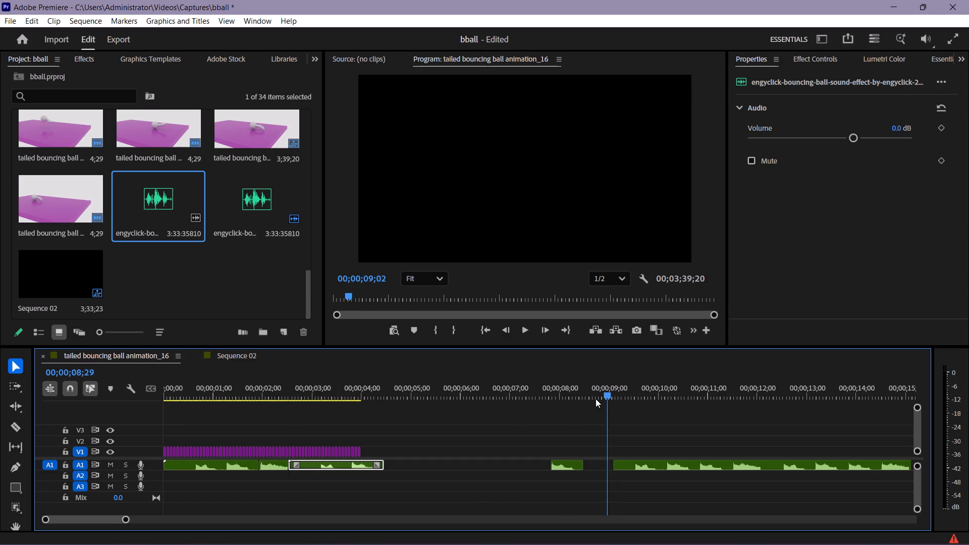
left_click_drag(596, 399, 143, 416)
key("space")
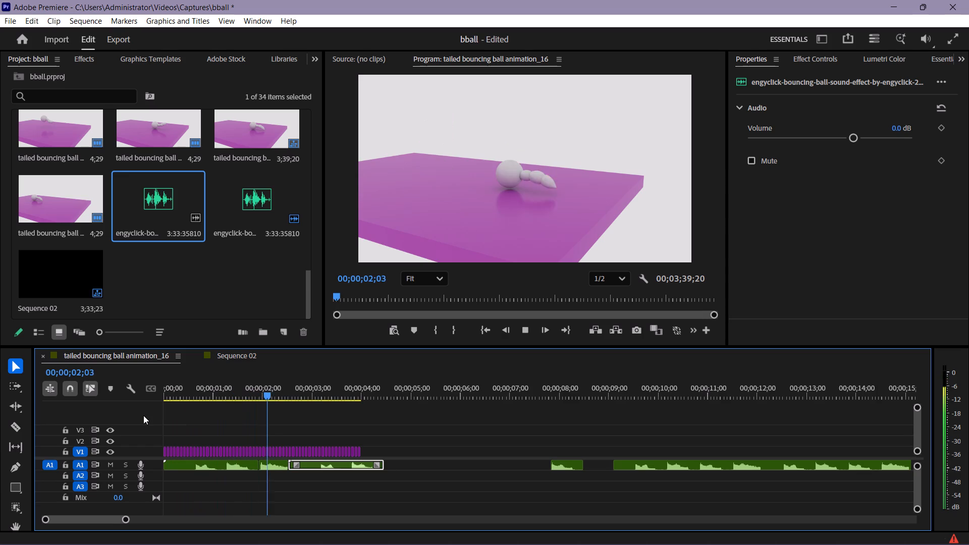
key("space")
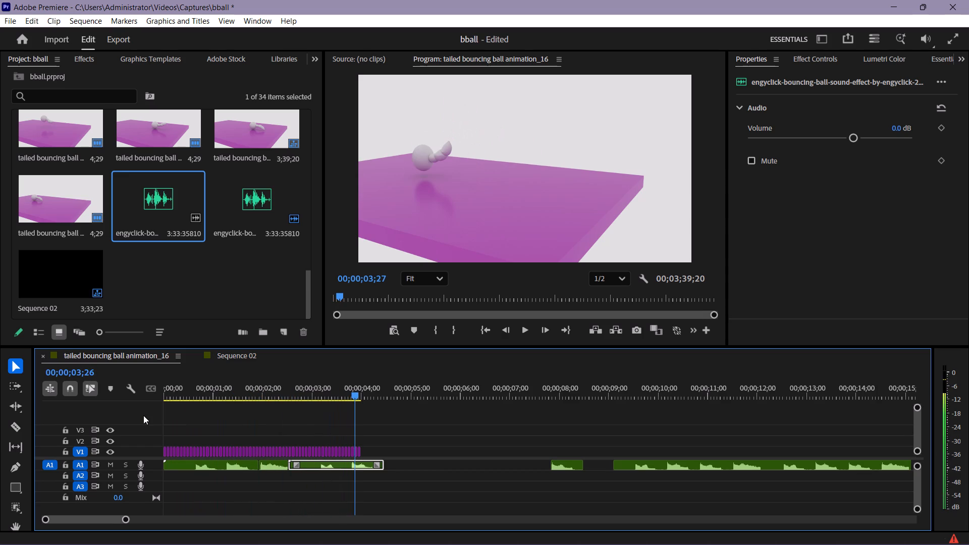
Trim a few frames off the start of the last short sound piece and move it back to start at 00;00;02;16.
left_click(354, 466)
left_click(337, 466)
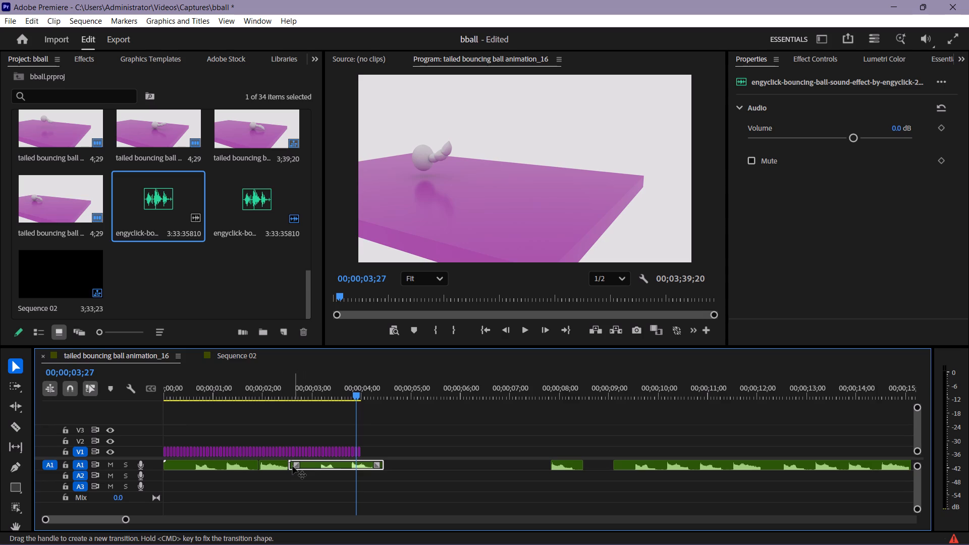
left_click_drag(290, 466, 292, 466)
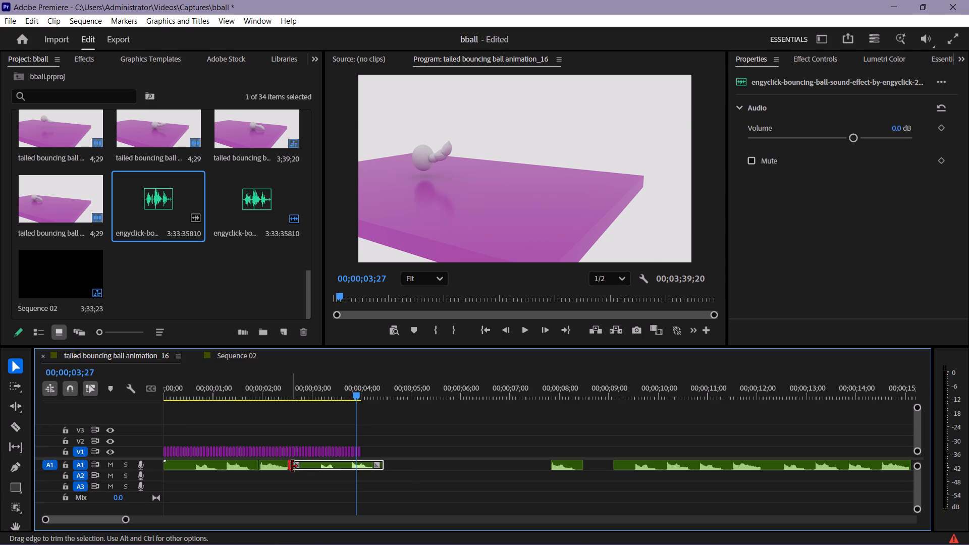
left_click_drag(292, 466, 295, 466)
left_click_drag(339, 465, 332, 465)
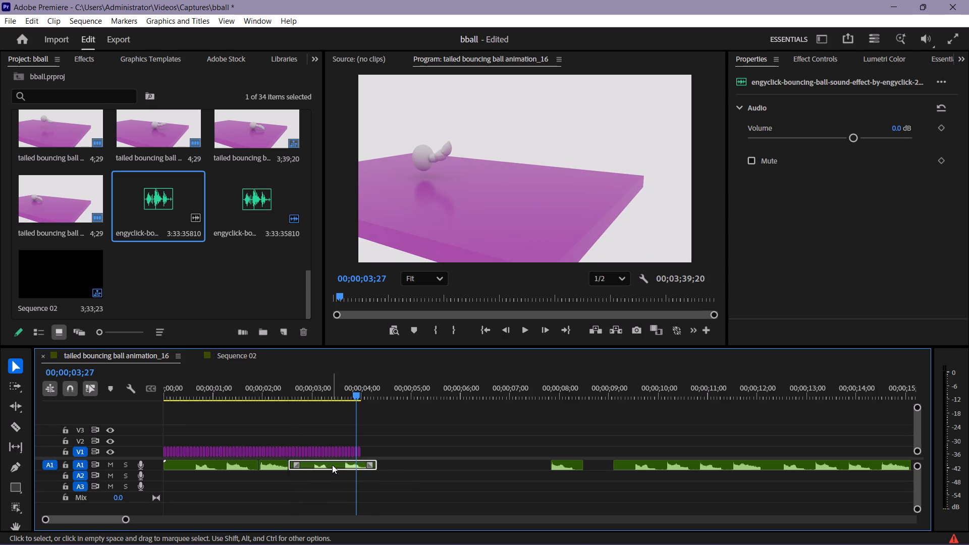
Play the whole animation from the start to about 00;00;04;22 to check the adjusted sound timing.
left_click_drag(360, 397, 338, 396)
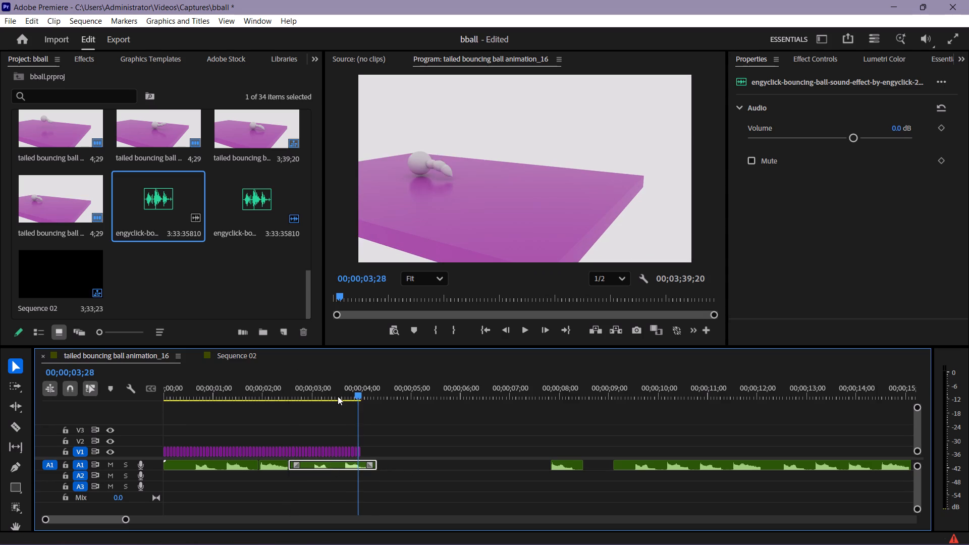
left_click_drag(338, 396, 142, 438)
key("space")
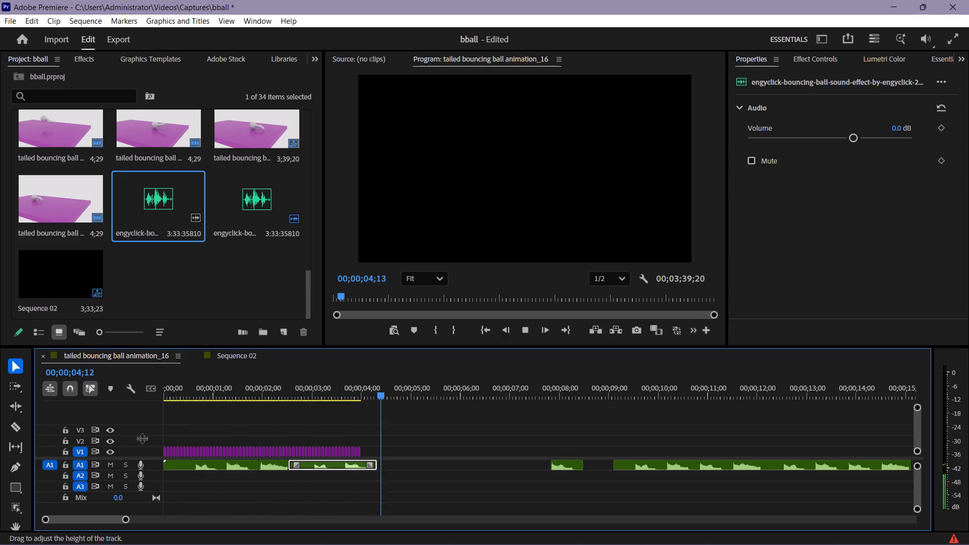
key("space")
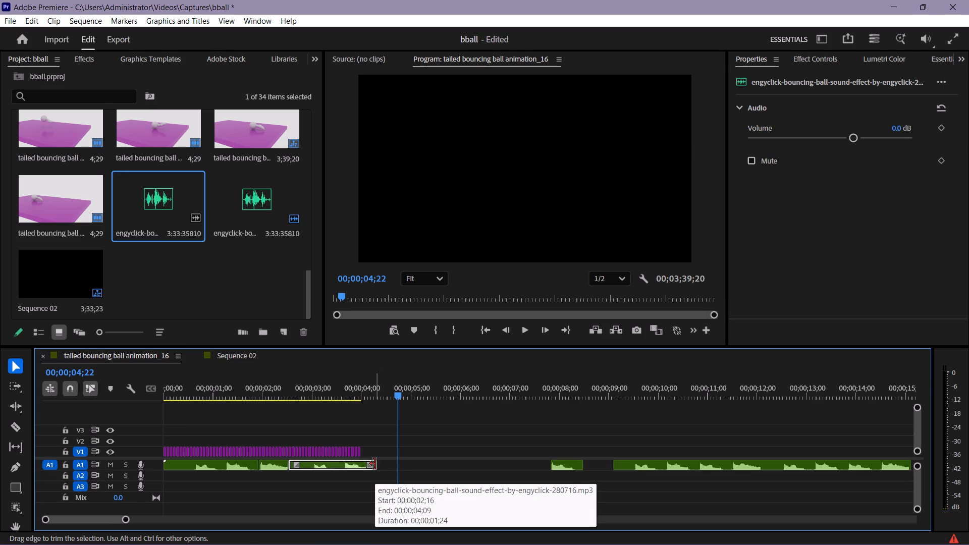
Copy the single-bounce sound at 00;00;01;28 and paste-insert it on A1 at 00;00;04;22.
left_click(276, 463)
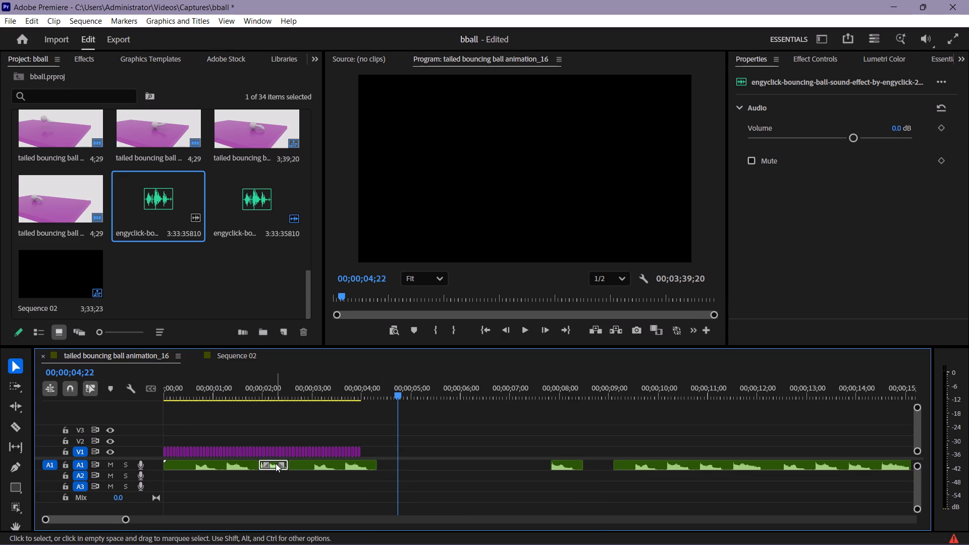
right_click(276, 463)
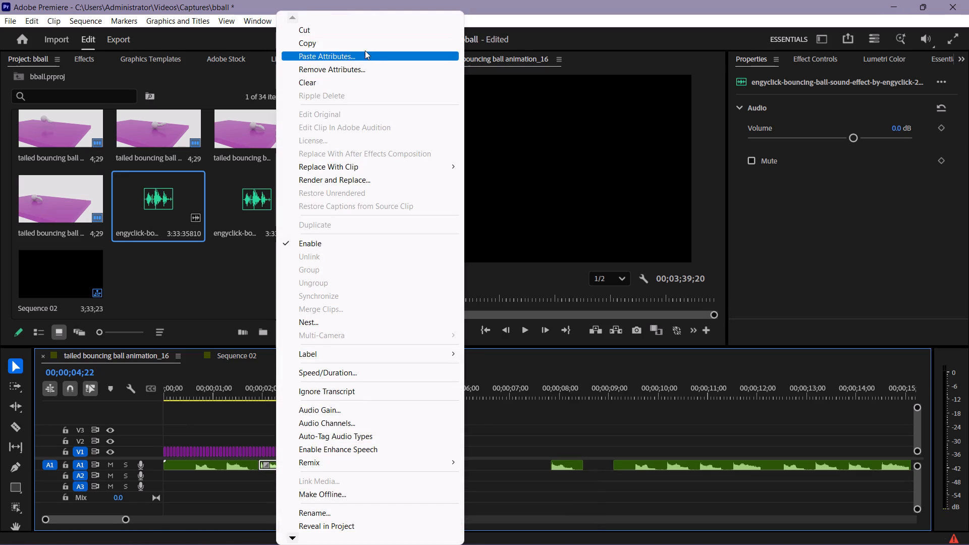
left_click(365, 44)
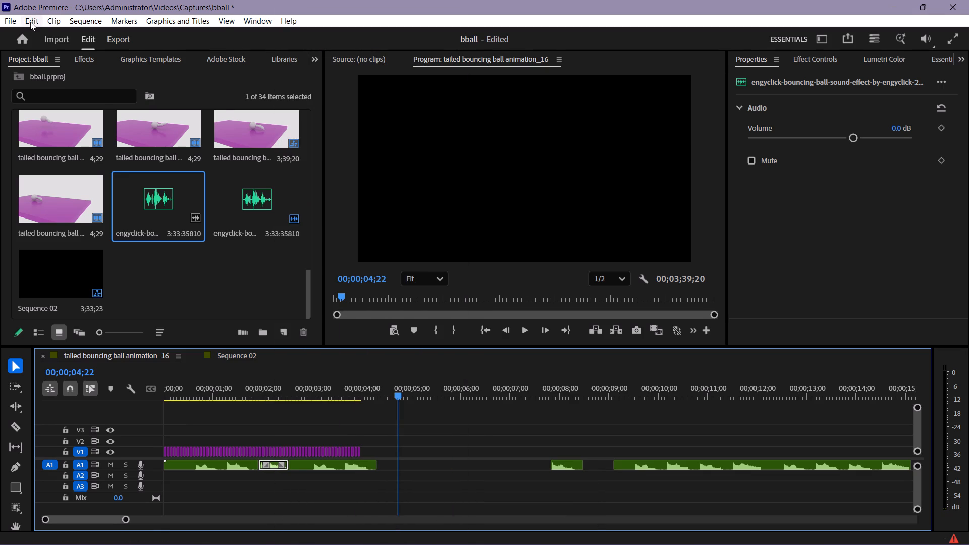
left_click(30, 22)
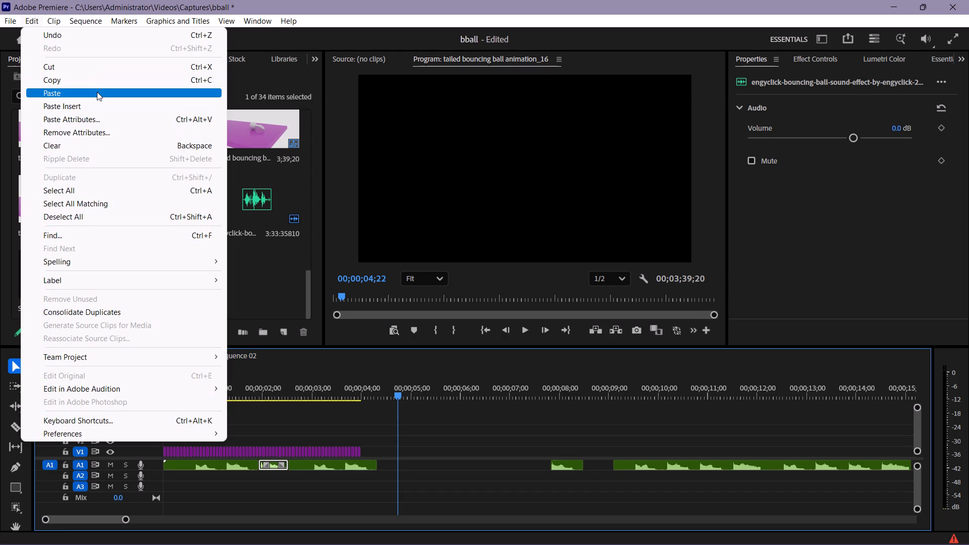
left_click(97, 106)
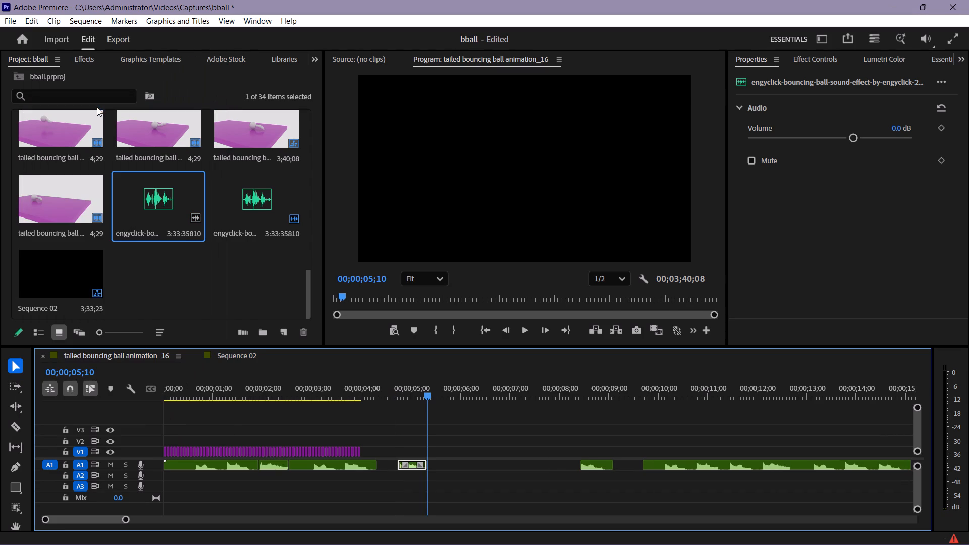
Move the newly pasted sound piece on A1 back to start at 00;00;04;10, directly after the preceding sound.
left_click_drag(413, 466, 400, 463)
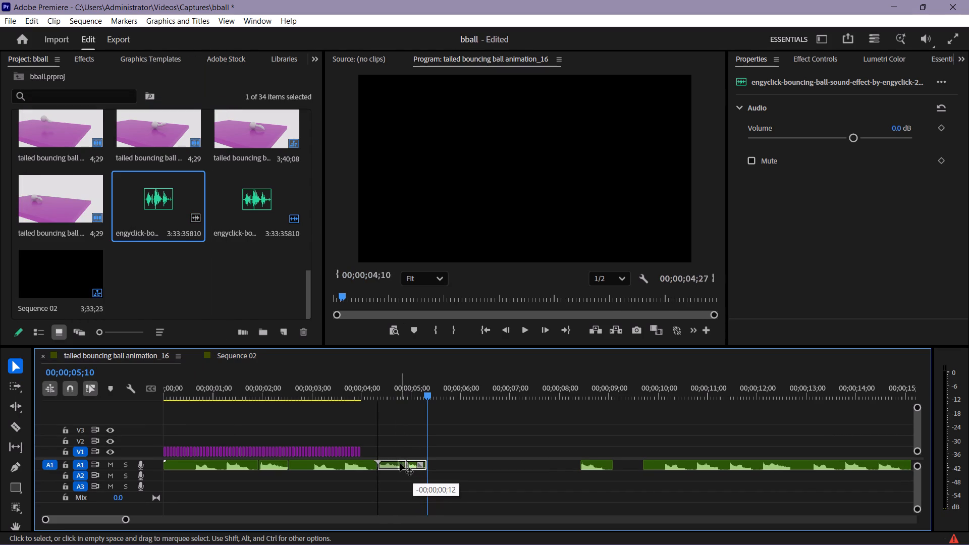
Play the whole animation from the start to about 00;00;04;27 to check the last bounce sound's timing.
left_click_drag(428, 397, 132, 405)
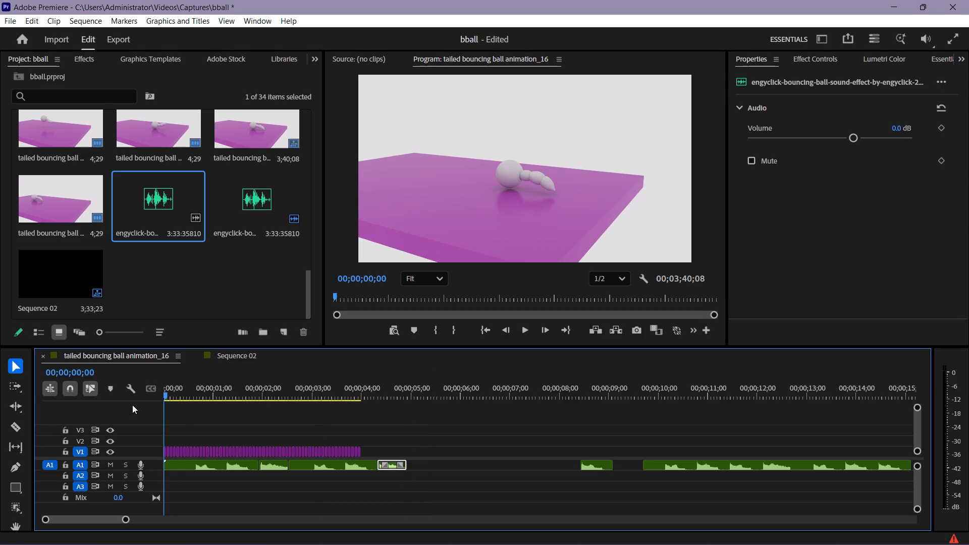
key("space")
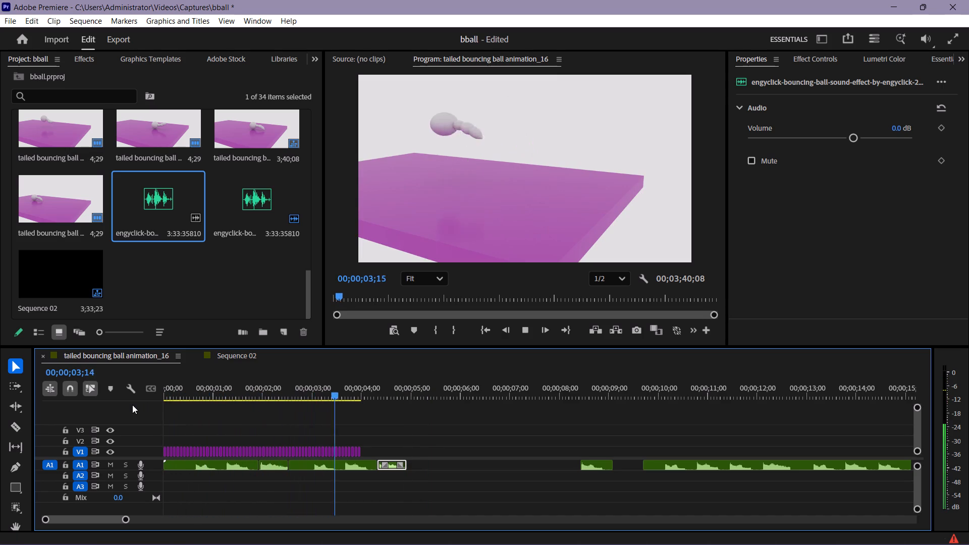
key("space")
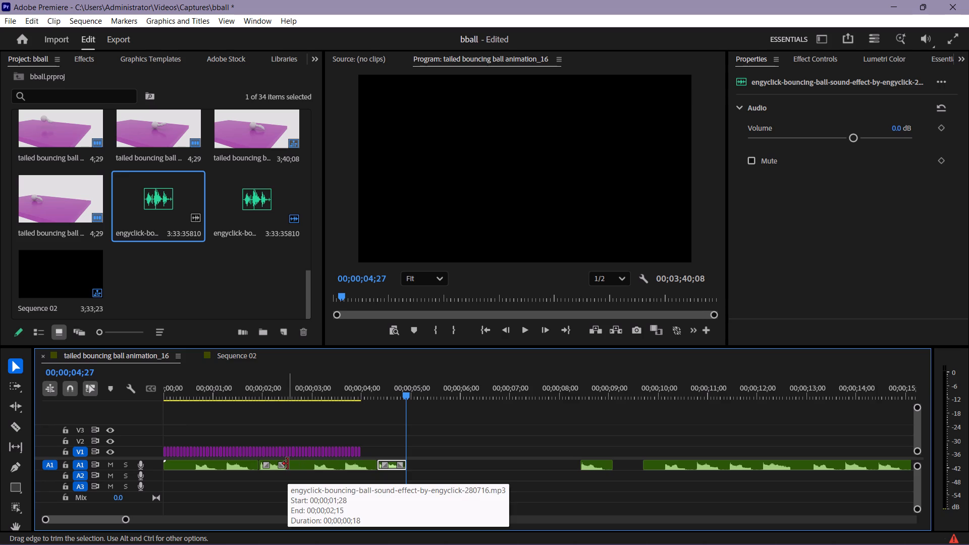
Trim a few frames off the start of the two-bounce sound piece, move it back to 00;00;02;16, and close the last piece up against it.
left_click_drag(289, 464, 296, 464)
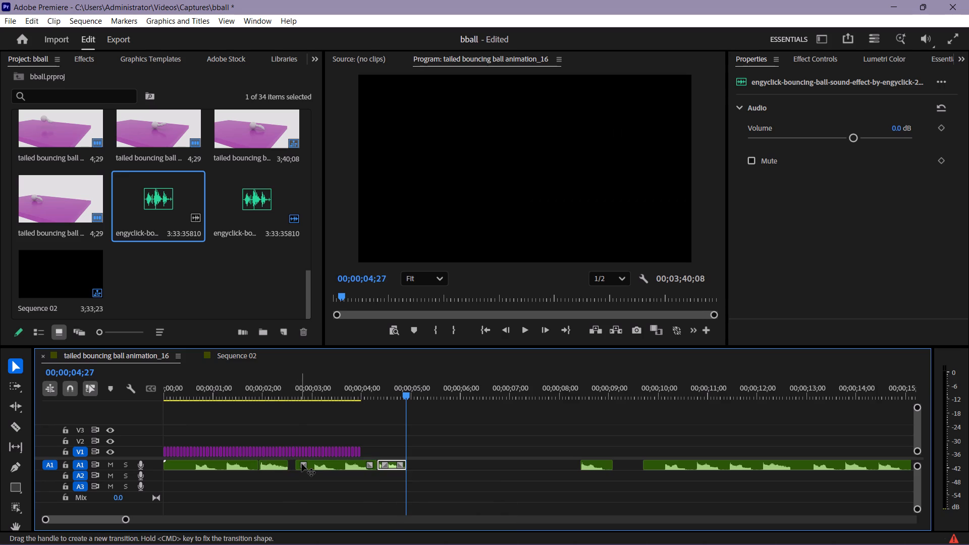
left_click_drag(319, 464, 313, 464)
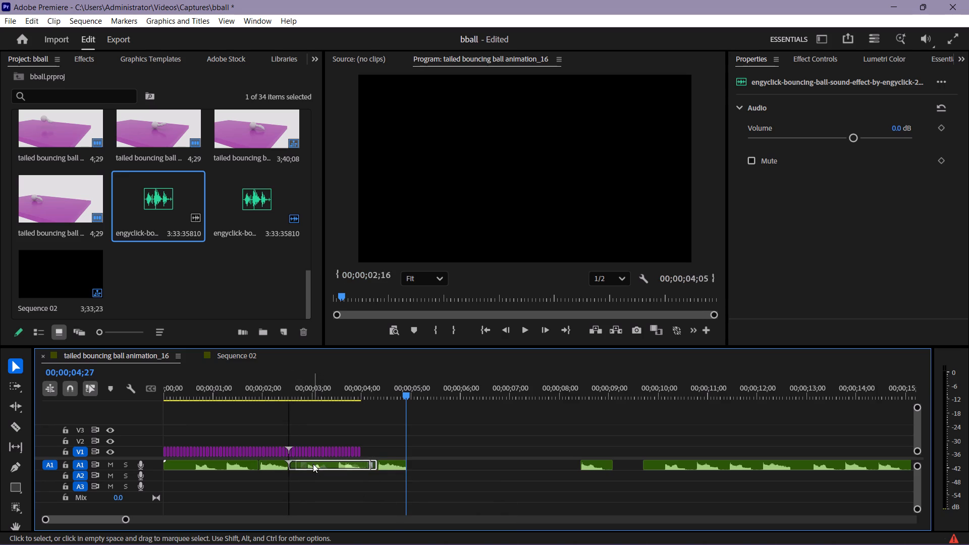
left_click_drag(390, 462, 384, 465)
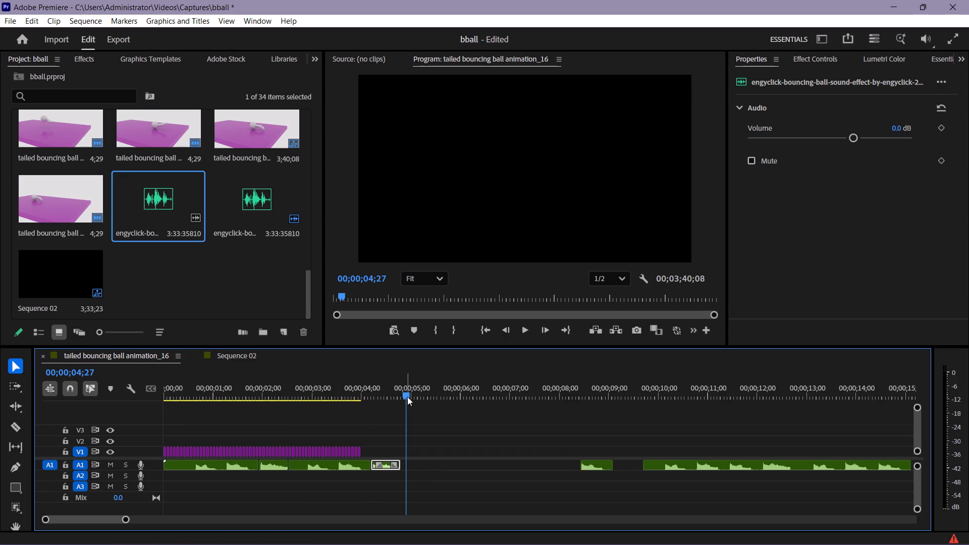
Play the animation from the start to about 00;00;04;20 to check the shifted sounds against the bounces.
left_click_drag(407, 397, 148, 392)
key("space")
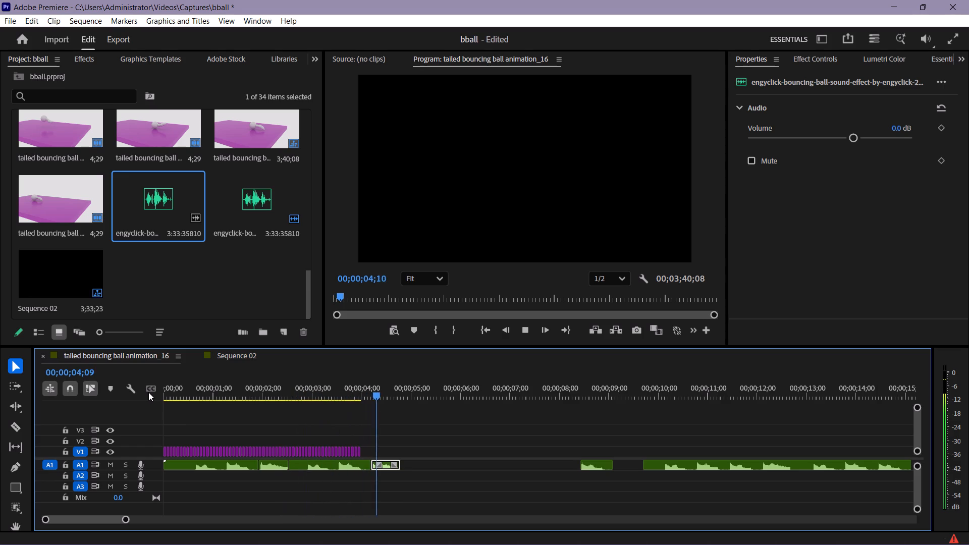
key("space")
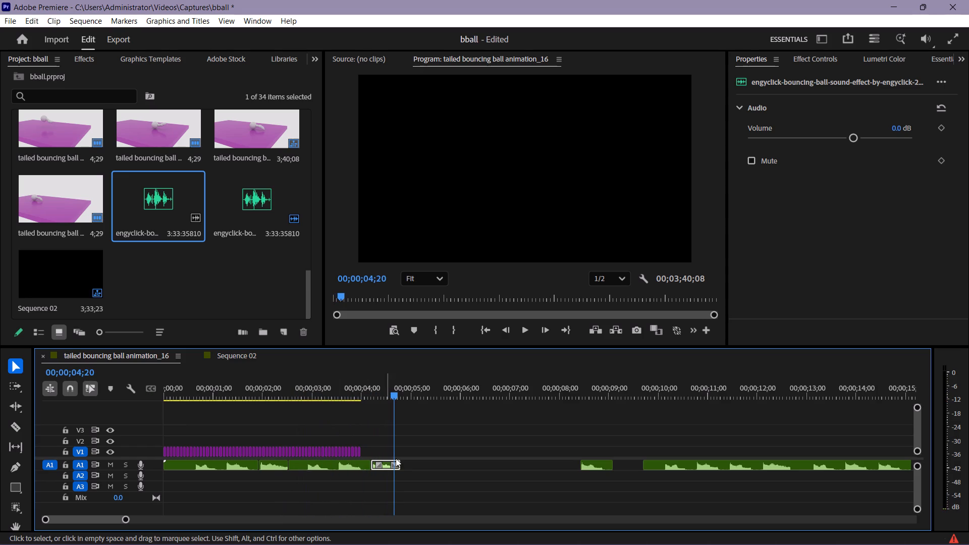
Extend the last video clip, tailed bouncing ball animation_130.jpg, by 6 frames so it ends where the last sound piece starts.
left_click(360, 450)
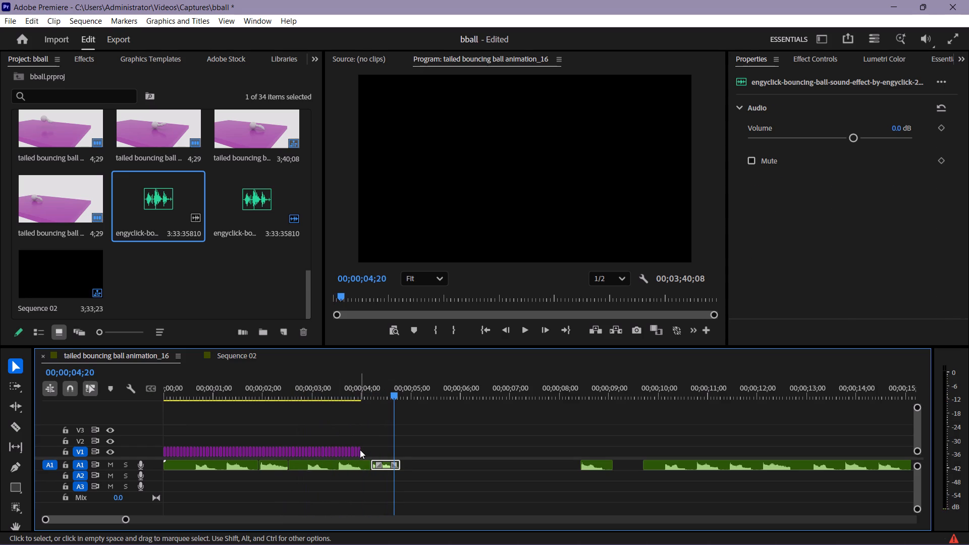
left_click(360, 450)
left_click(360, 450)
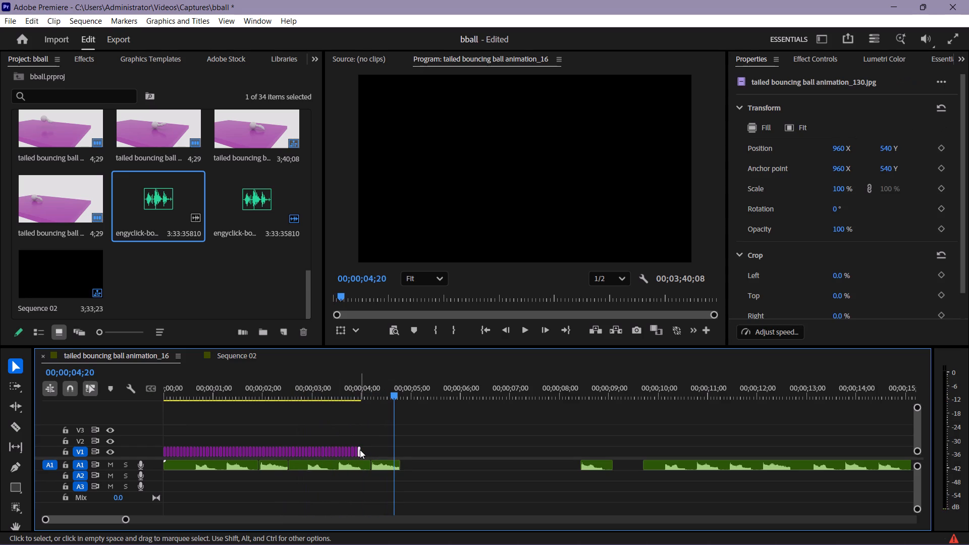
left_click(362, 450)
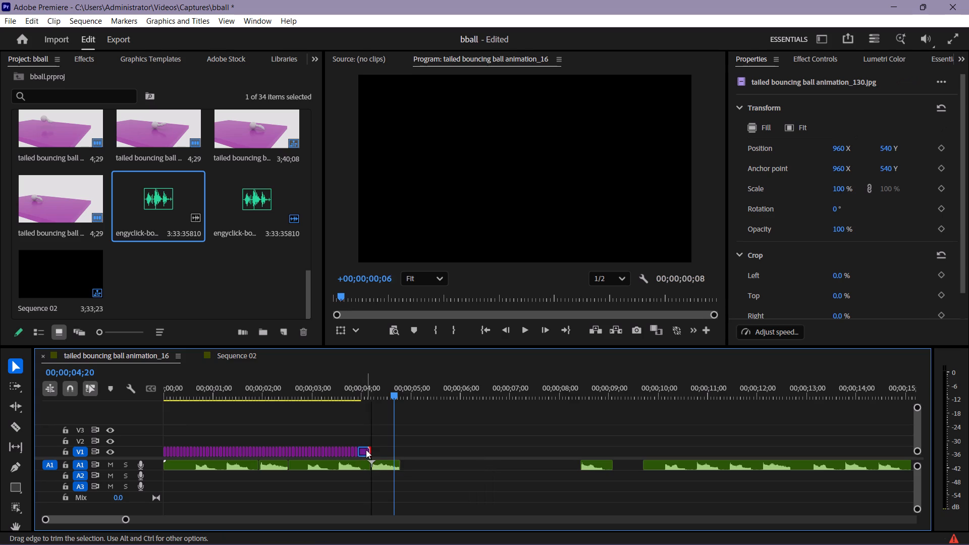
Play the animation from the start to about 00;00;04;27 to check the extended ending.
left_click_drag(394, 397, 156, 388)
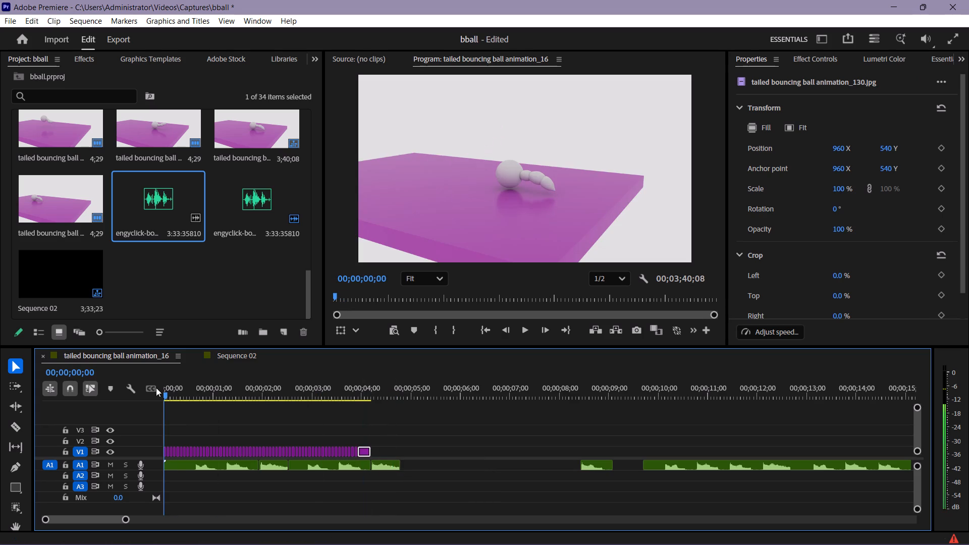
left_click_drag(156, 388, 146, 386)
key("space")
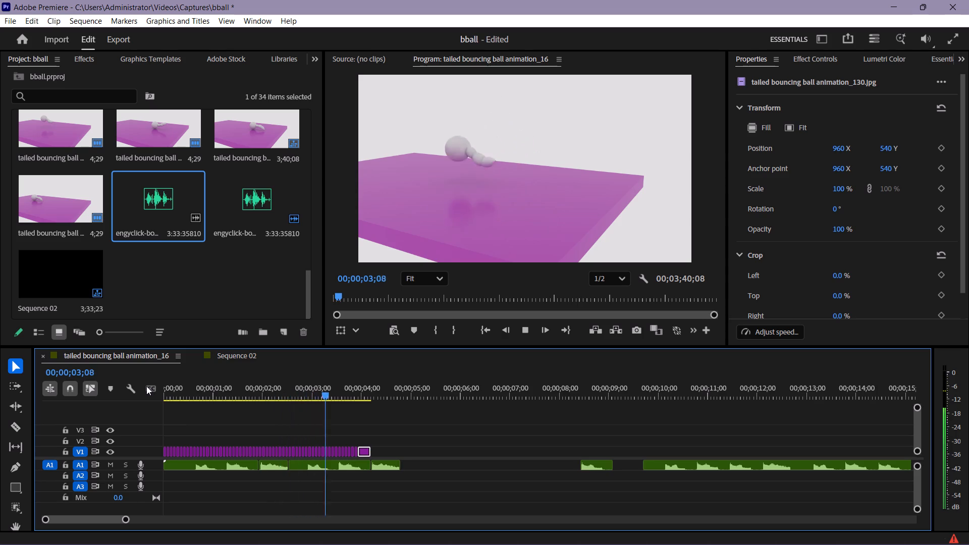
key("space")
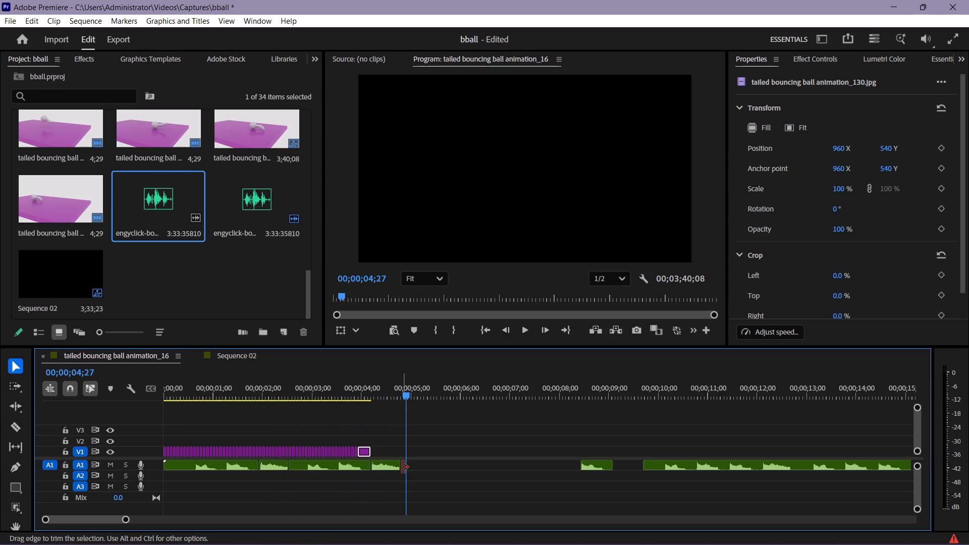
Trim the end of the last short bounce sound on A1 back to about 00;00;04;19.
left_click_drag(399, 467, 392, 467)
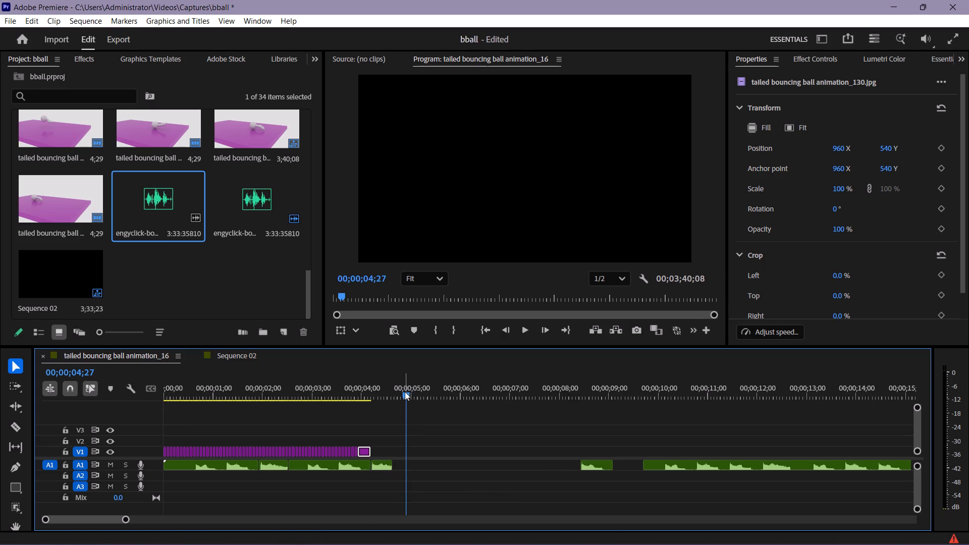
Play the animation from the start to about 00;00;05;15 to check how the trimmed final sound ends.
left_click_drag(405, 392, 73, 413)
key("space")
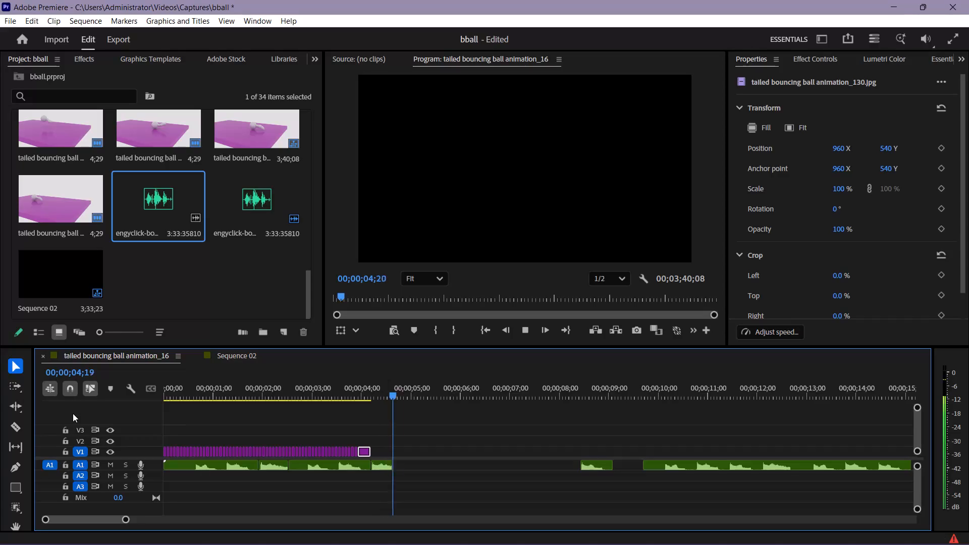
key("space")
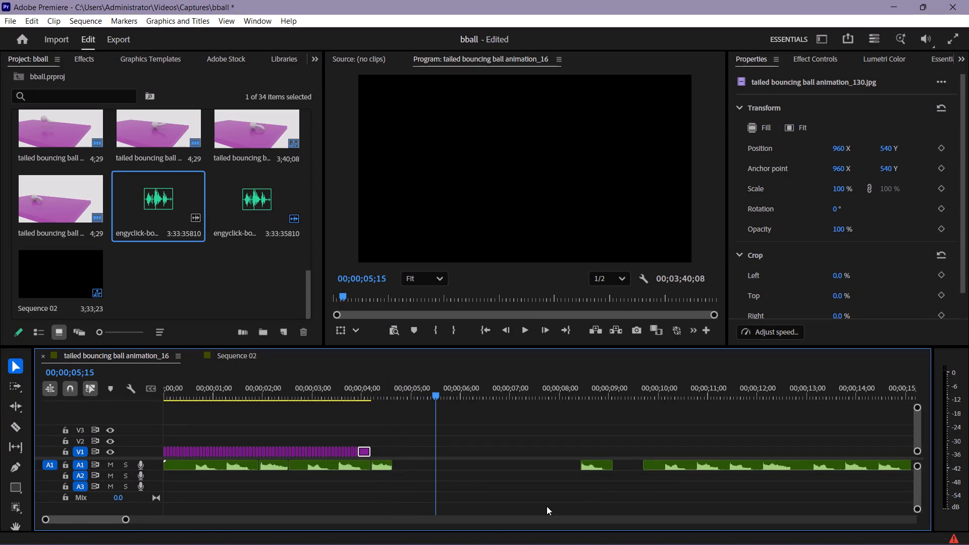
Delete the two leftover sound pieces on A1 beyond the animation, at about 00;00;08;15 and from about 00;00;09;20 onward.
left_click(602, 463)
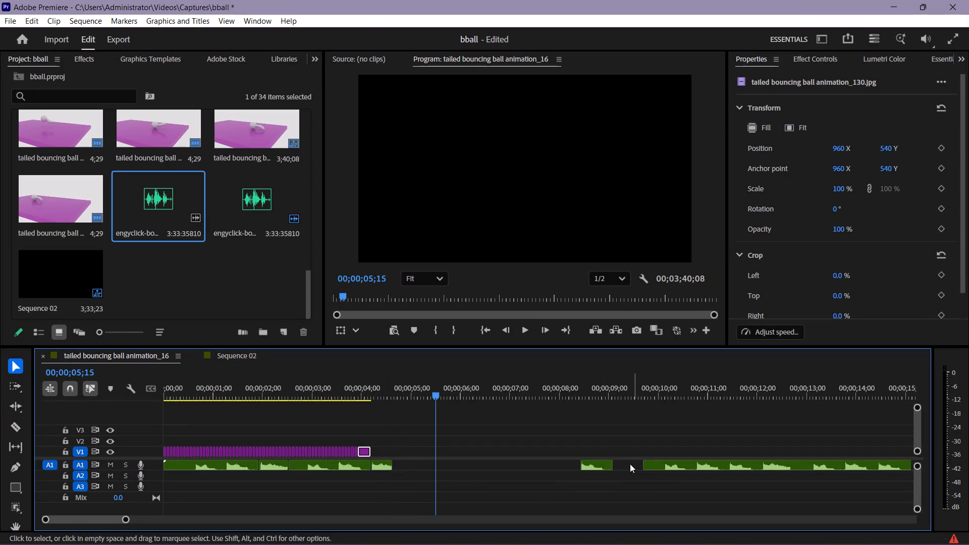
left_click(602, 467)
left_click(602, 467)
left_click(602, 467)
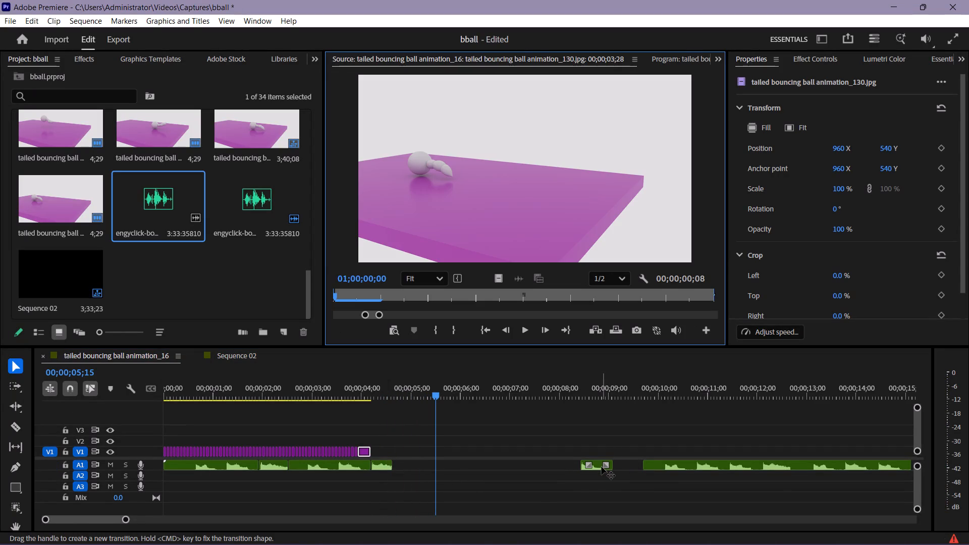
left_click(602, 467)
left_click(602, 467)
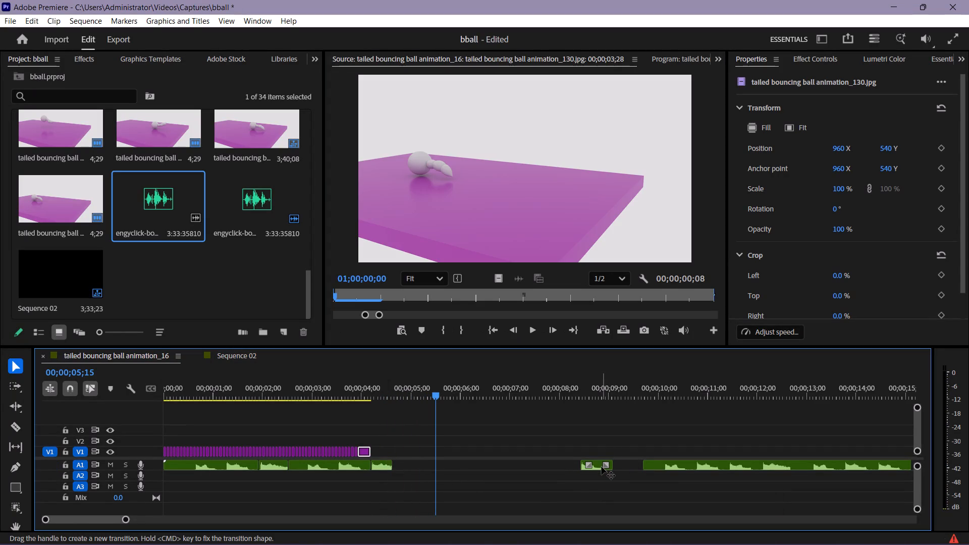
double_click(602, 467)
left_click(597, 441)
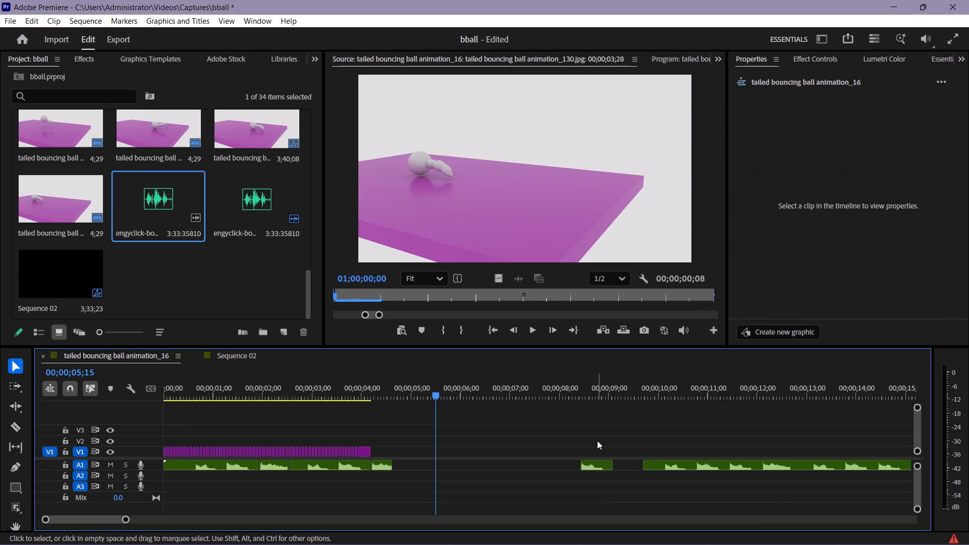
left_click(519, 361)
left_click_drag(689, 480, 689, 477)
left_click_drag(689, 477, 695, 445)
key("BackSpace")
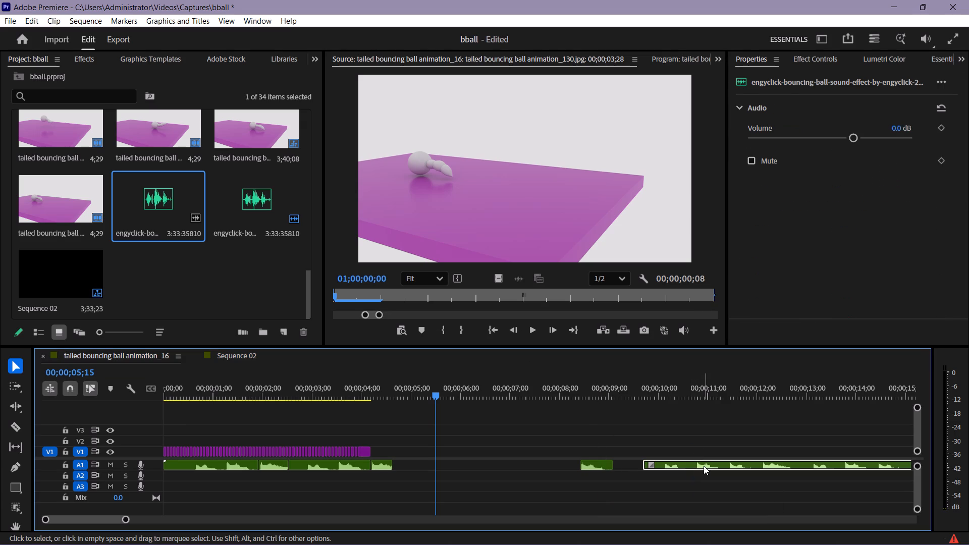
left_click_drag(591, 493, 596, 408)
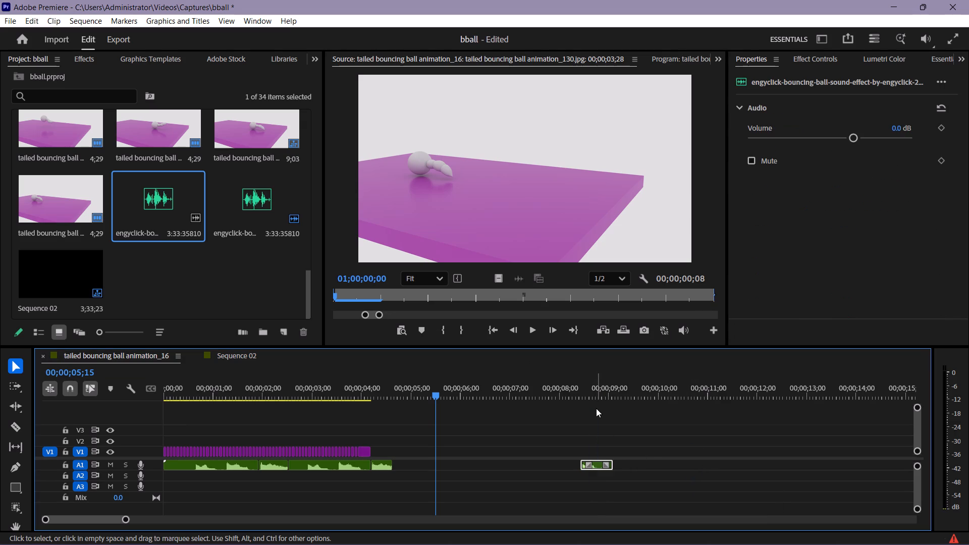
key("BackSpace")
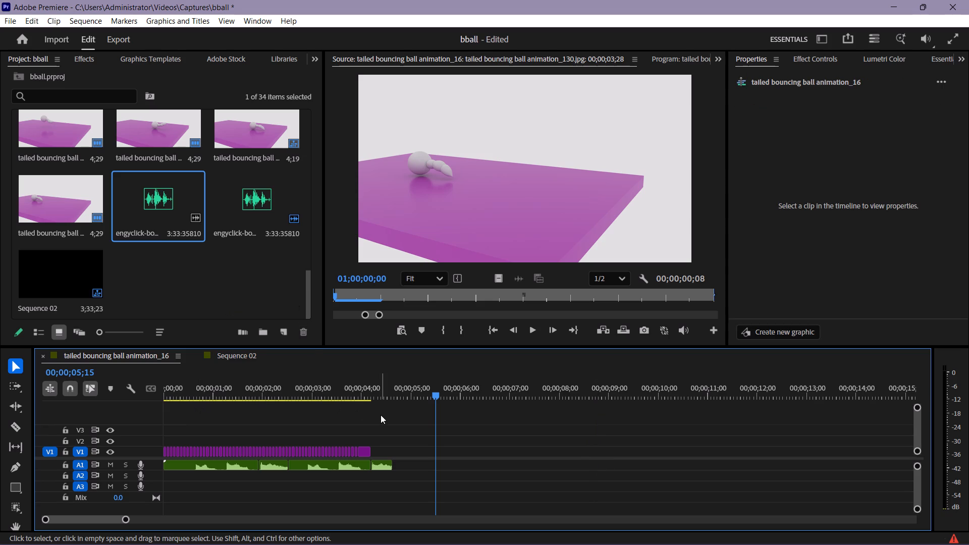
Select all the animation frame clips on V1, leaving the A1 bounce sounds out of the selection.
left_click_drag(381, 423, 315, 453)
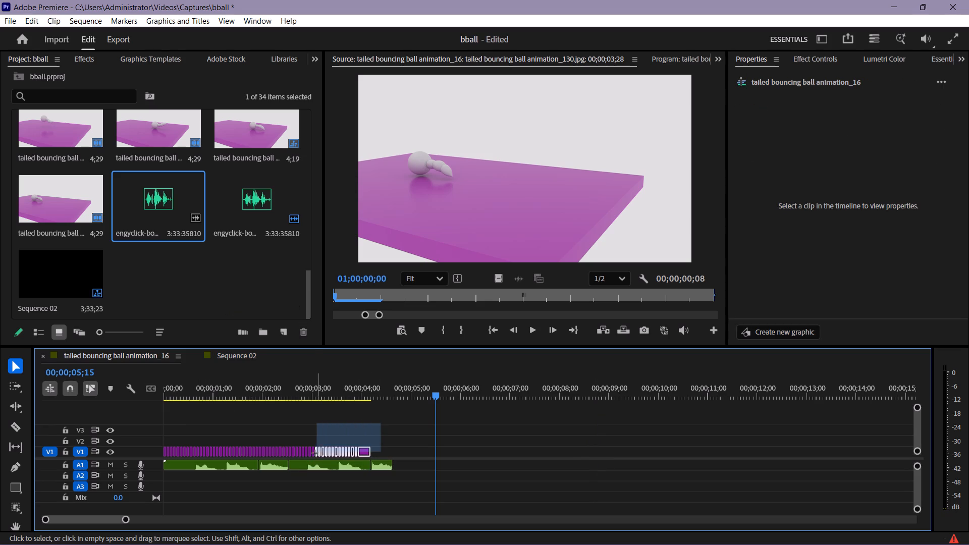
left_click_drag(315, 453, 171, 464)
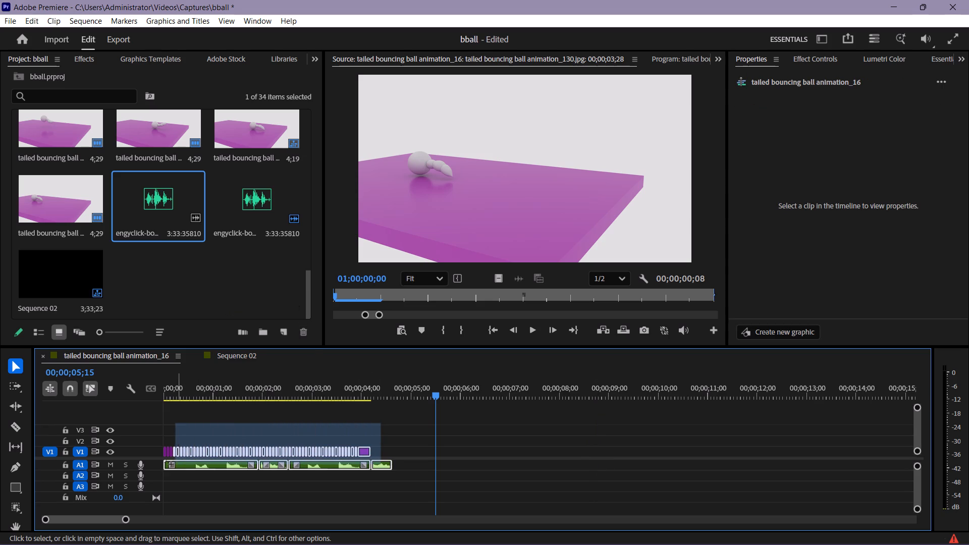
left_click_drag(171, 464, 163, 458)
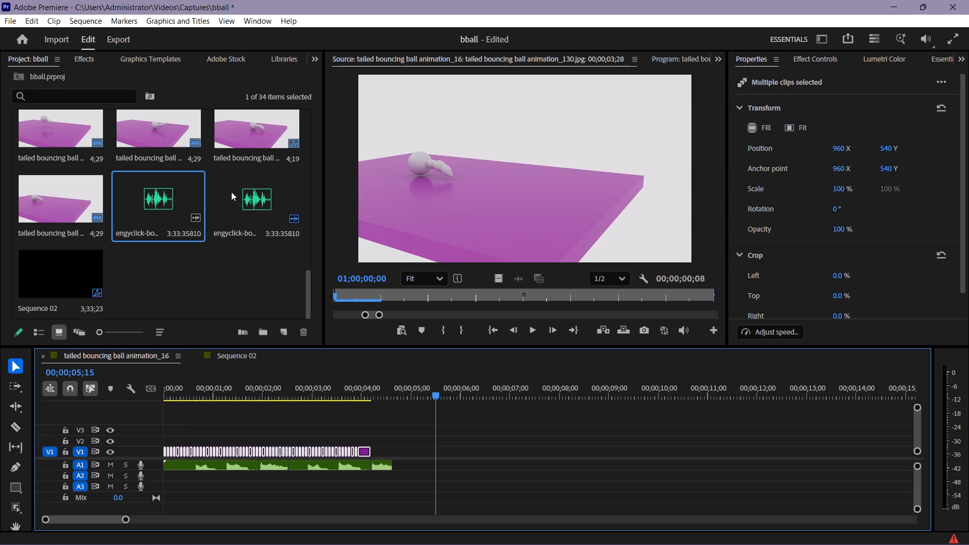
scroll(231, 192, "up", 3)
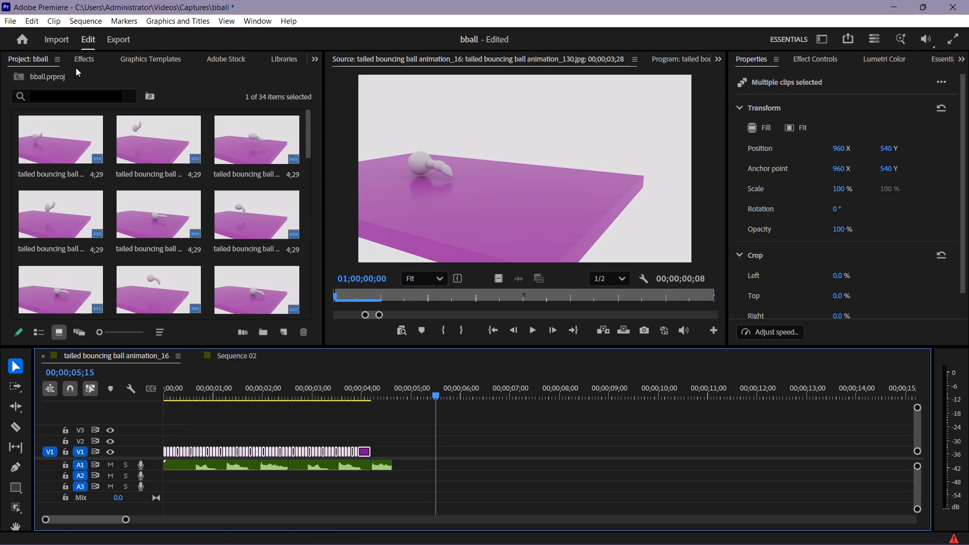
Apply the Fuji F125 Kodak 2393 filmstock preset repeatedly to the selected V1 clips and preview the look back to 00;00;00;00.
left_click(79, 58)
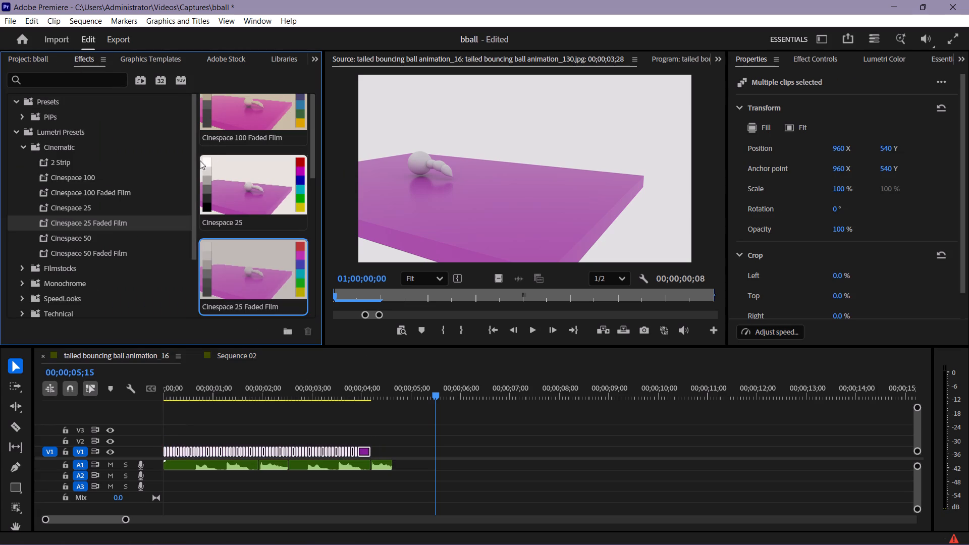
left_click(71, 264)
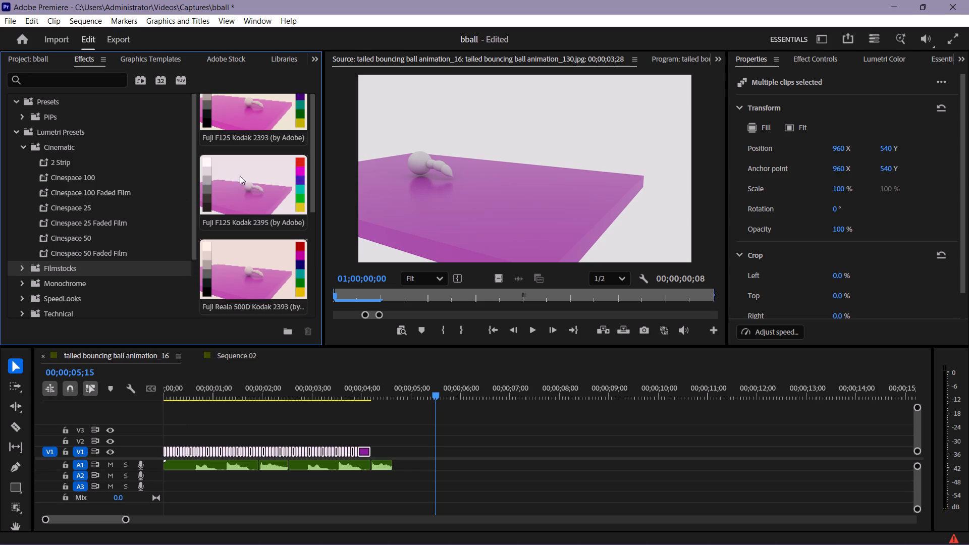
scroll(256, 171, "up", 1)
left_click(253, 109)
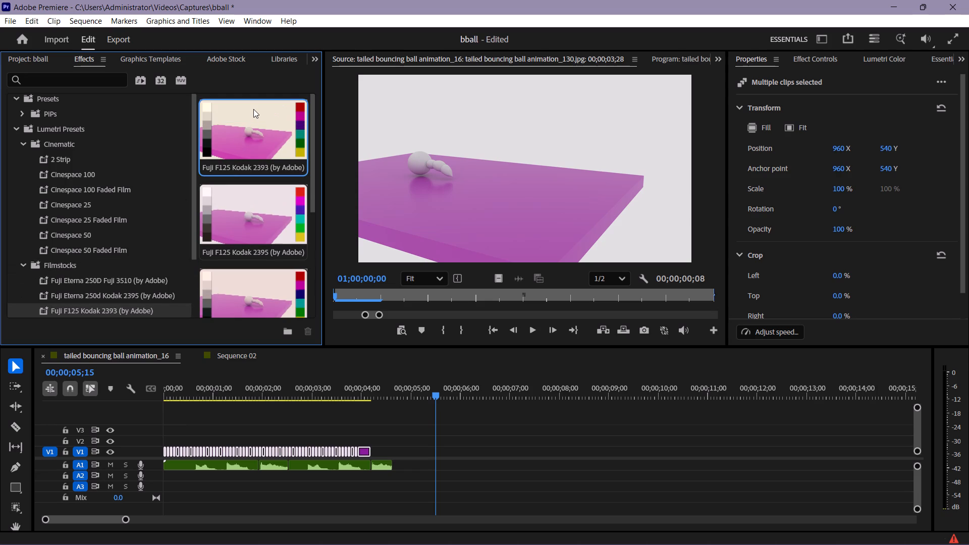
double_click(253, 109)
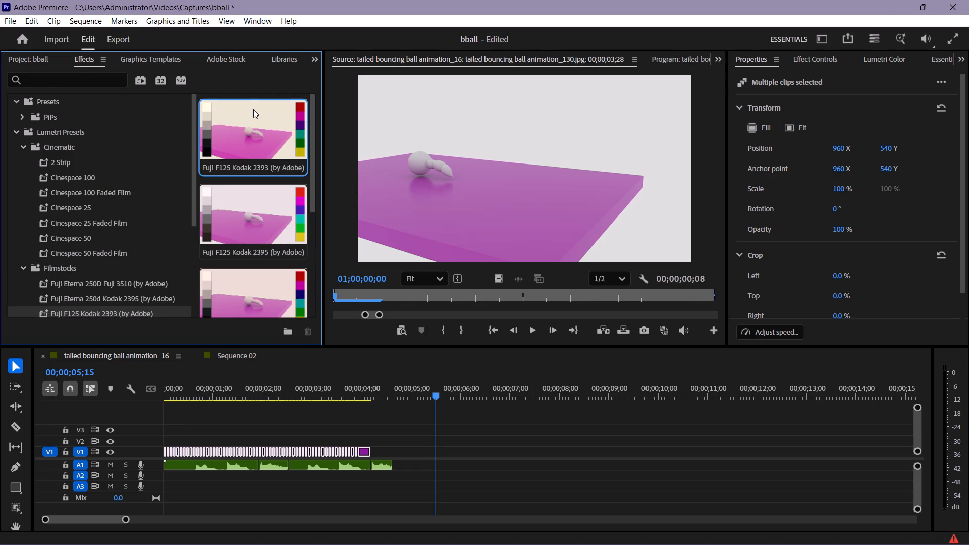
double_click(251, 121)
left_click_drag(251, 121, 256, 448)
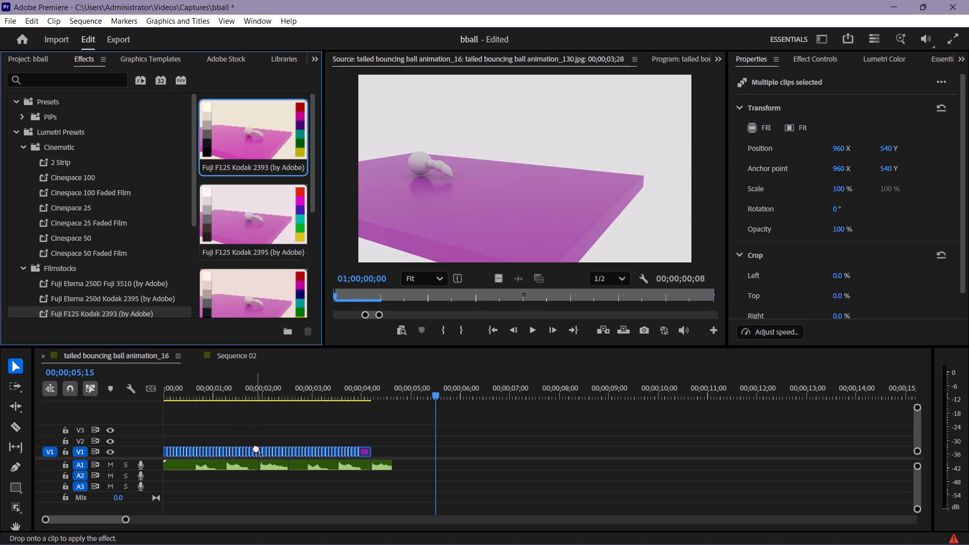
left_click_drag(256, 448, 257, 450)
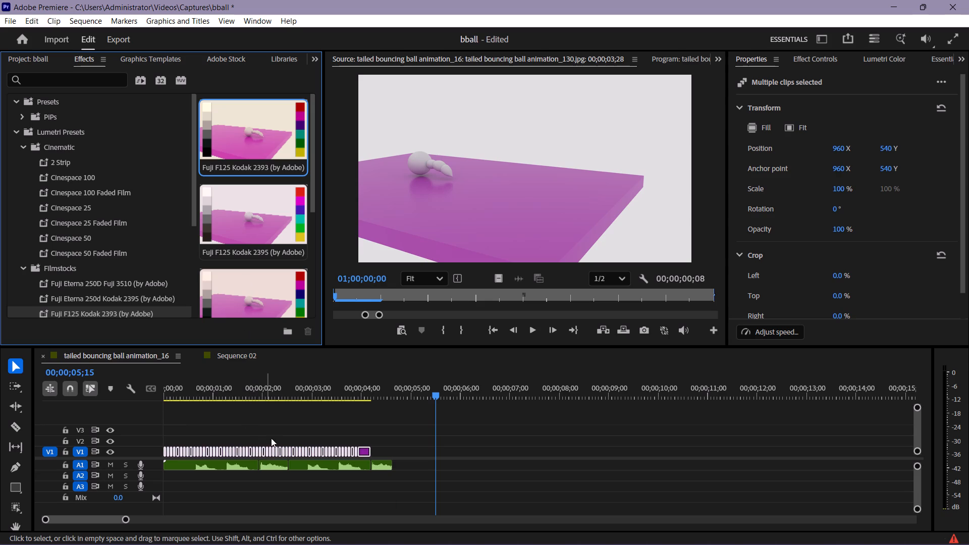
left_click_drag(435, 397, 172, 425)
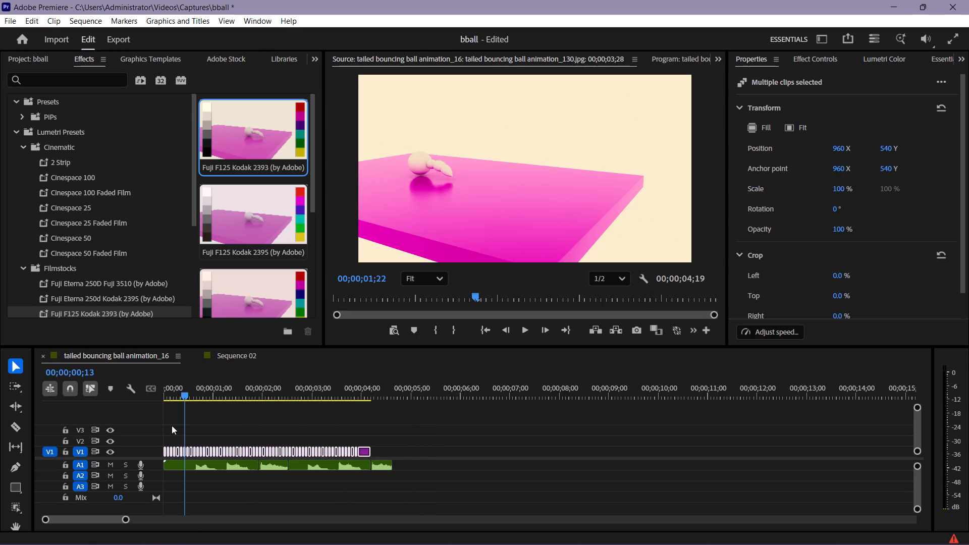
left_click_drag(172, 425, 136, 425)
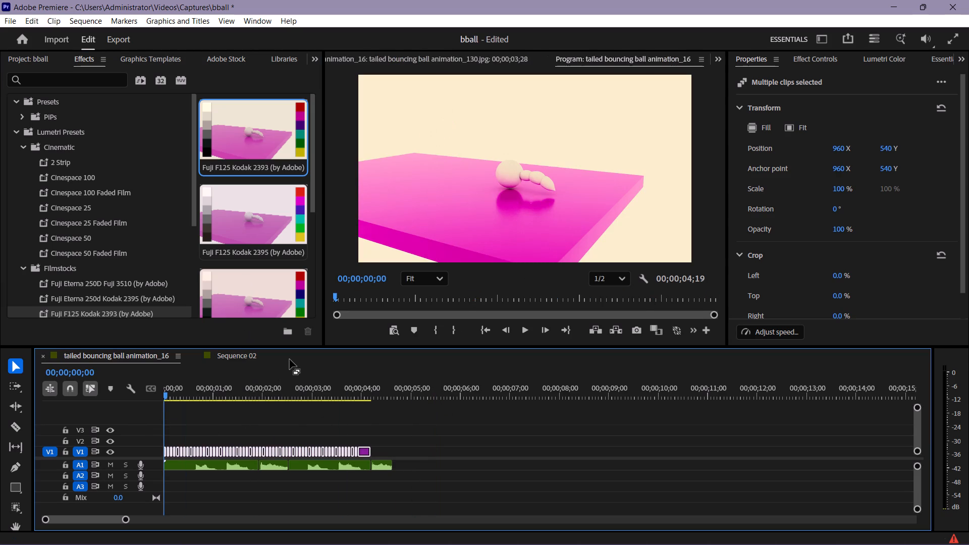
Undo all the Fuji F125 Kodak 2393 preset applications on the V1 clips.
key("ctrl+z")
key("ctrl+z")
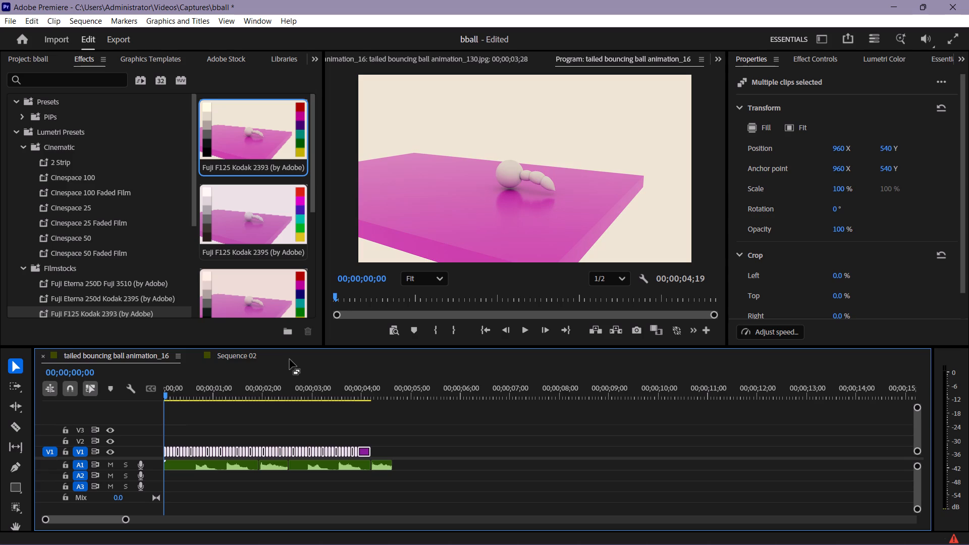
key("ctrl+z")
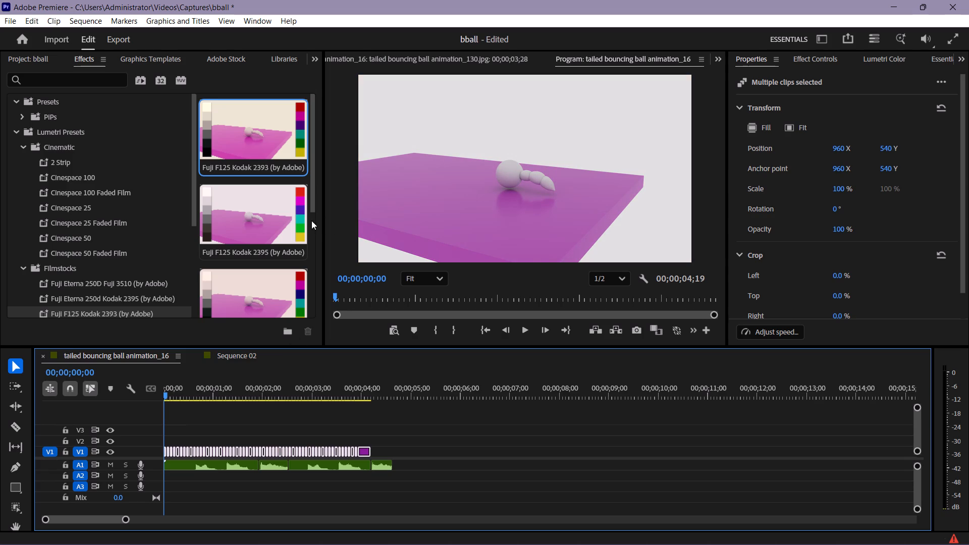
Compare the thumbnails of the Filmstocks presets, including Fuji F125 Kodak 2395 and Fuji Reala 500D Kodak 2393.
scroll(266, 214, "down", 2)
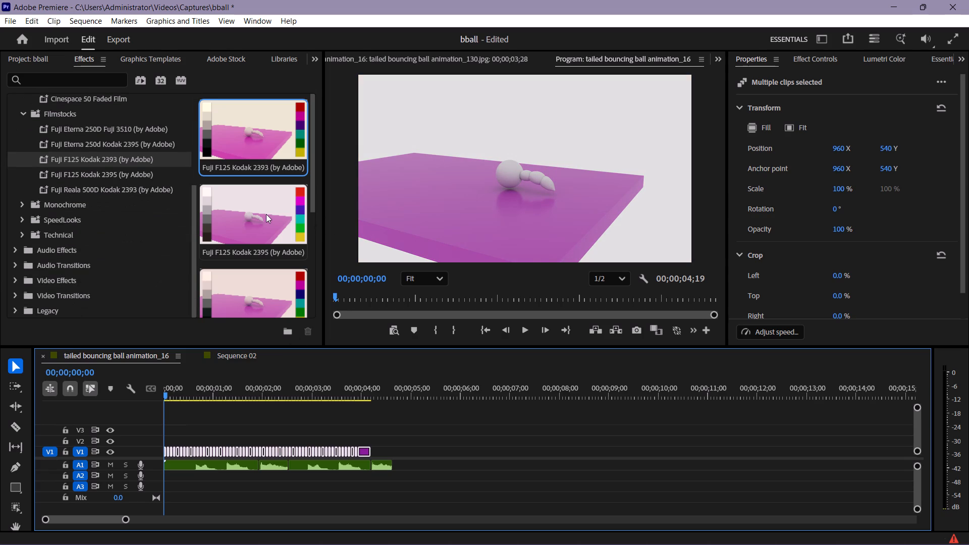
left_click_drag(313, 175, 300, 241)
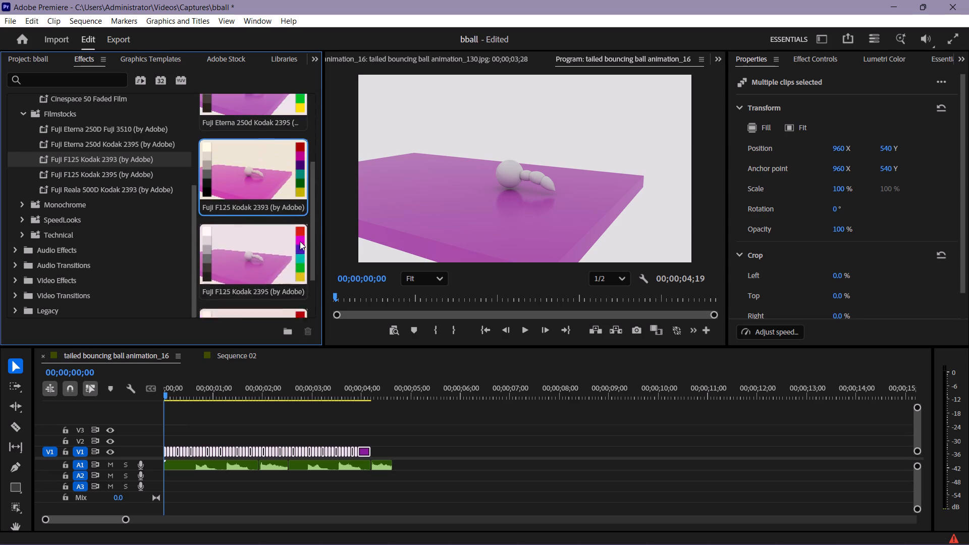
left_click_drag(300, 241, 284, 195)
left_click(97, 175)
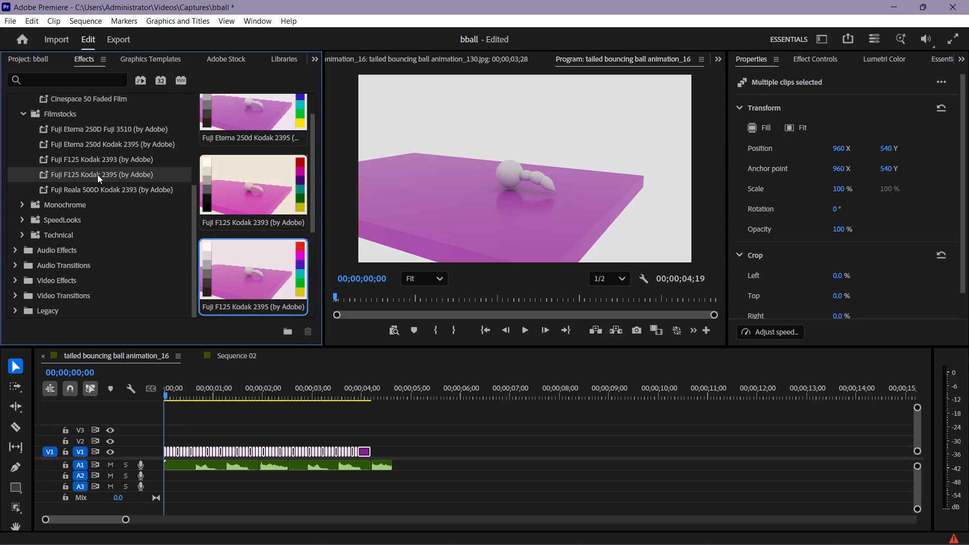
left_click(97, 175)
left_click(97, 196)
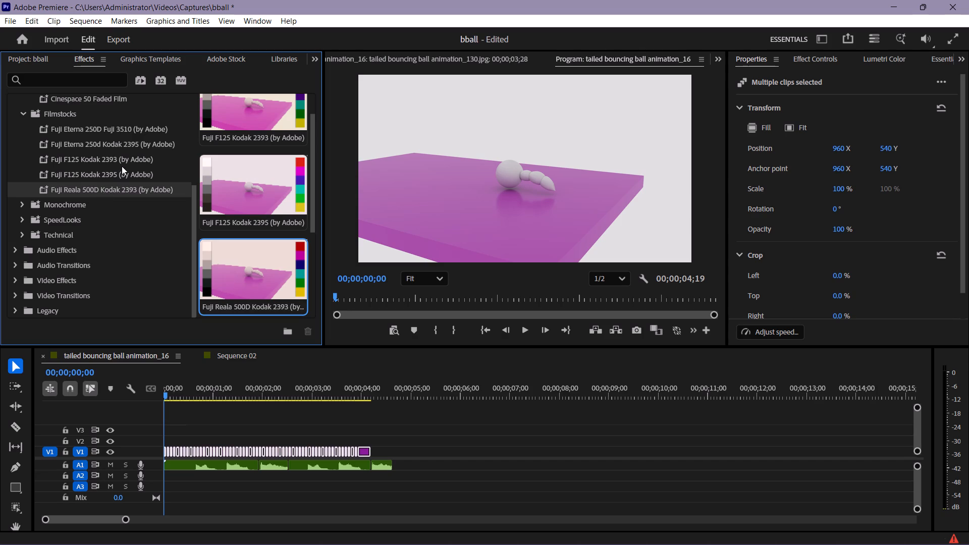
Apply the Cinespace 50 preset from the Cinematic Lumetri looks to the selected V1 clips.
scroll(111, 149, "up", 2)
left_click(106, 180)
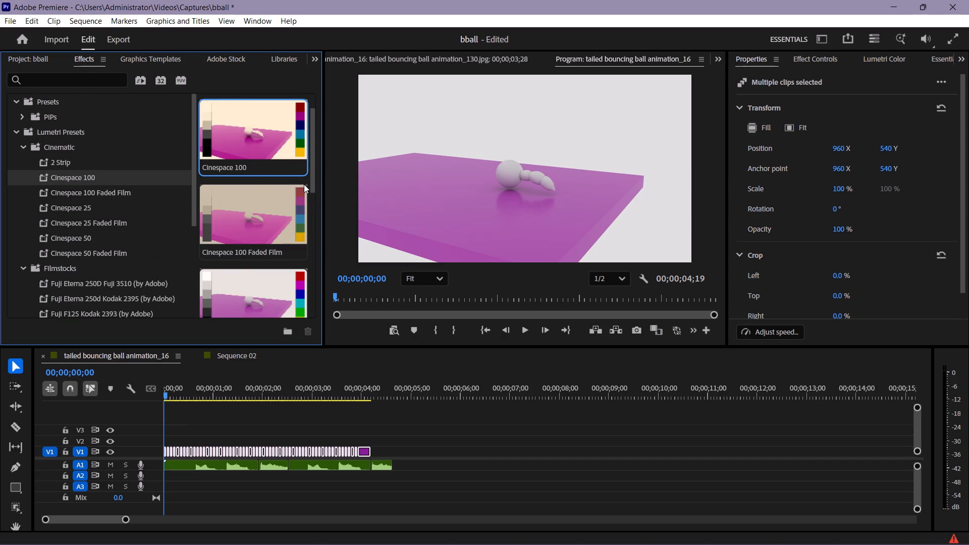
left_click_drag(311, 168, 309, 228)
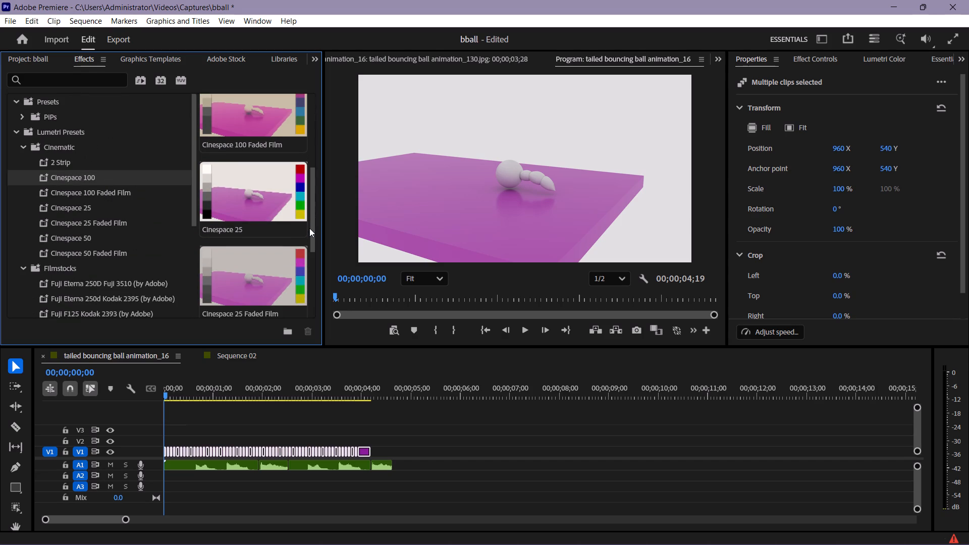
left_click_drag(309, 228, 293, 335)
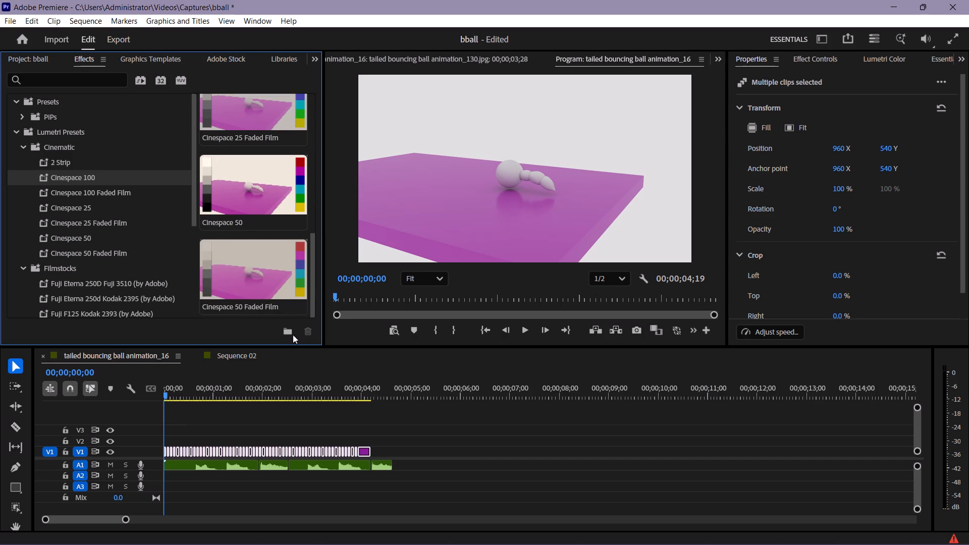
left_click_drag(293, 335, 293, 349)
left_click(248, 195)
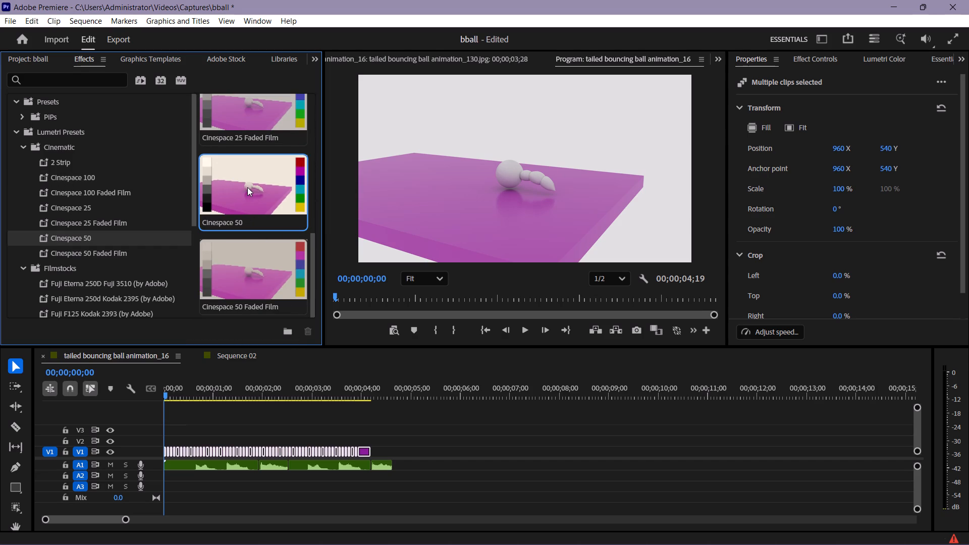
double_click(247, 187)
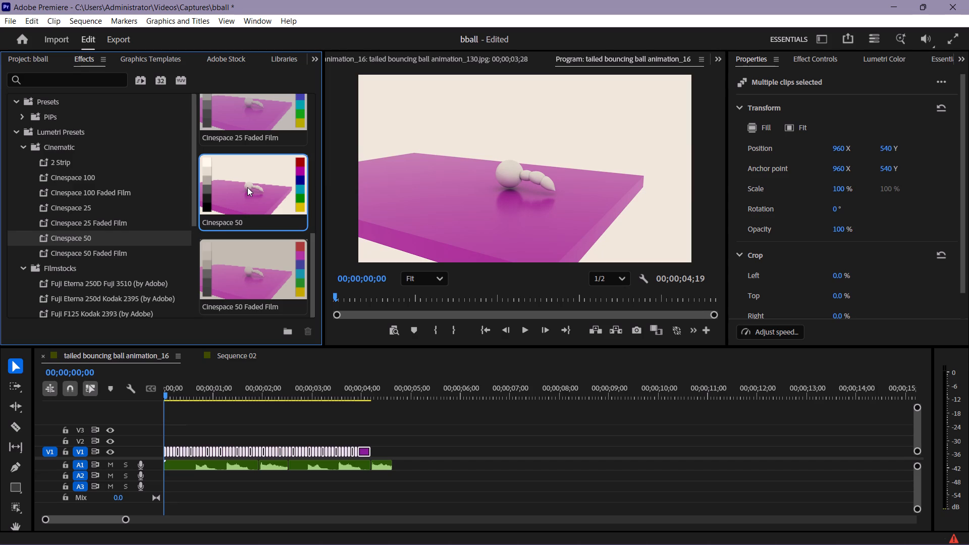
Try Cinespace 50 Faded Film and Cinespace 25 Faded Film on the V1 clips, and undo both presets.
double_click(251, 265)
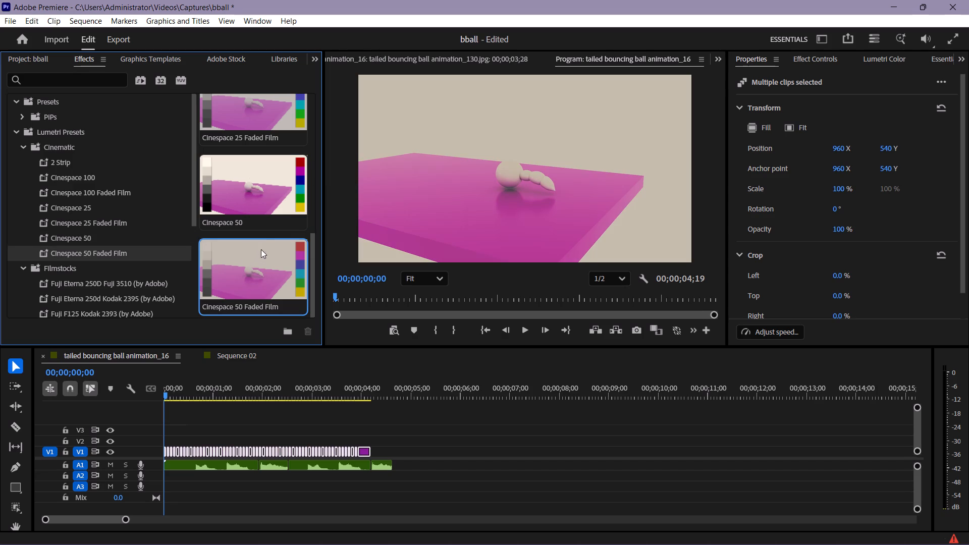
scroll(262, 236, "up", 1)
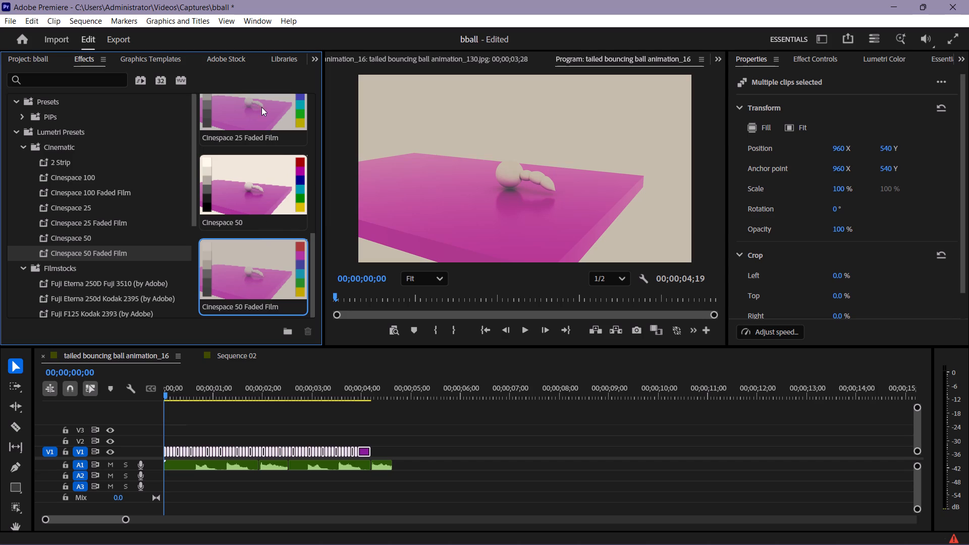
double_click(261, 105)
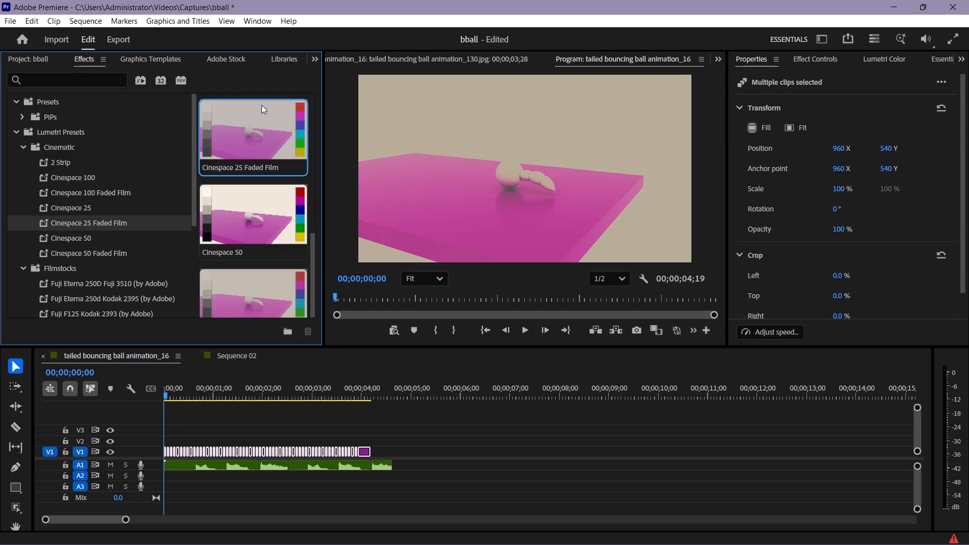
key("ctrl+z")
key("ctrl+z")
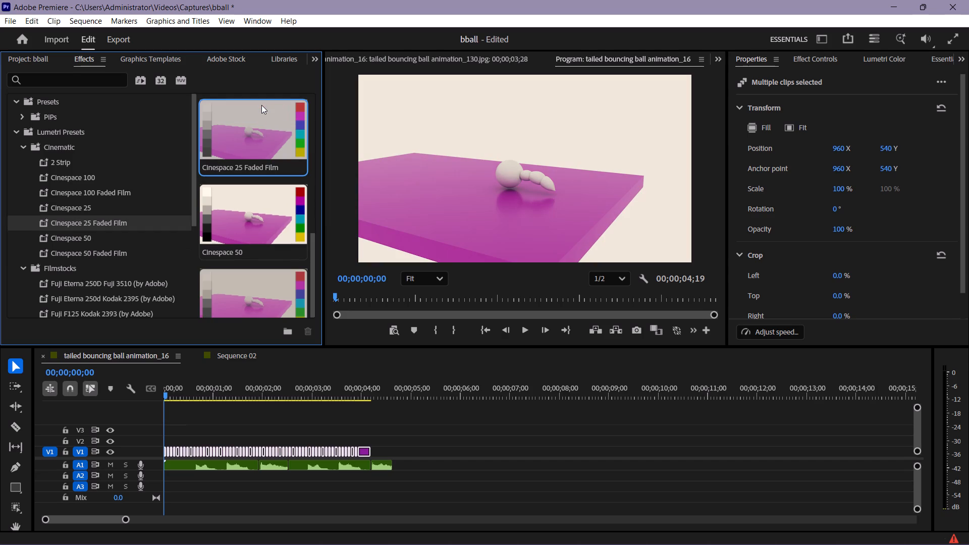
Apply the Cinespace 50 preset a second time to the selected V1 clips.
scroll(244, 165, "up", 1)
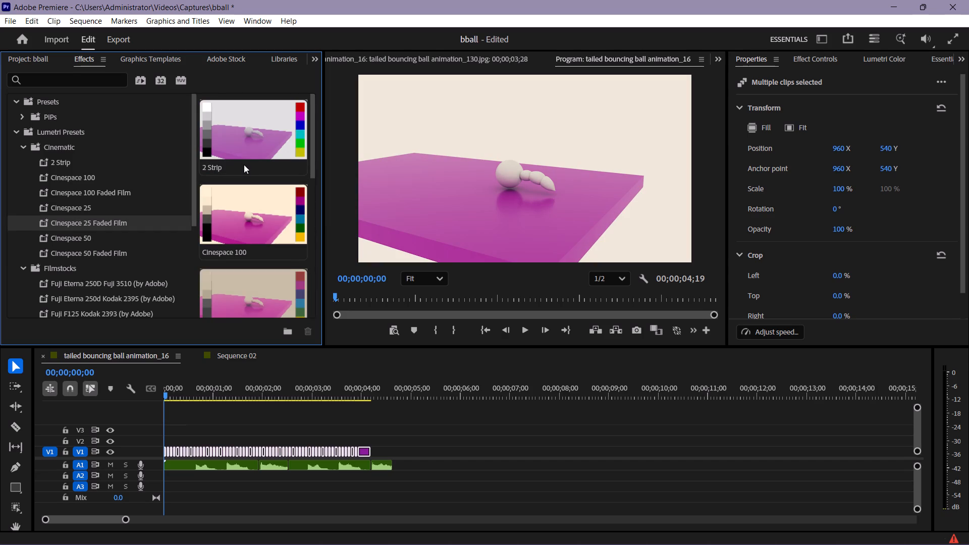
left_click(90, 235)
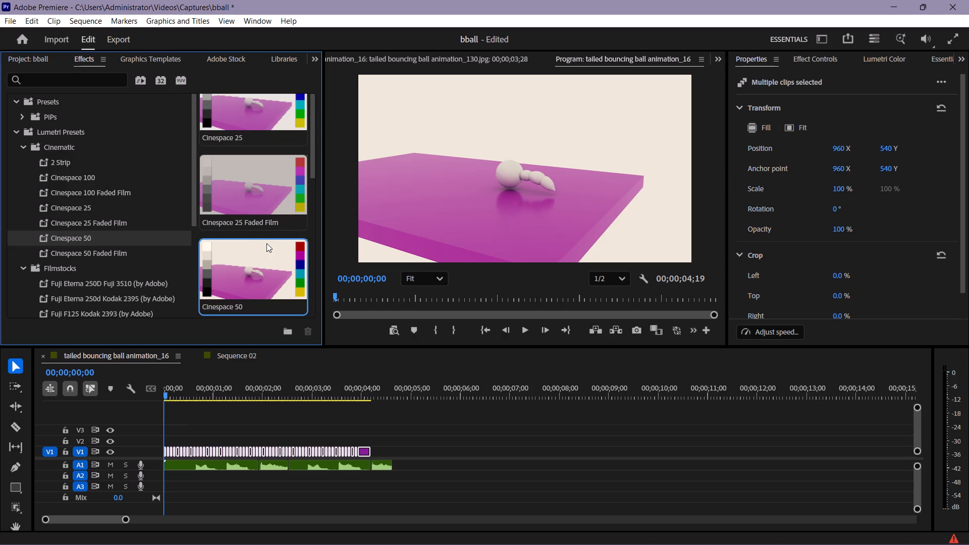
double_click(257, 265)
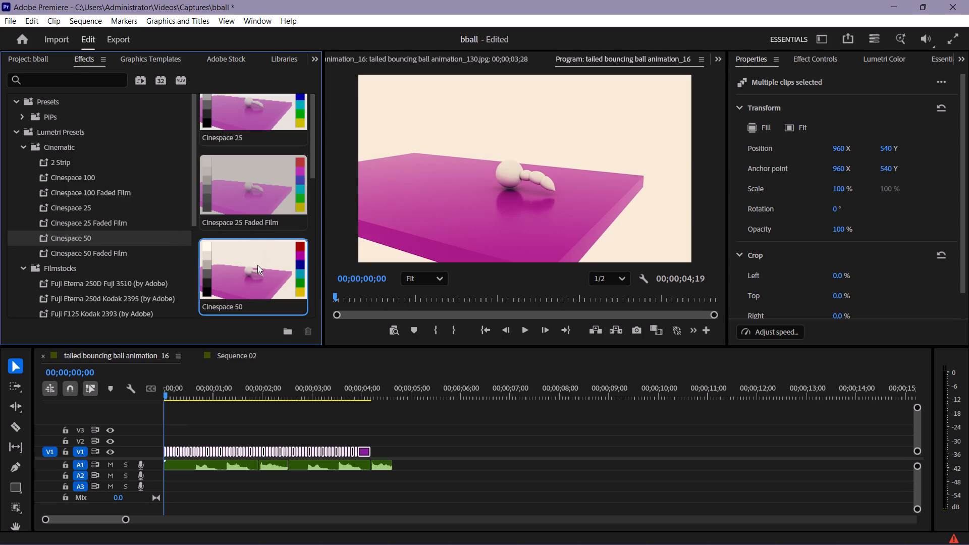
Compare the thumbnails of the Monochrome Lumetri presets, including Monochrome Normal Contrast and Monochrome Punch.
scroll(171, 281, "down", 1)
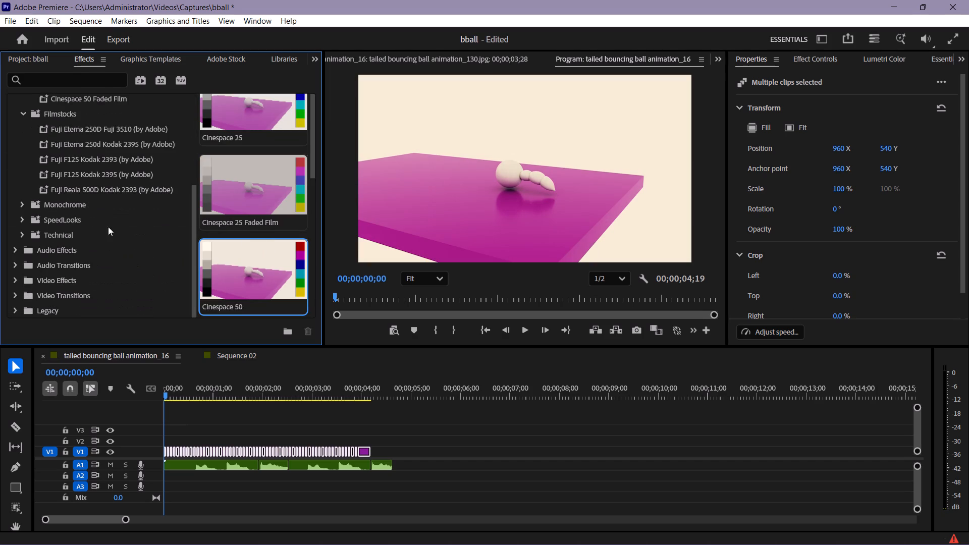
left_click(95, 199)
scroll(271, 197, "up", 1)
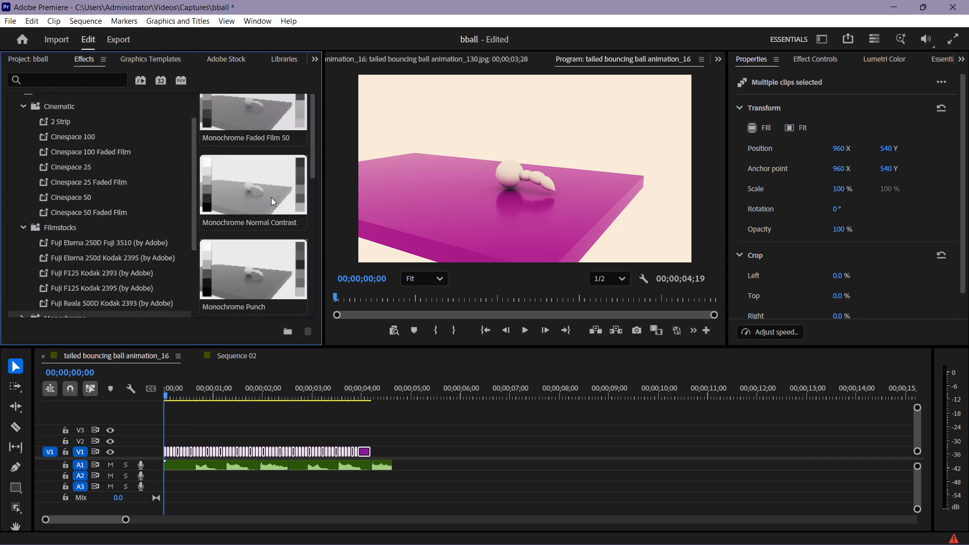
scroll(271, 197, "up", 1)
scroll(271, 197, "down", 1)
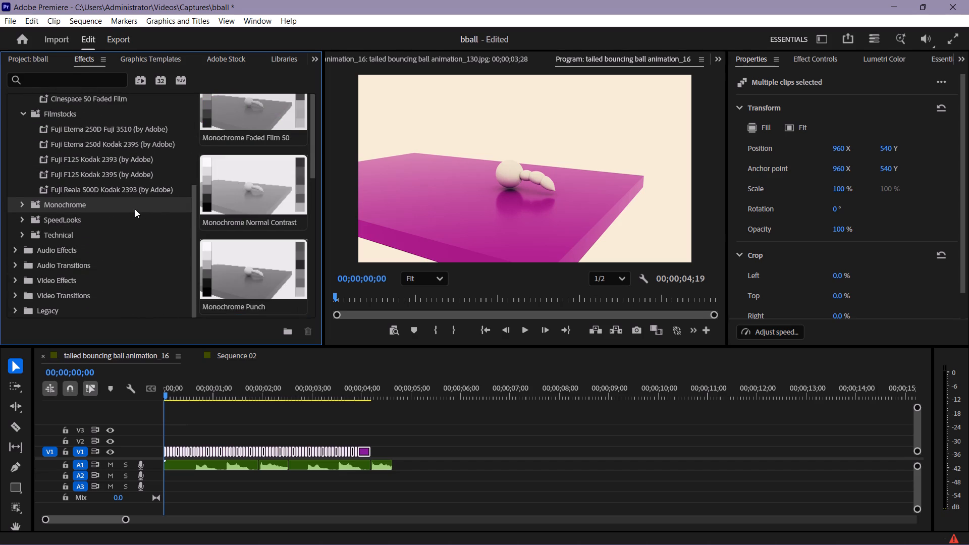
Browse the SpeedLooks presets, comparing the Universal thumbnails such as SL Retro Brown and looking through the Cameras group.
left_click(123, 216)
left_click(123, 217)
left_click(20, 222)
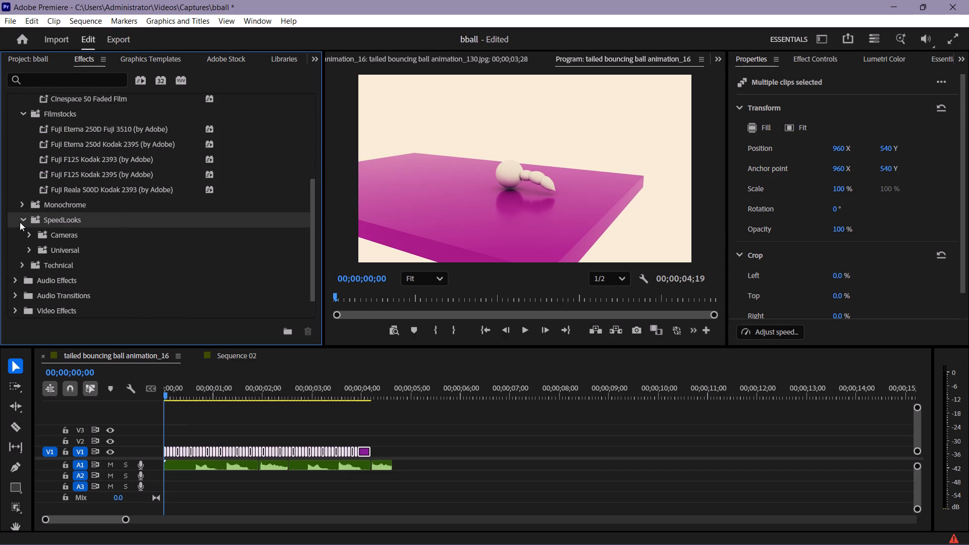
left_click(29, 250)
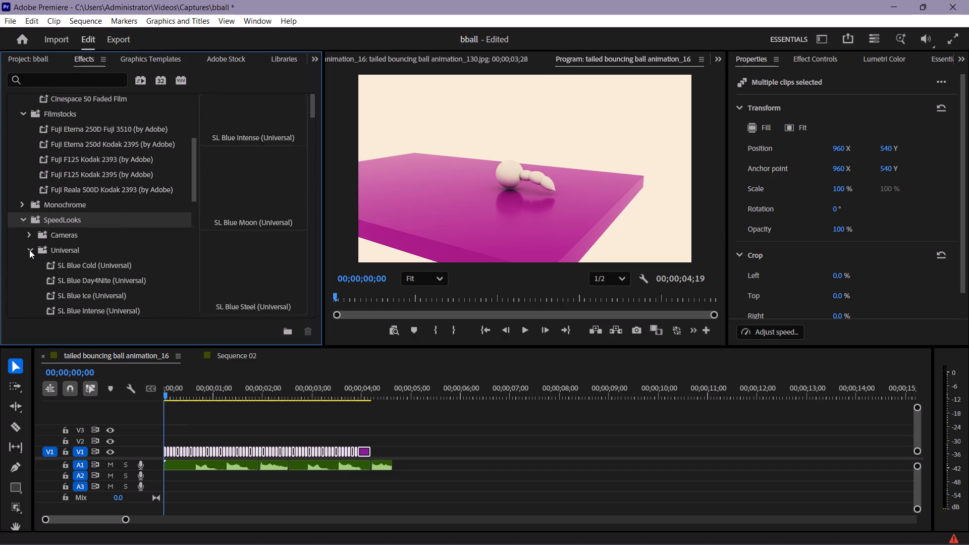
scroll(244, 198, "down", 2)
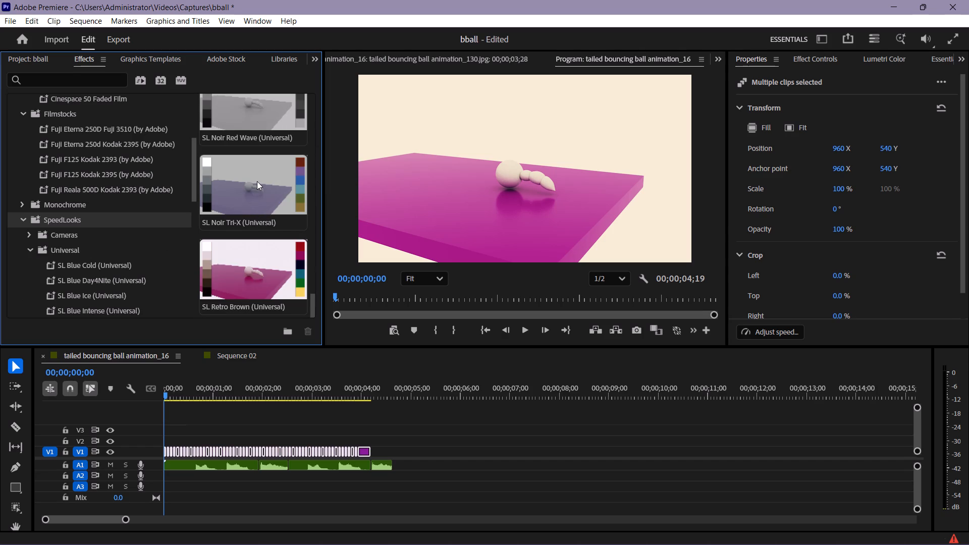
left_click(254, 246)
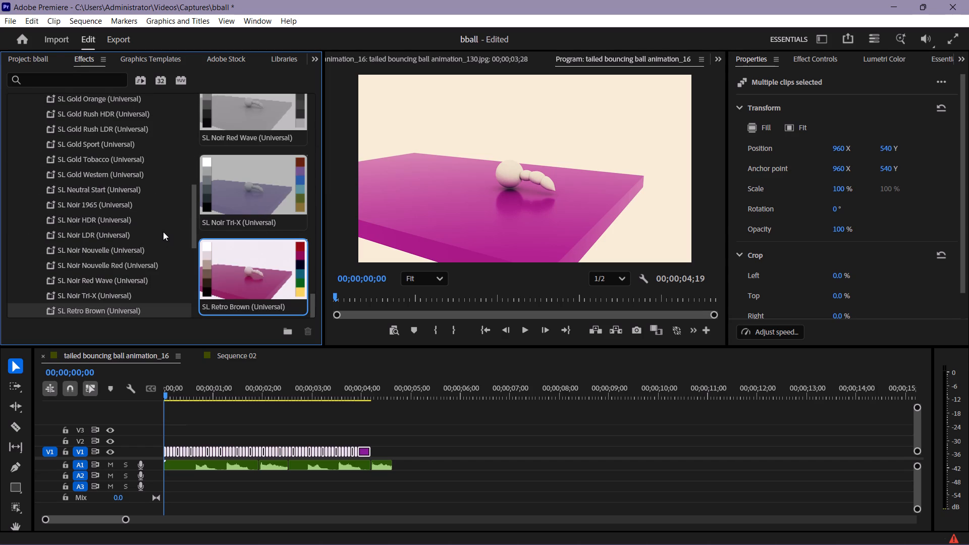
scroll(163, 232, "down", 1)
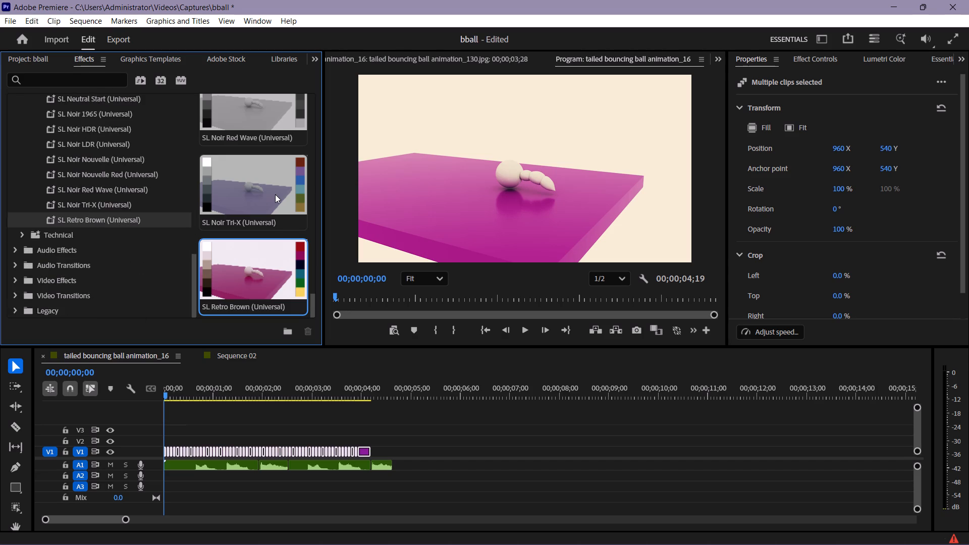
left_click(317, 205)
left_click_drag(311, 223, 311, 212)
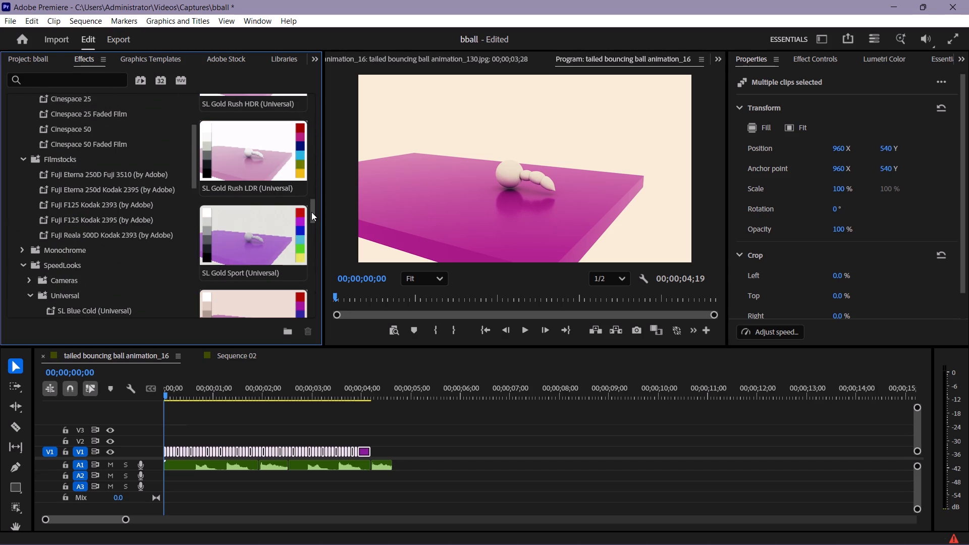
left_click_drag(311, 212, 305, 144)
scroll(159, 204, "down", 1)
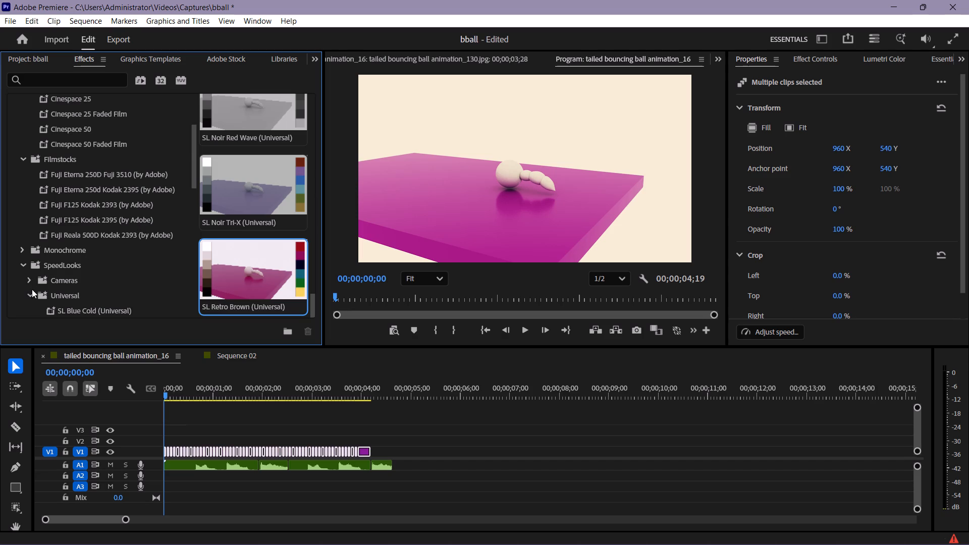
left_click(32, 293)
left_click(32, 279)
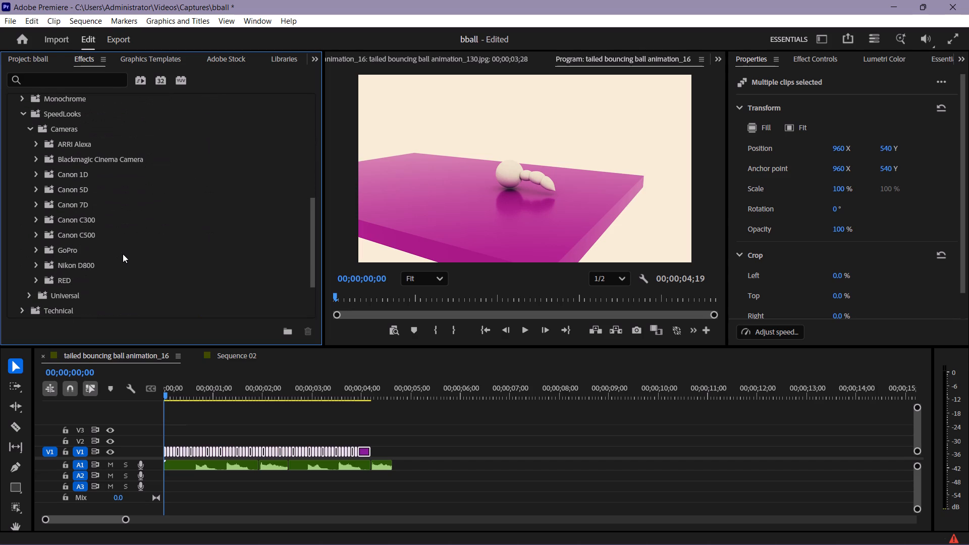
Apply the Fuji Eterna 250d Kodak 2395 Filmstocks preset to the selected V1 clips.
scroll(123, 254, "up", 2)
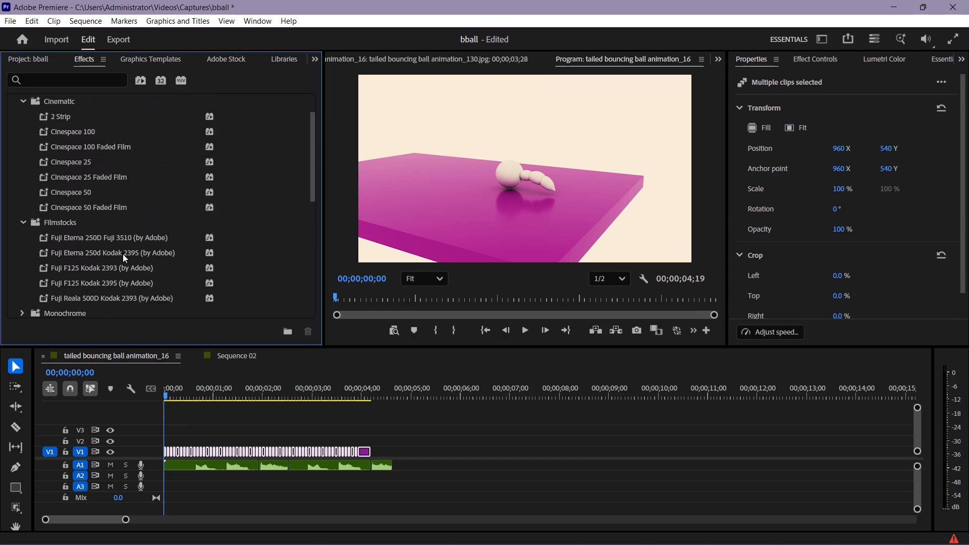
left_click(125, 254)
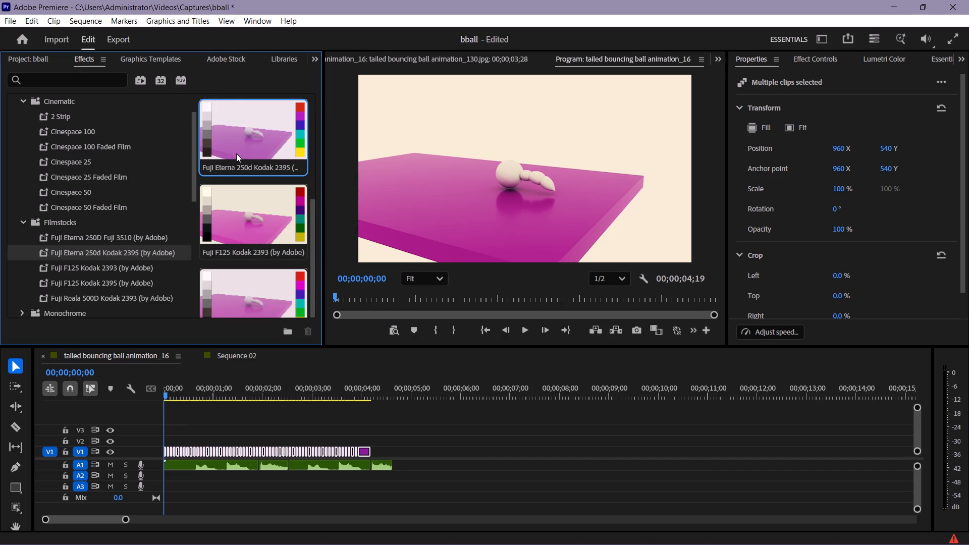
left_click(239, 145)
left_click_drag(239, 145, 226, 452)
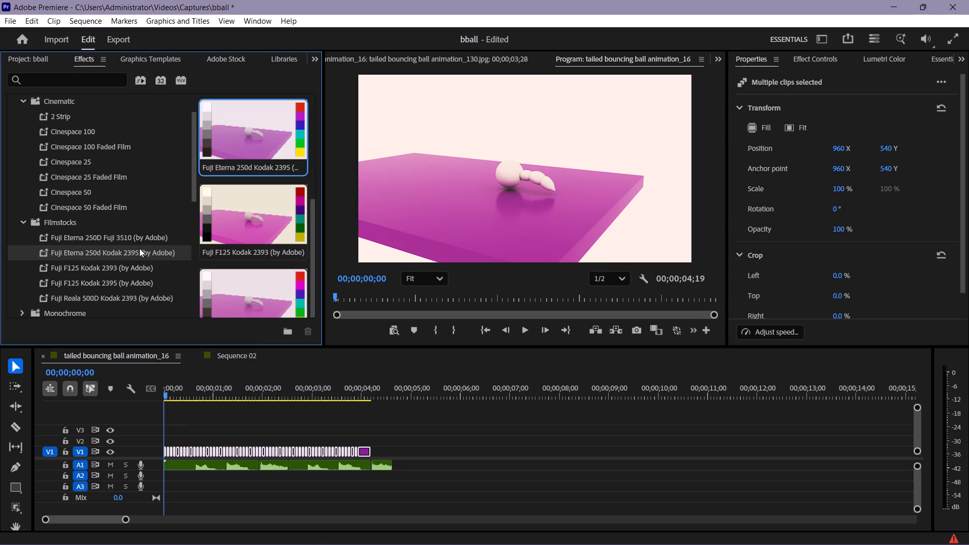
Look for the effect settings shared by the V1 clips, reselecting every clip on the track.
left_click(817, 64)
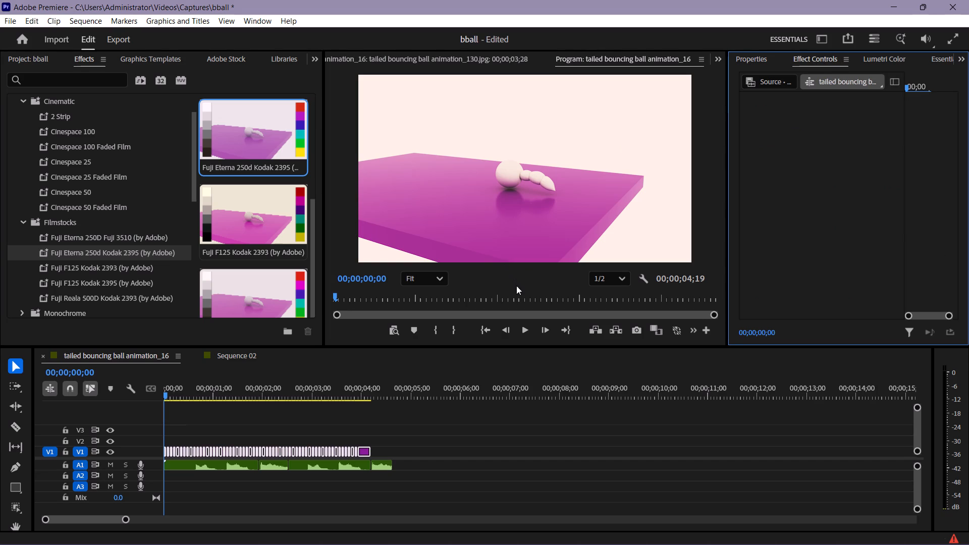
left_click(872, 59)
left_click(827, 59)
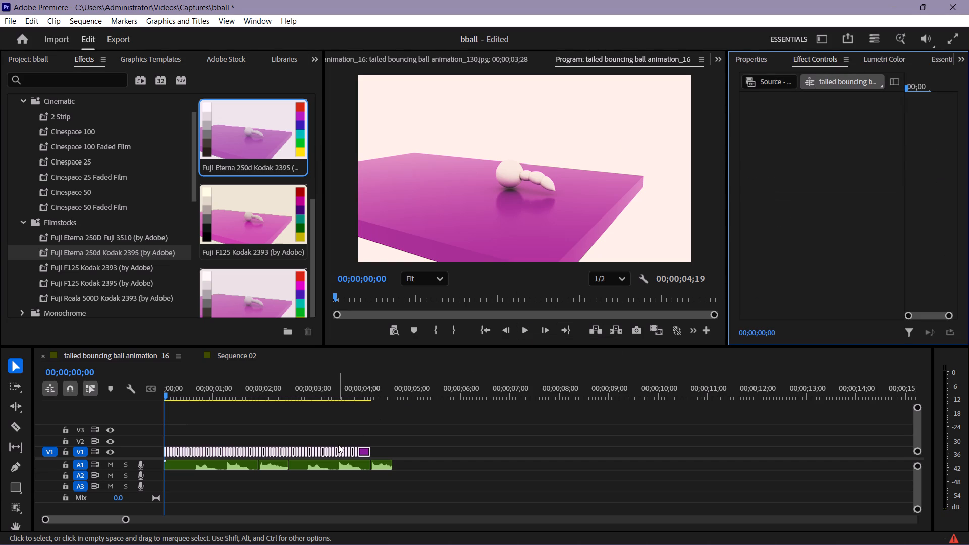
left_click(367, 445)
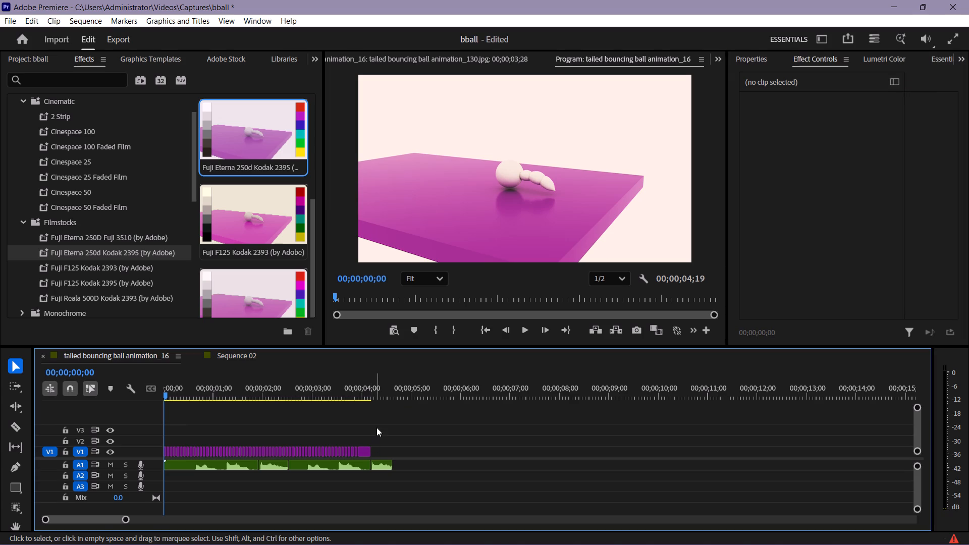
left_click_drag(376, 427, 196, 457)
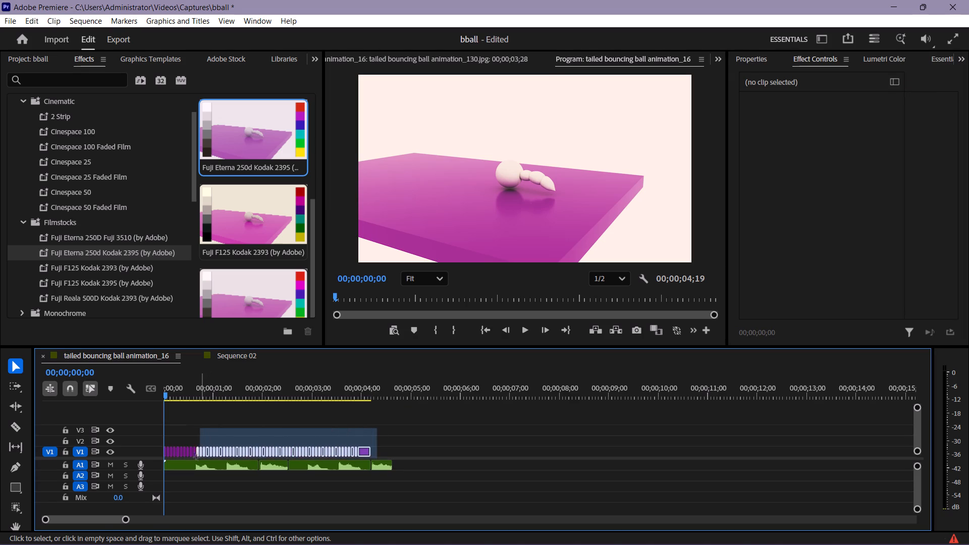
left_click_drag(196, 457, 165, 452)
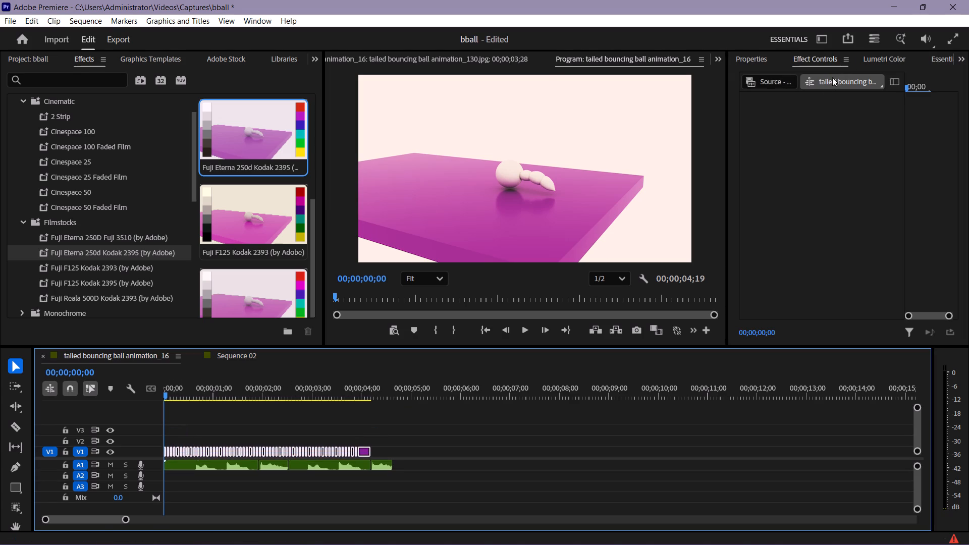
left_click(845, 60)
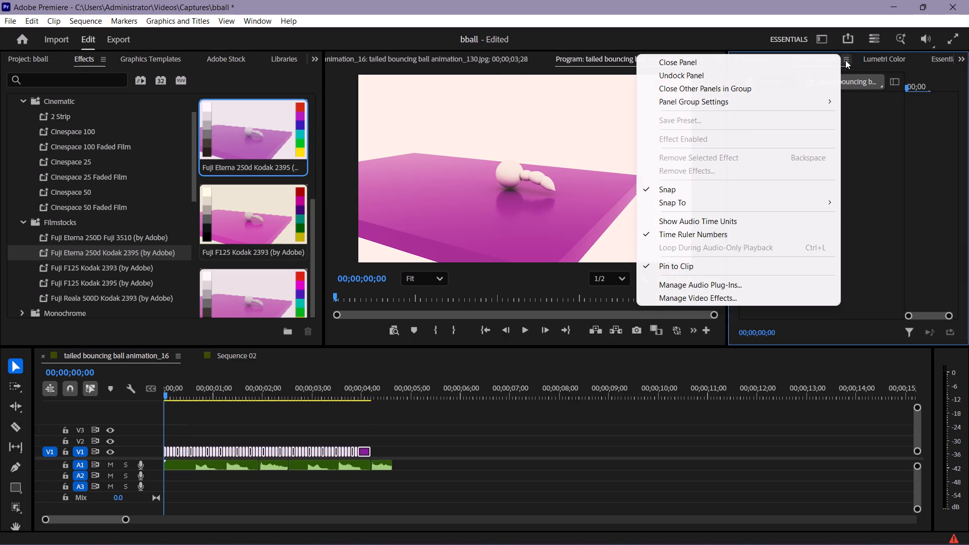
left_click(859, 108)
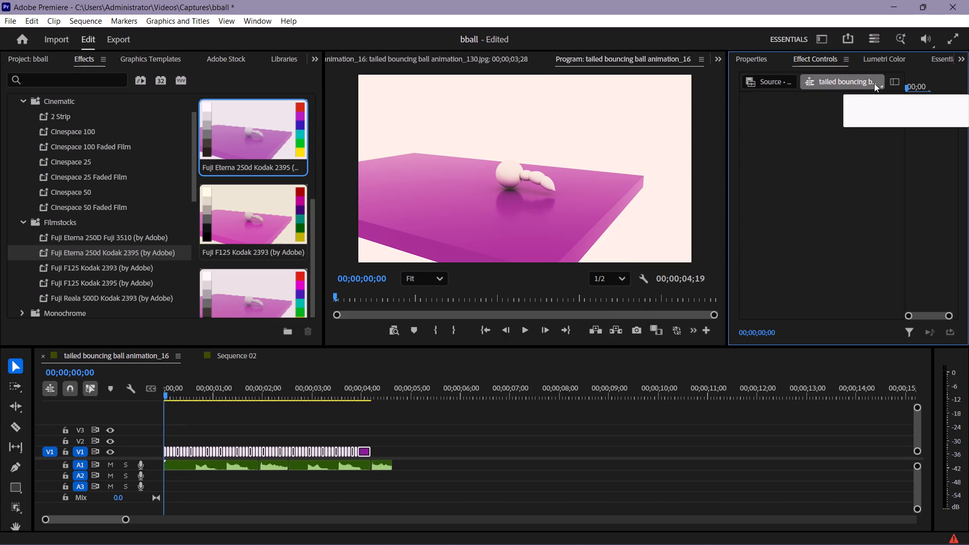
Examine the stack of Lumetri Color effects on the first V1 clip, down to the Fuji Eterna 250d effect.
left_click(856, 82)
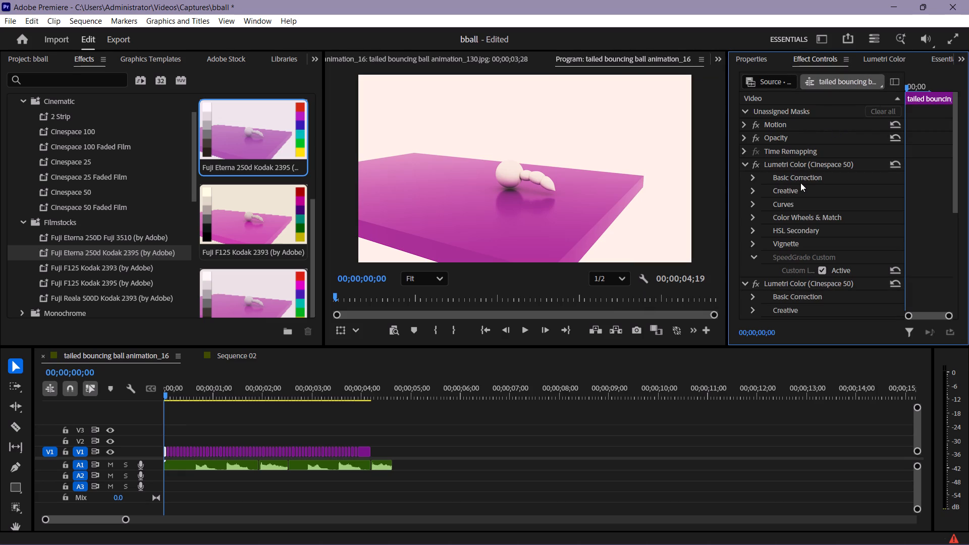
scroll(800, 183, "down", 1)
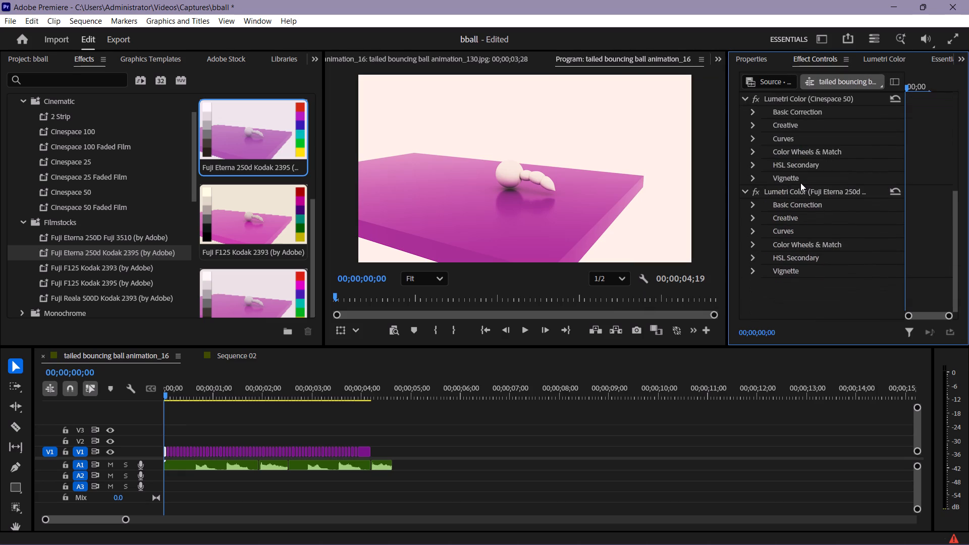
scroll(800, 183, "down", 1)
left_click(752, 216)
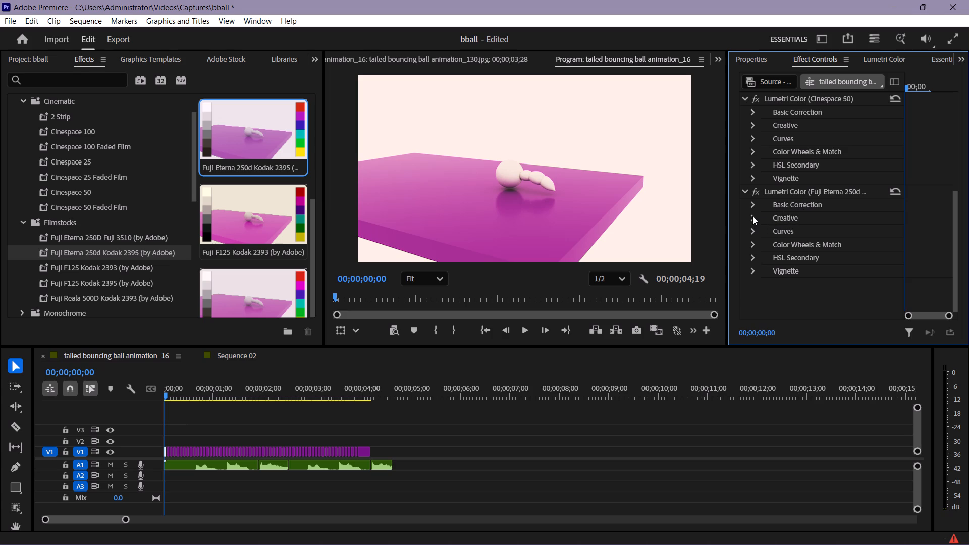
left_click(752, 216)
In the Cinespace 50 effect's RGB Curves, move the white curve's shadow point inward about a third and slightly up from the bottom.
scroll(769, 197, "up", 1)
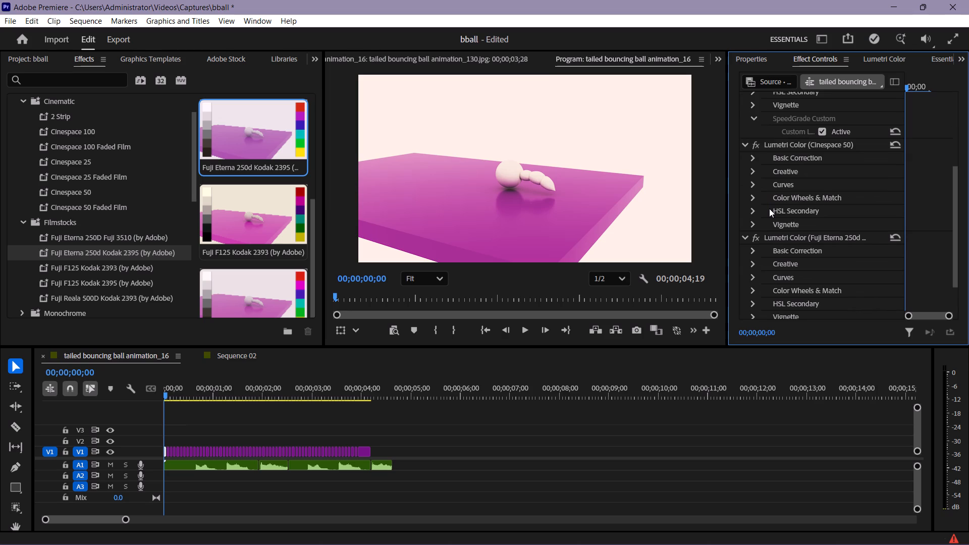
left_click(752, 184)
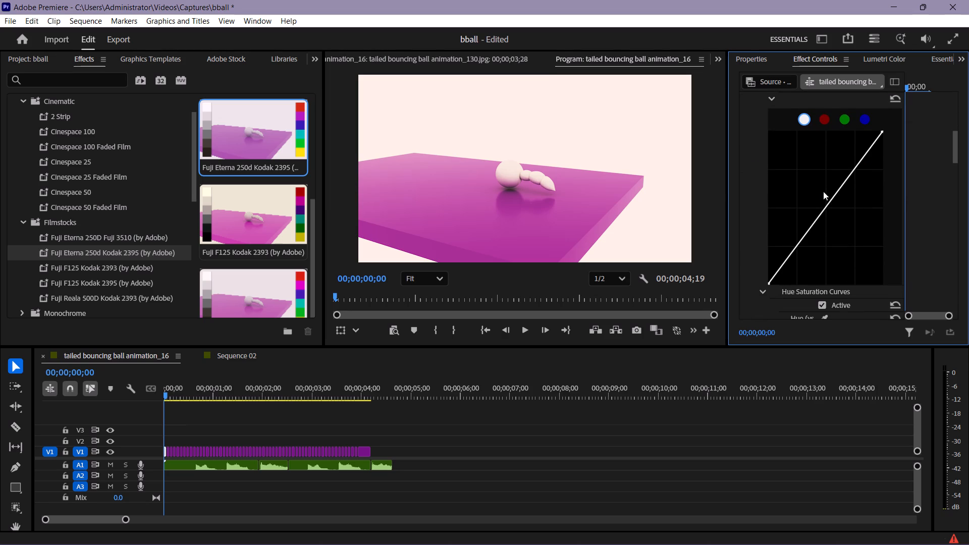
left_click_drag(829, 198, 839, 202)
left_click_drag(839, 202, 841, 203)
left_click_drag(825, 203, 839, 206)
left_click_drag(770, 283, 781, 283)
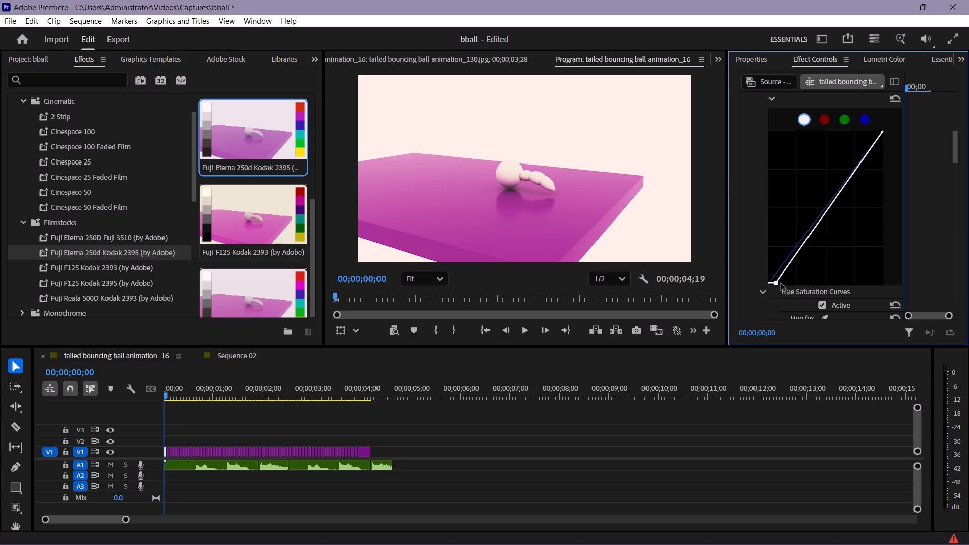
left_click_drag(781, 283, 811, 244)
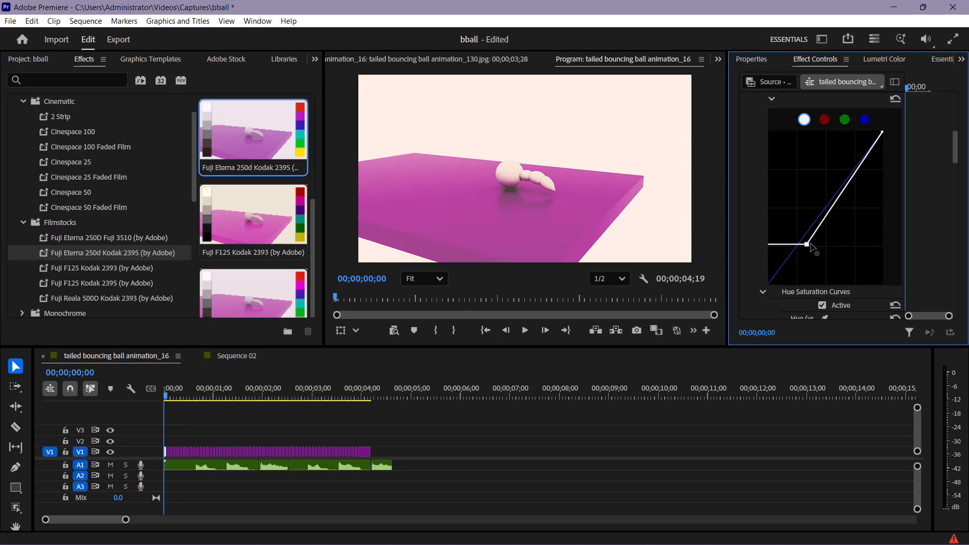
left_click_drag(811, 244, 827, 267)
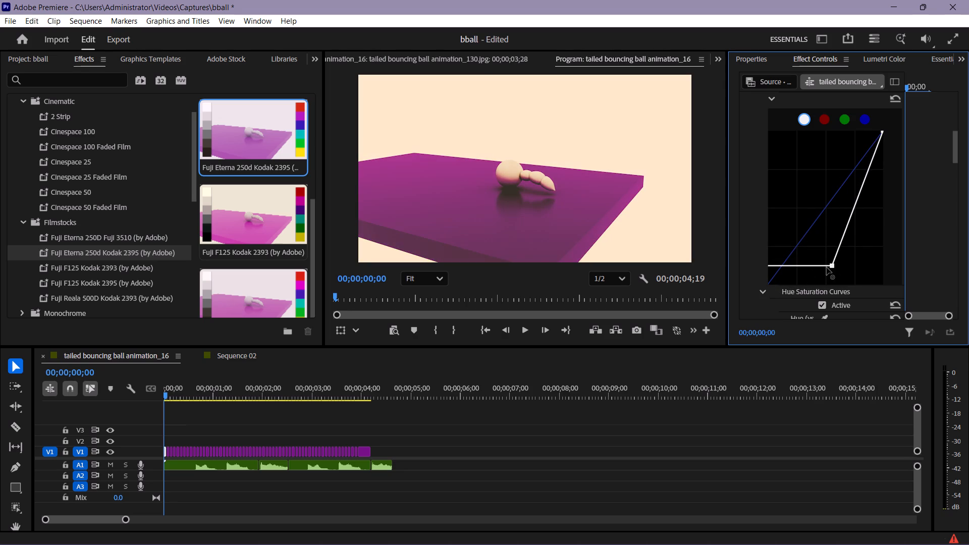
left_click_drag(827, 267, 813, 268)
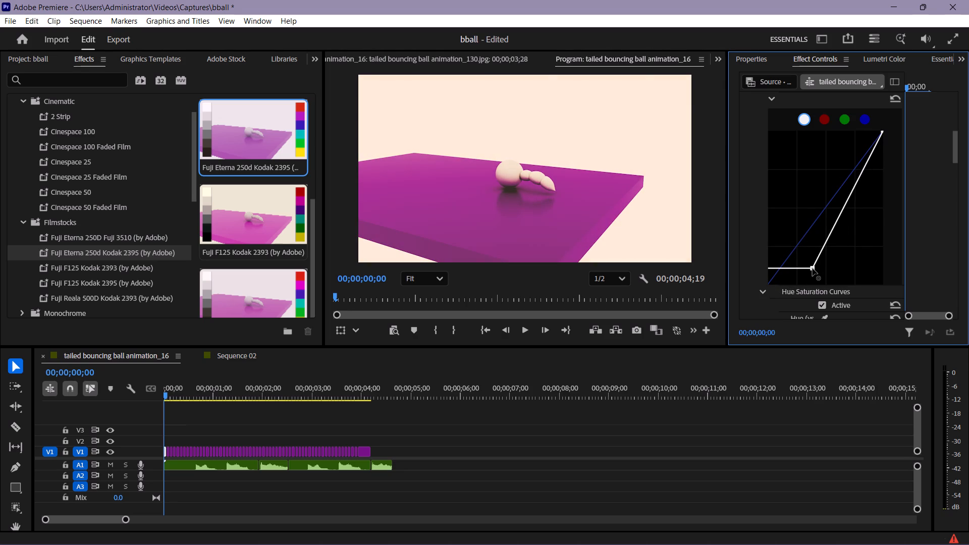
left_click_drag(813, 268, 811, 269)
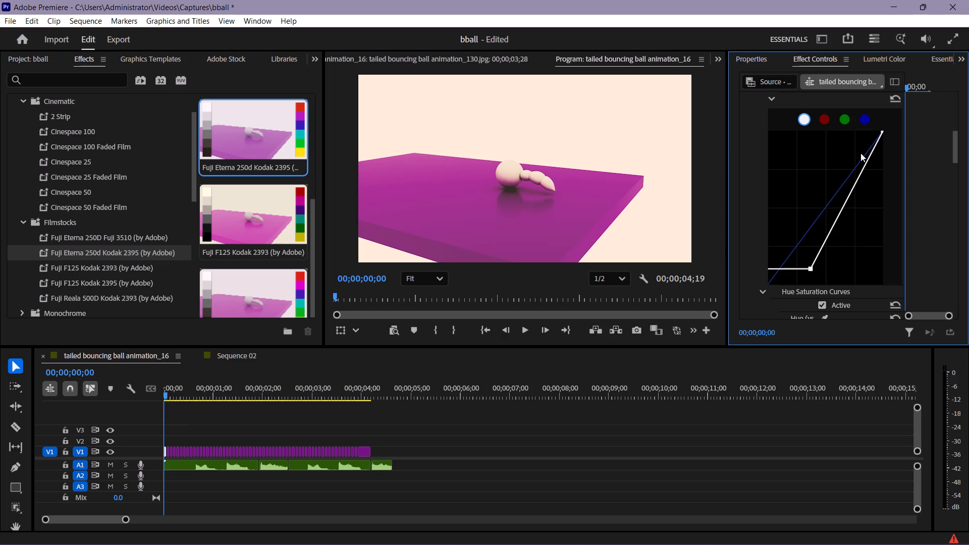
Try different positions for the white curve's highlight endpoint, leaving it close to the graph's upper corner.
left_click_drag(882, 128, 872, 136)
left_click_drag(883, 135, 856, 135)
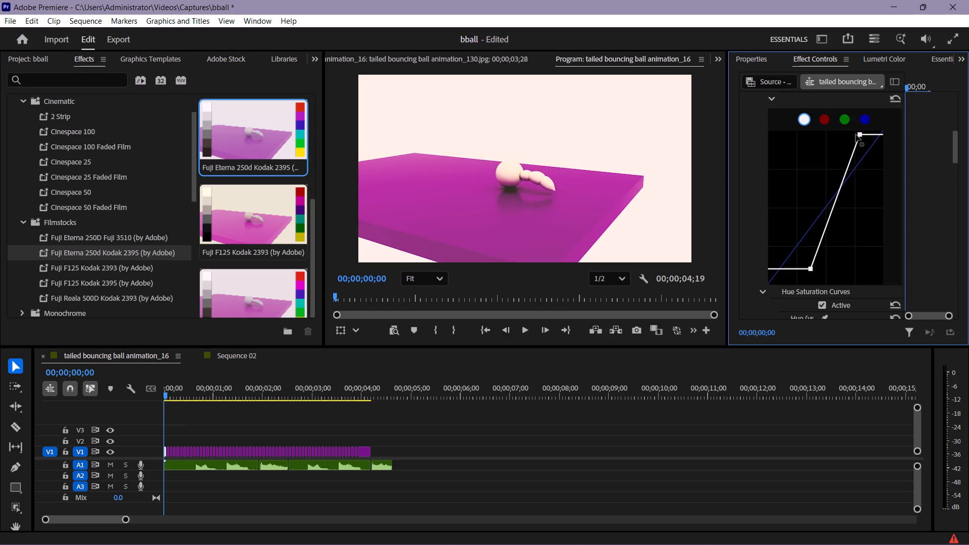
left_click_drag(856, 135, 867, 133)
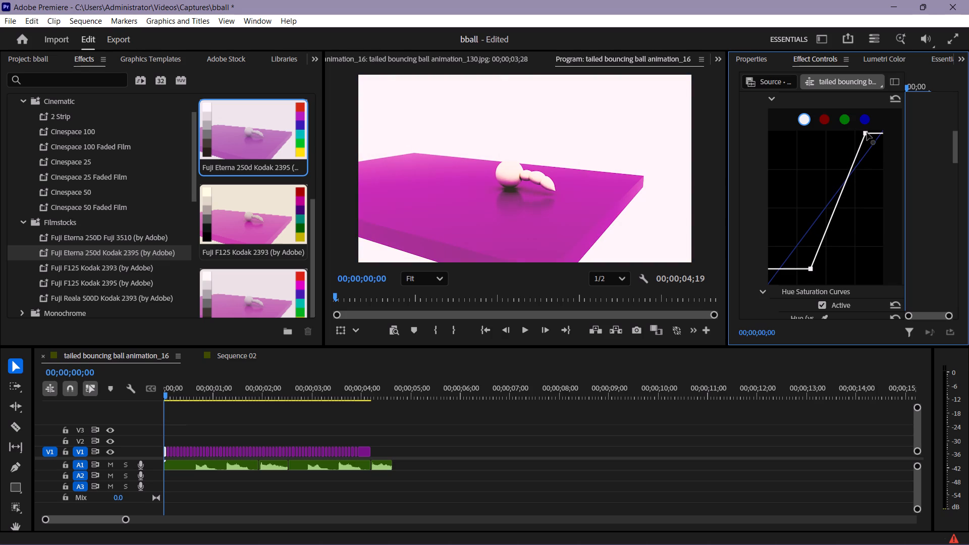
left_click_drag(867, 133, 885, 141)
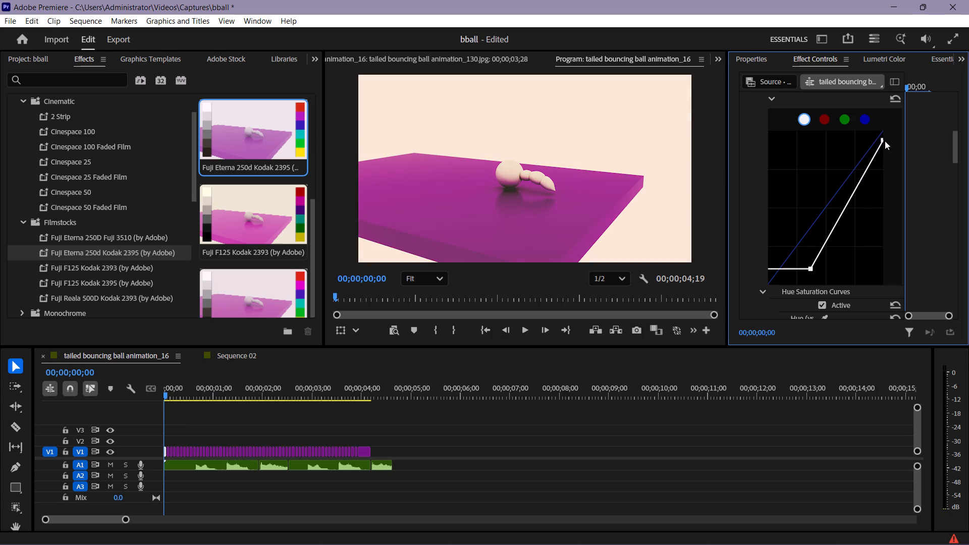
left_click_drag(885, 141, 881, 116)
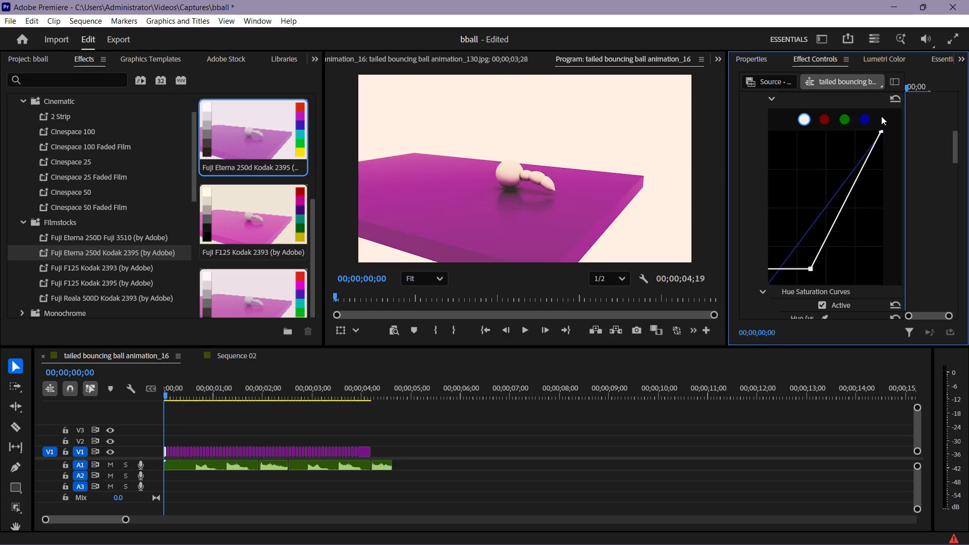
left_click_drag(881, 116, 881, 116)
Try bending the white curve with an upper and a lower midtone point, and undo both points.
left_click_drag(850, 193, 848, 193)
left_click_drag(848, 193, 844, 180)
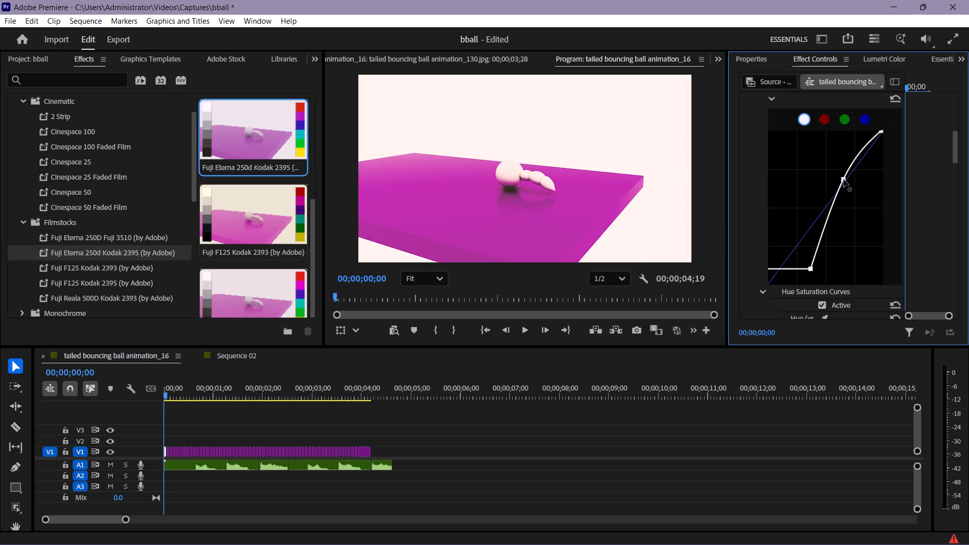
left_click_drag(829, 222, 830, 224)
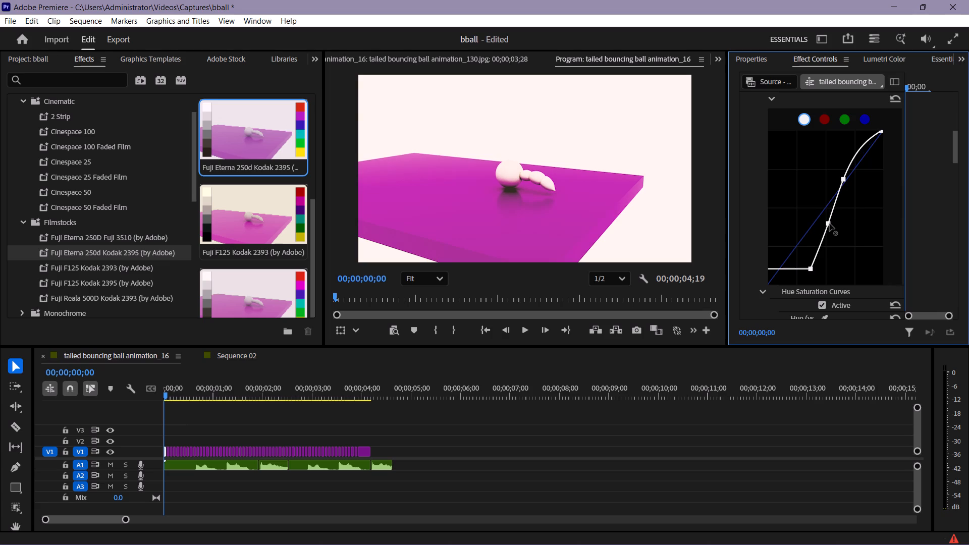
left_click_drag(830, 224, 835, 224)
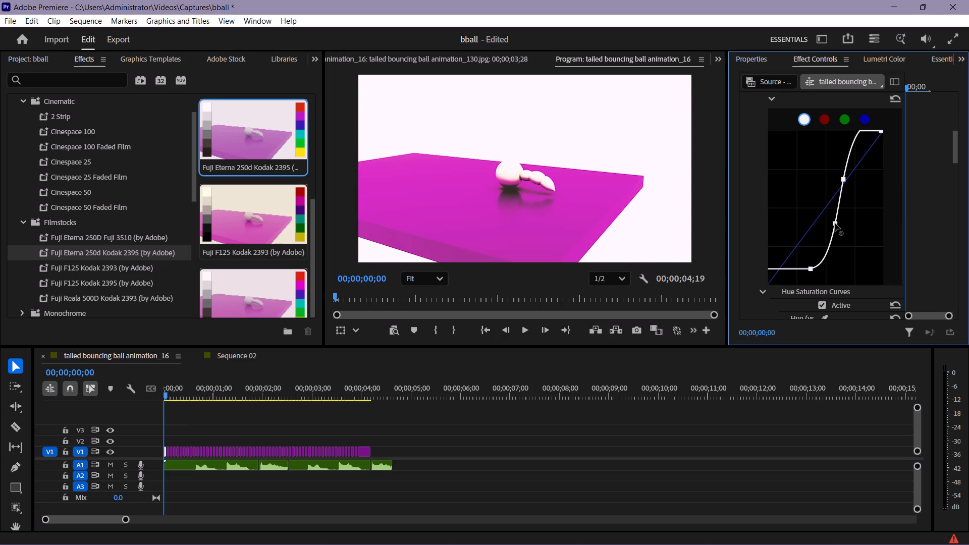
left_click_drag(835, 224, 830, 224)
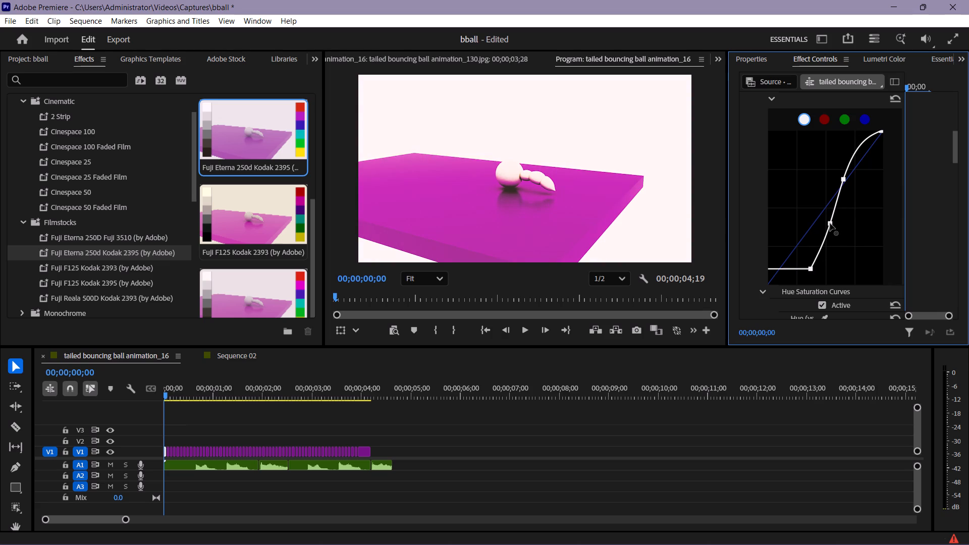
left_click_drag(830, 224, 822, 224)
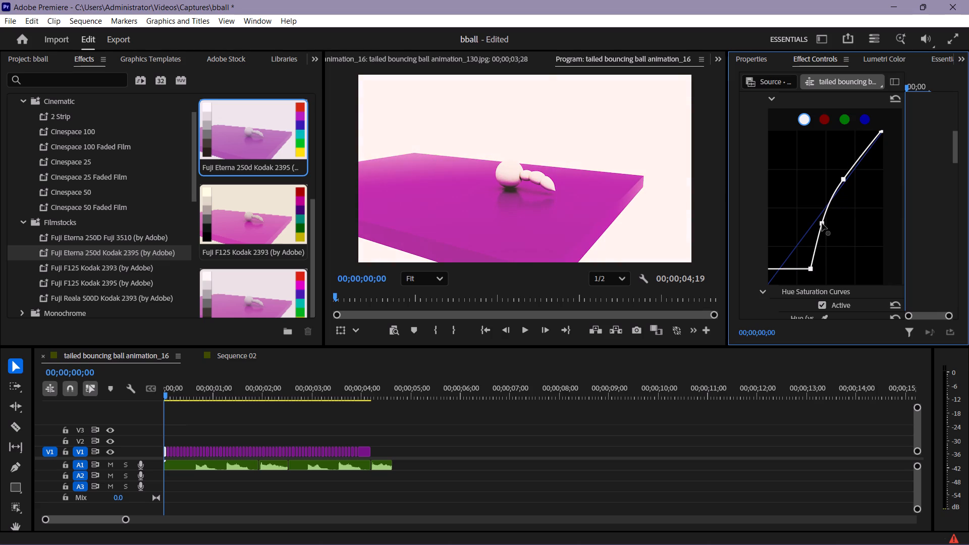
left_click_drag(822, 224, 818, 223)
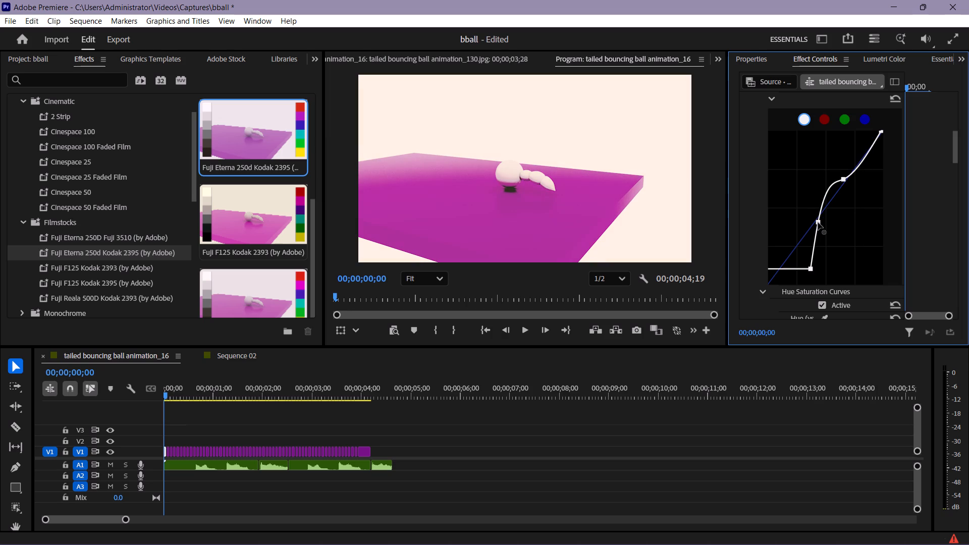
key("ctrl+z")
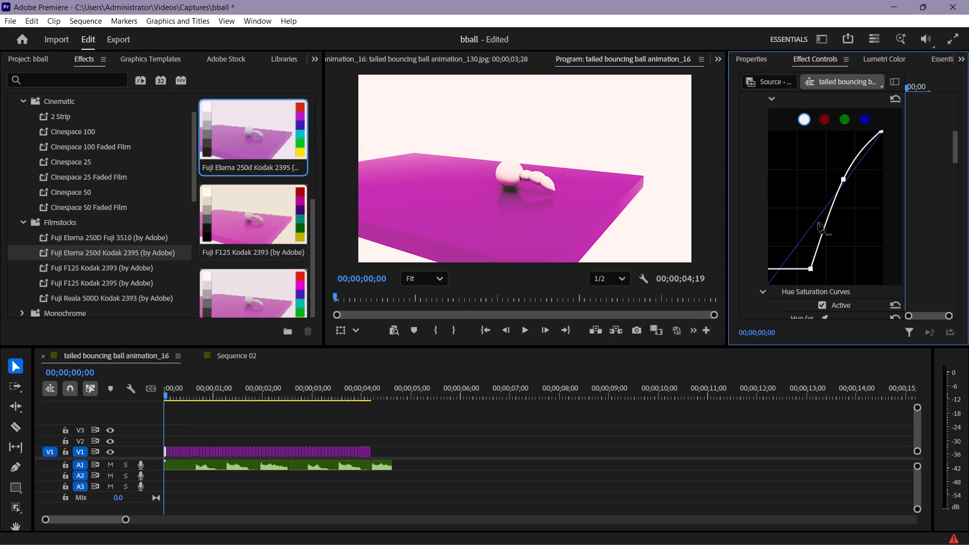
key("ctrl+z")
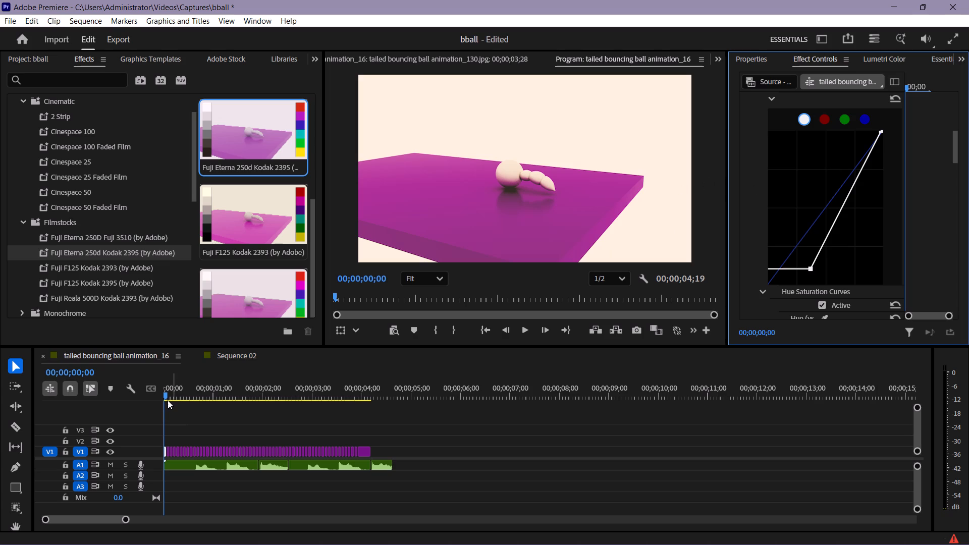
Play the sequence from the start to review the look with the adjusted curve.
left_click(521, 336)
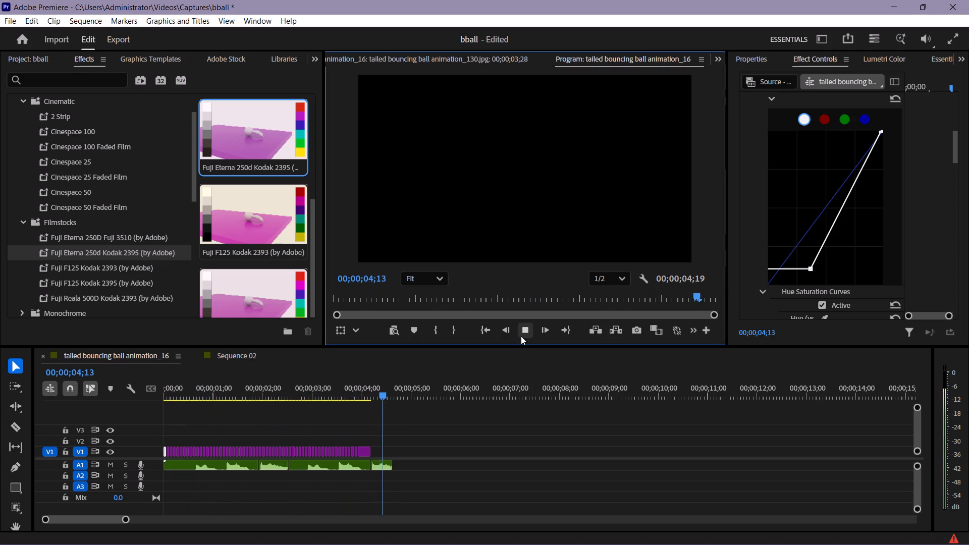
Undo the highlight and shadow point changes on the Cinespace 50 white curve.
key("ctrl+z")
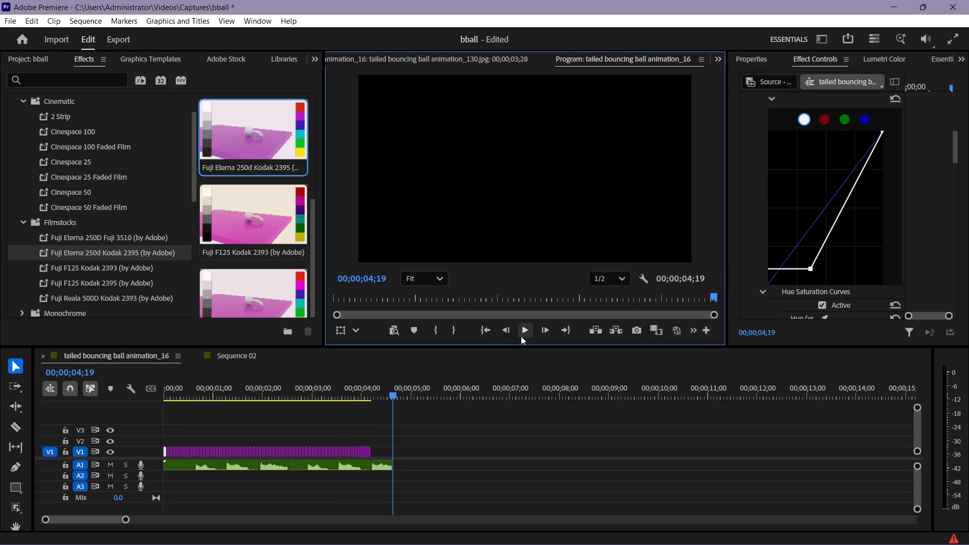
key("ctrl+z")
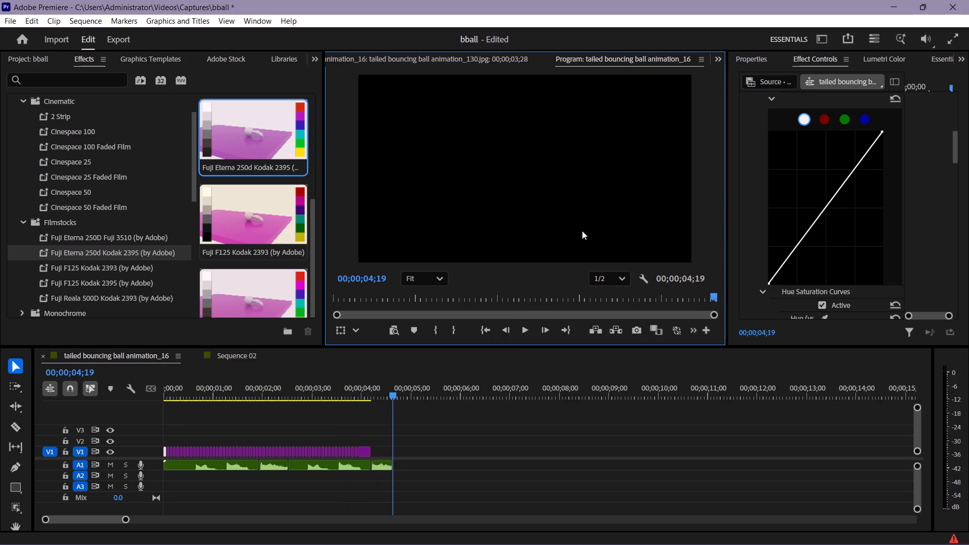
Replay the sequence from the start to review the look without the curve adjustment, and return the playhead to 00;00;00;00.
left_click_drag(391, 396, 254, 391)
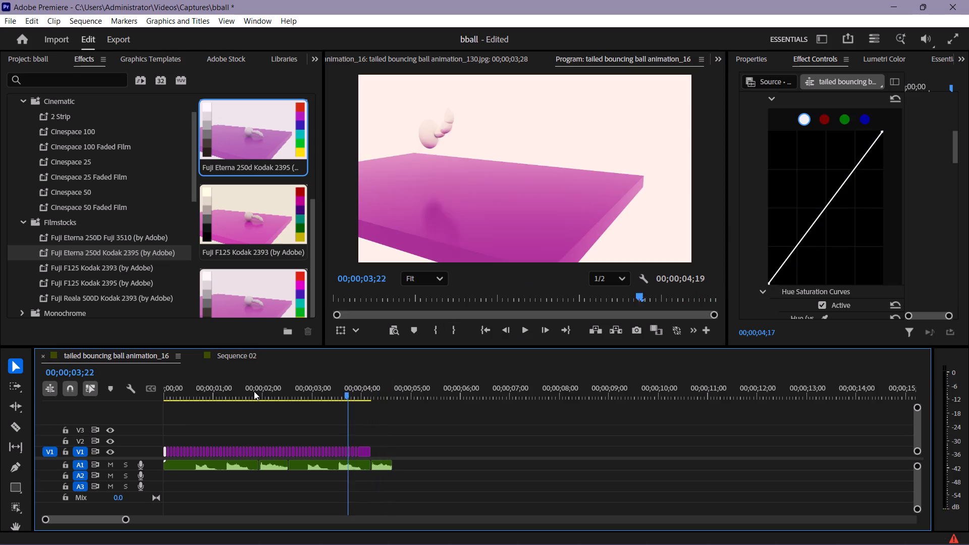
left_click_drag(254, 391, 121, 387)
key("space")
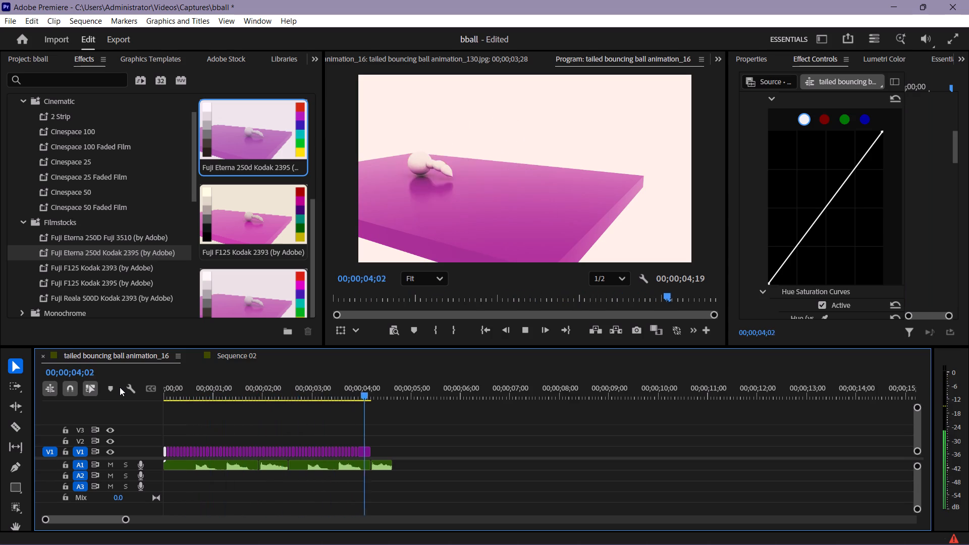
key("space")
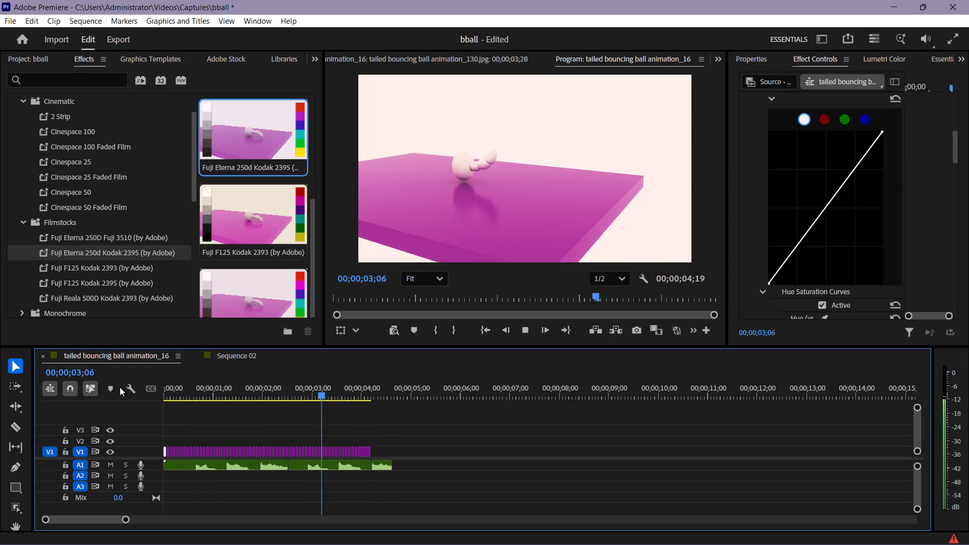
key("space")
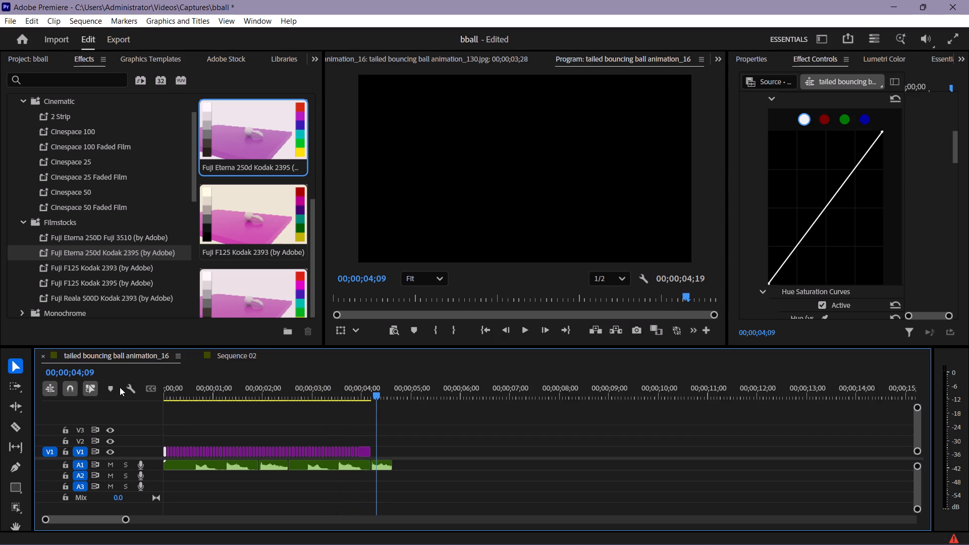
left_click_drag(378, 395, 88, 413)
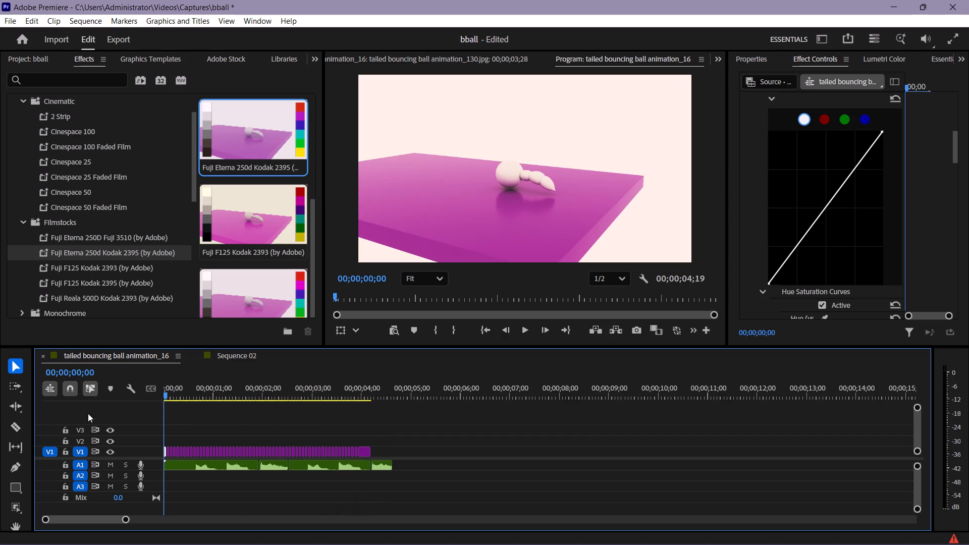
left_click_drag(88, 413, 64, 413)
Delete the Lumetri Color (Cinespace 50) effect whose curves are expanded from the first V1 clip.
scroll(830, 177, "up", 2)
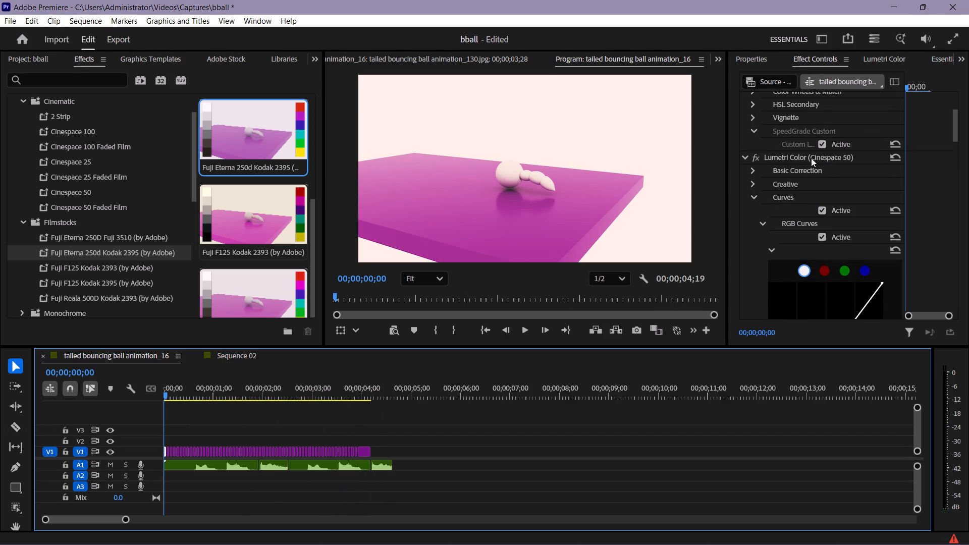
left_click(819, 155)
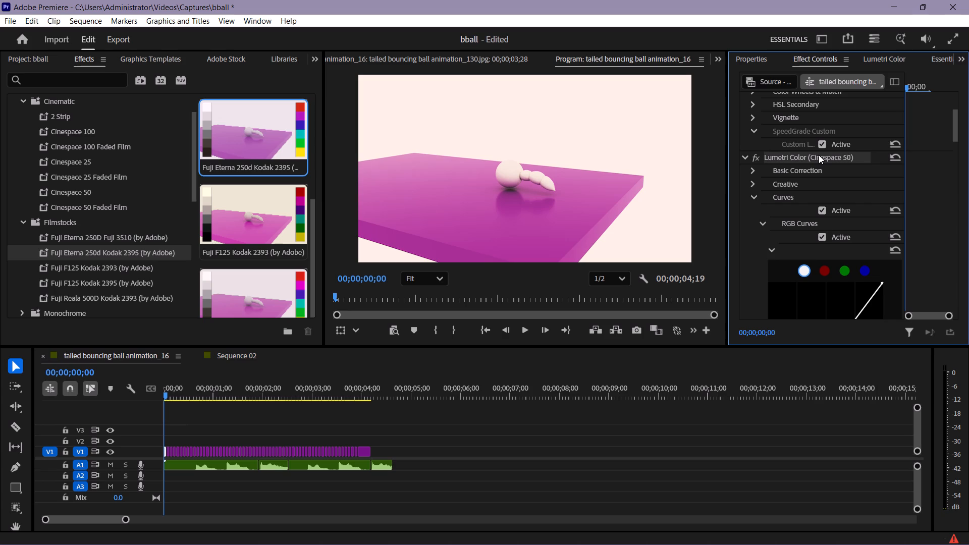
key("BackSpace")
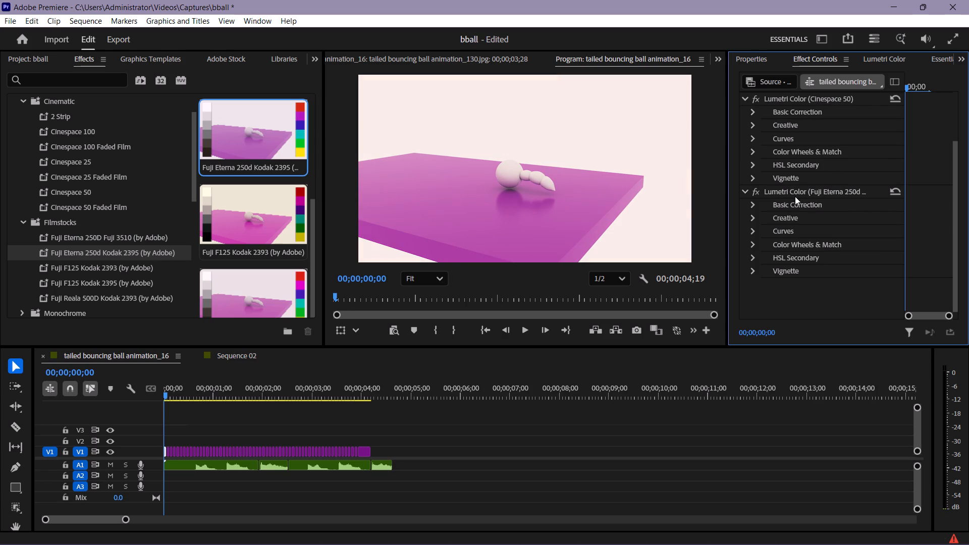
Delete the remaining Lumetri Color effects, Cinespace 50 and Fuji Eterna 250d Kodak 2395, from the first V1 clip.
scroll(795, 196, "up", 1)
left_click(812, 161)
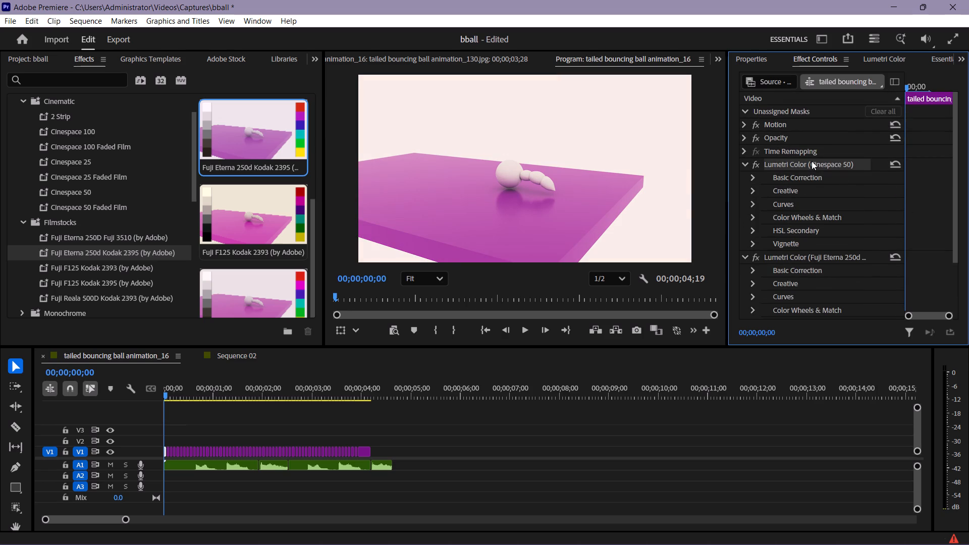
key("BackSpace")
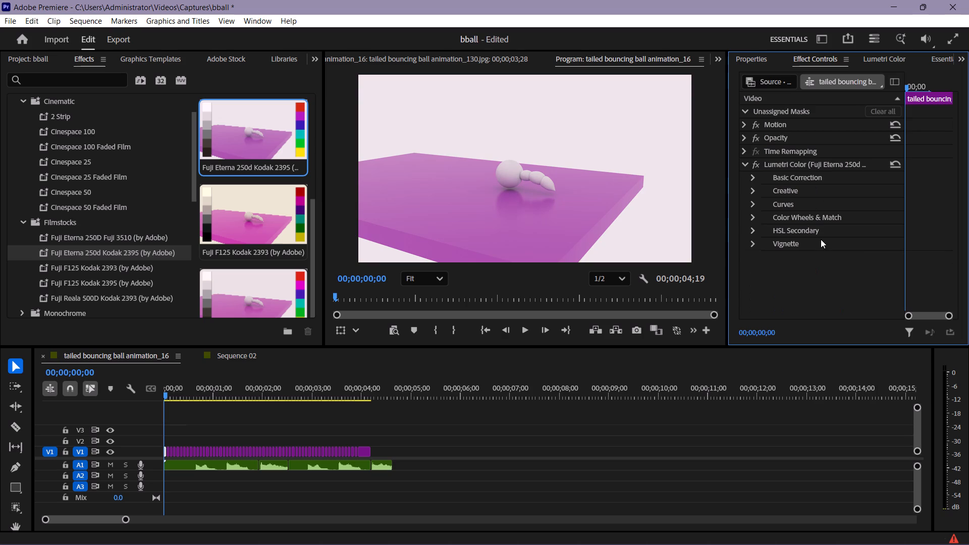
left_click(802, 163)
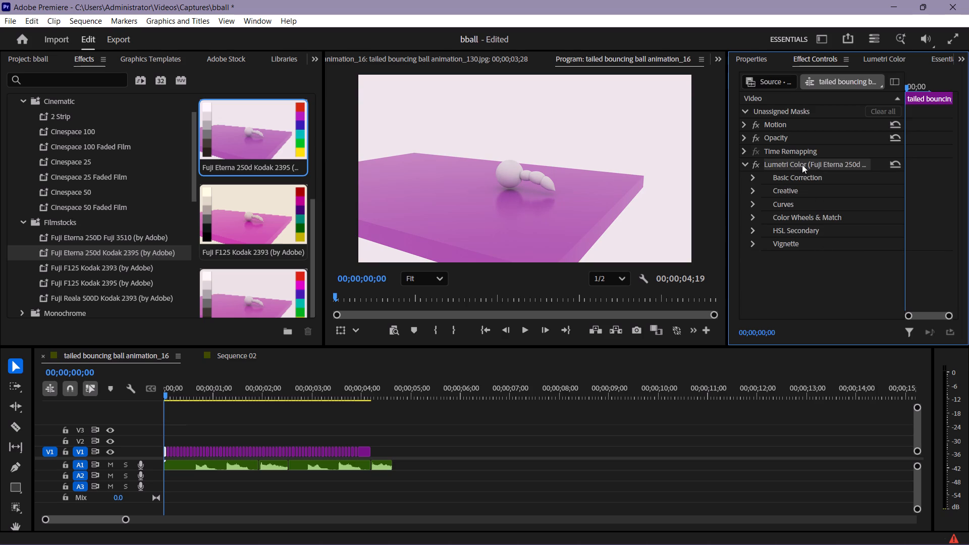
key("BackSpace")
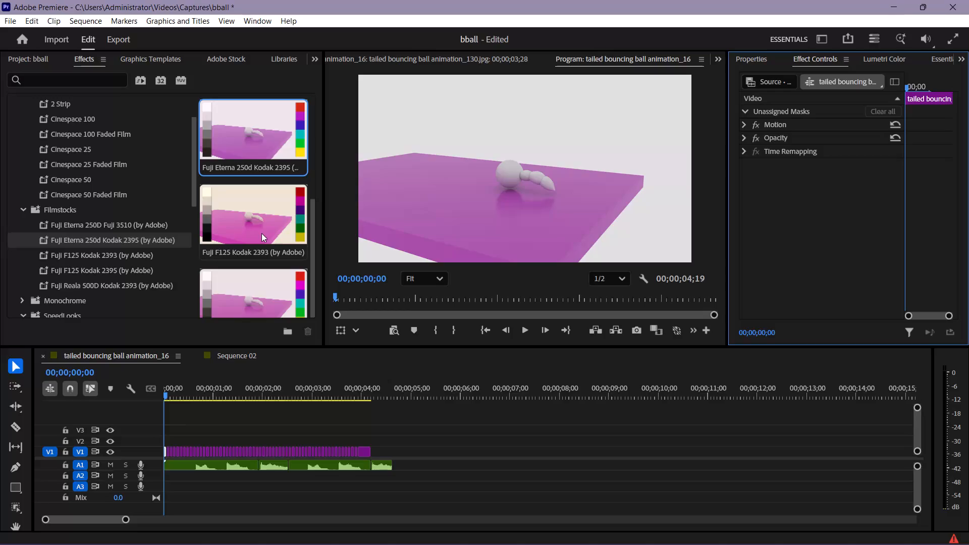
Browse the Video Effects categories, including the Lights & Glows effects, for an alternative effect for the clips.
scroll(144, 257, "down", 2)
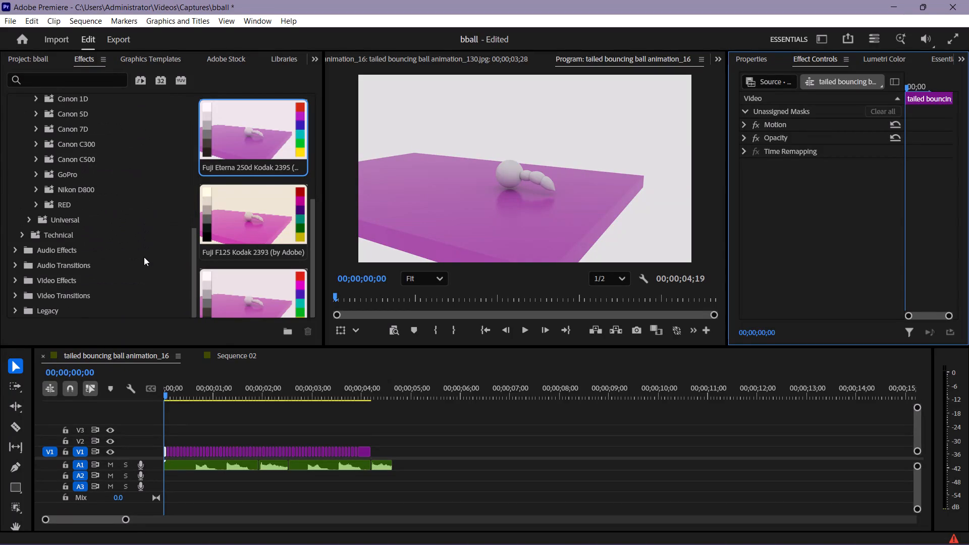
scroll(144, 257, "down", 1)
left_click(81, 277)
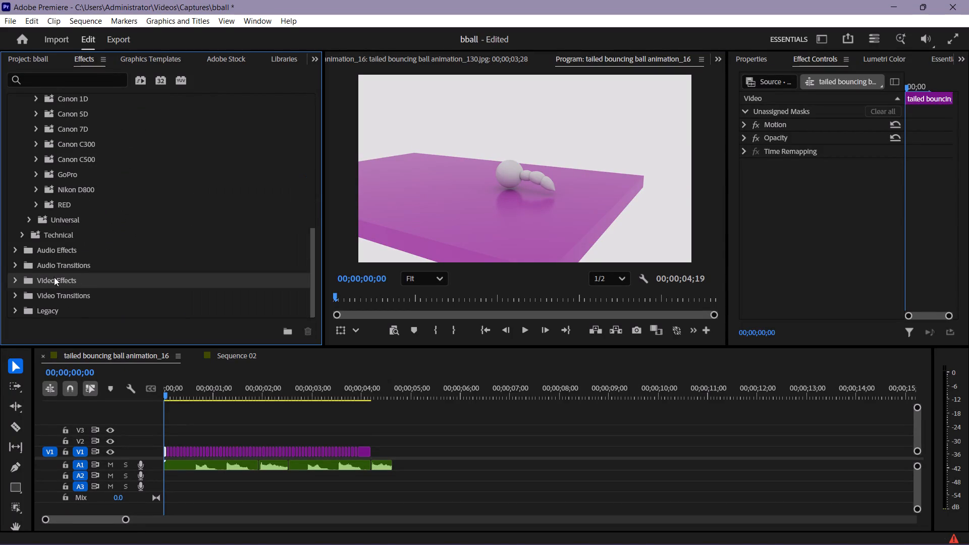
left_click(10, 277)
scroll(113, 262, "down", 1)
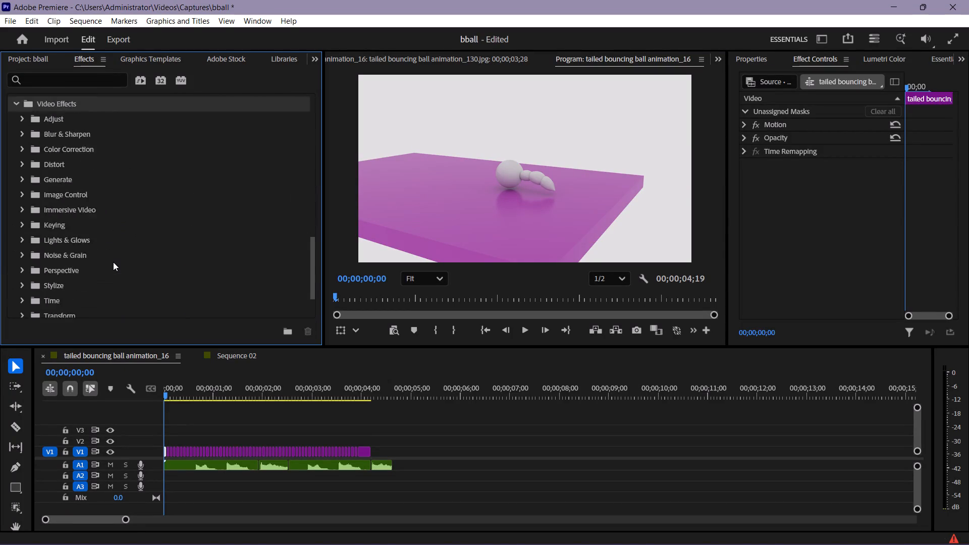
scroll(113, 262, "down", 1)
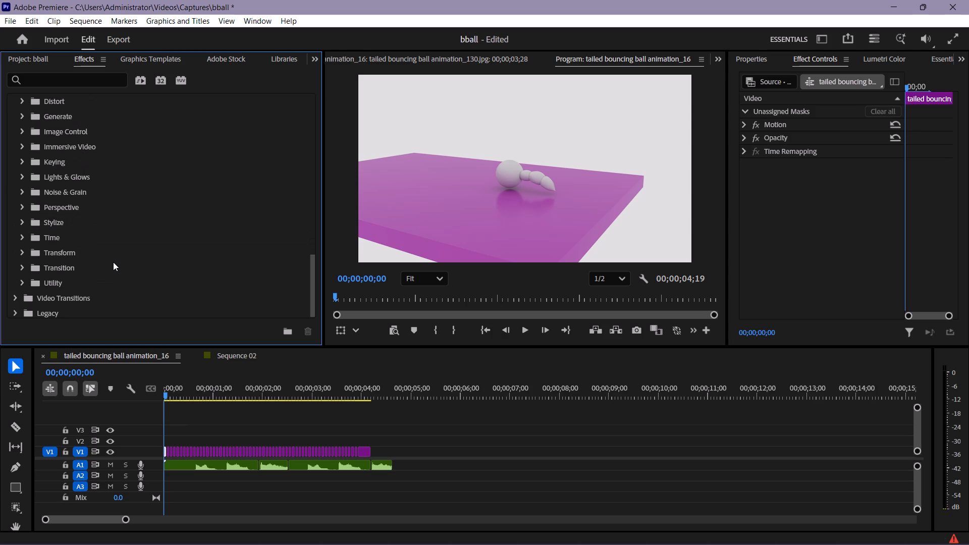
scroll(113, 262, "down", 1)
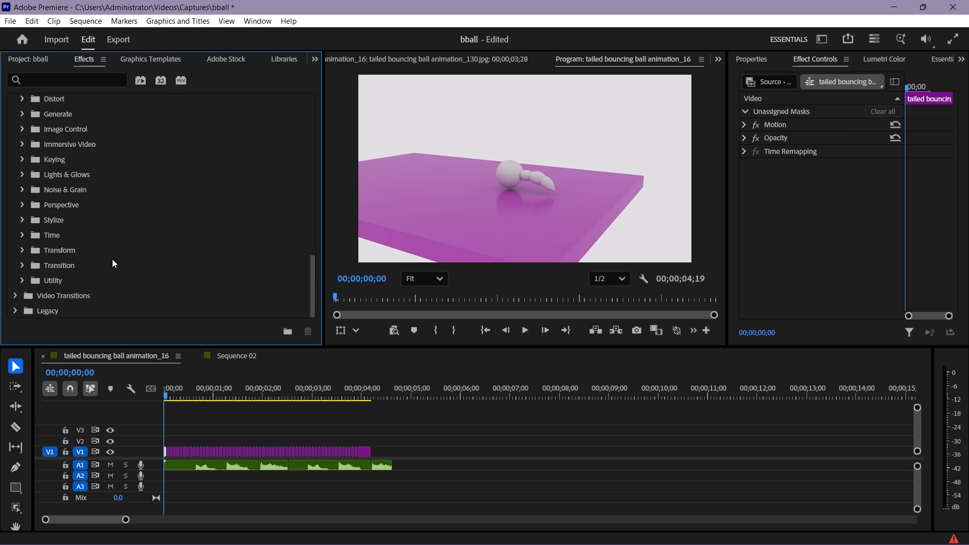
left_click(83, 177)
left_click(83, 177)
left_click(25, 177)
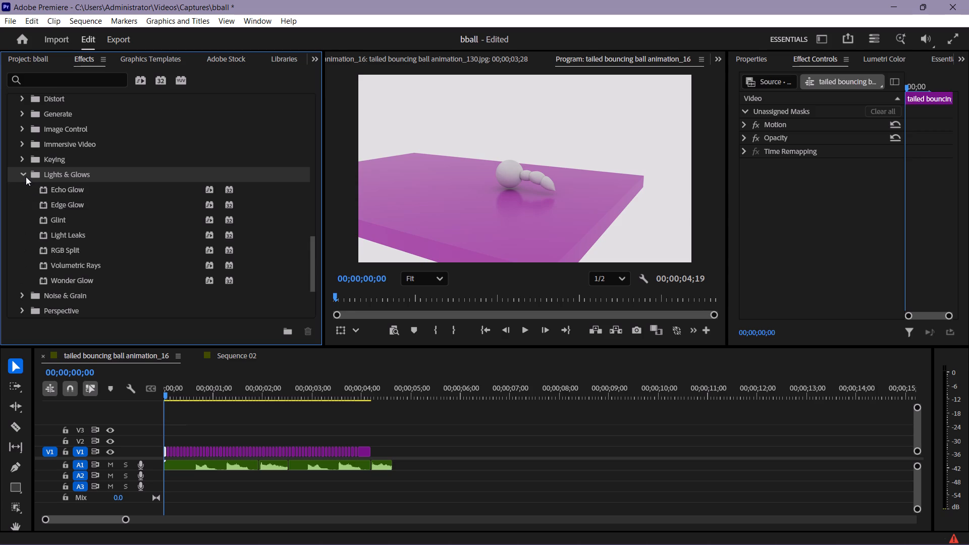
left_click(24, 174)
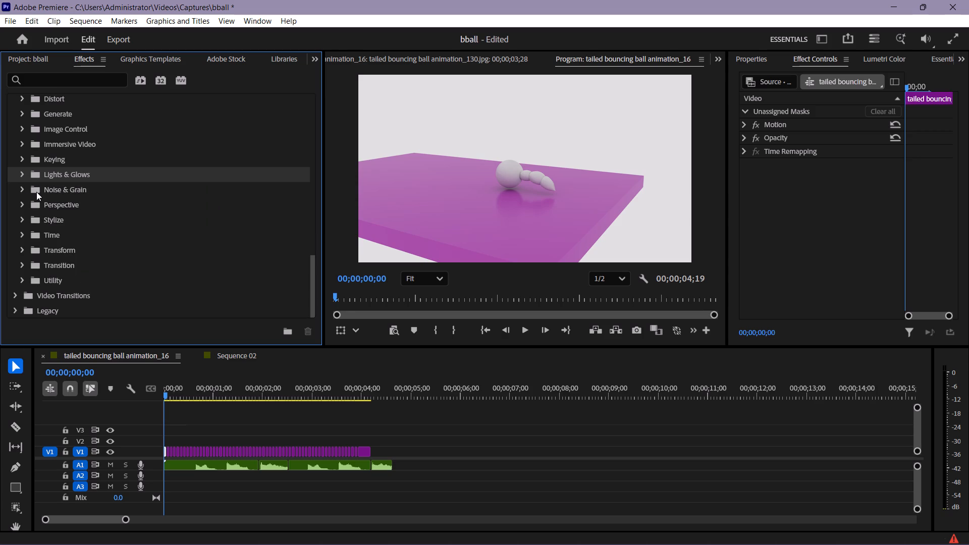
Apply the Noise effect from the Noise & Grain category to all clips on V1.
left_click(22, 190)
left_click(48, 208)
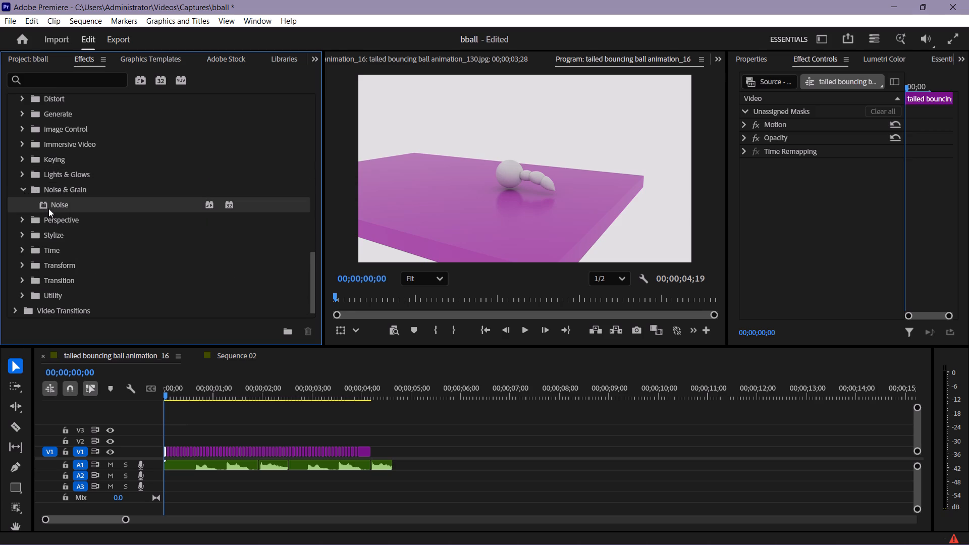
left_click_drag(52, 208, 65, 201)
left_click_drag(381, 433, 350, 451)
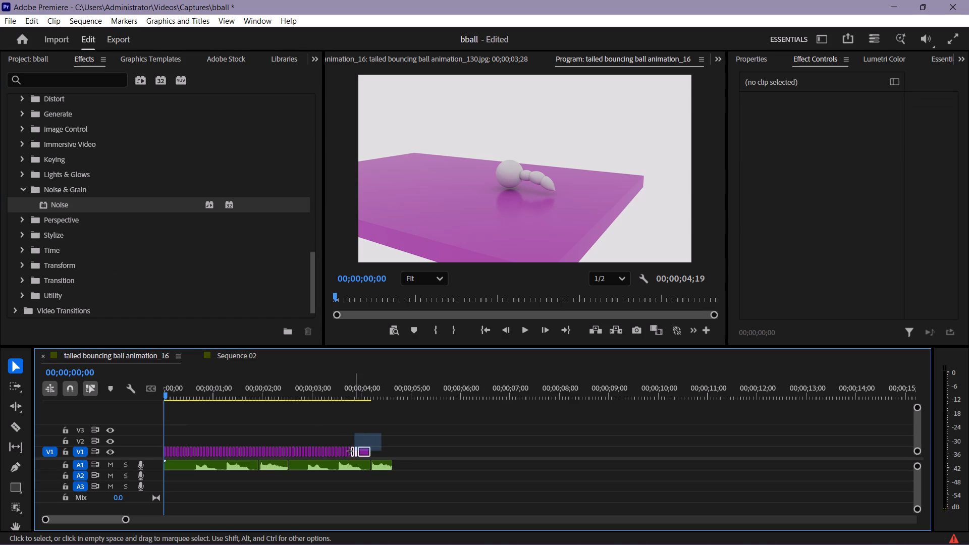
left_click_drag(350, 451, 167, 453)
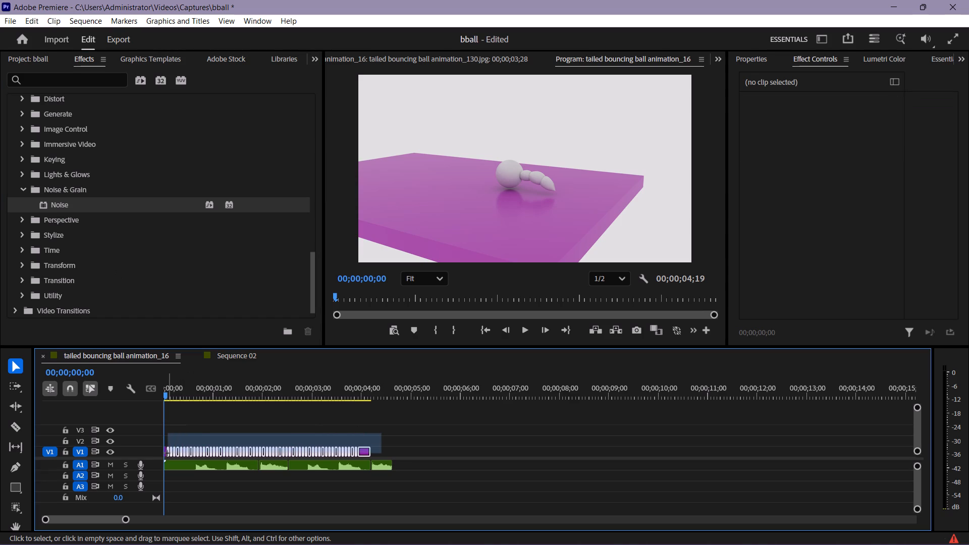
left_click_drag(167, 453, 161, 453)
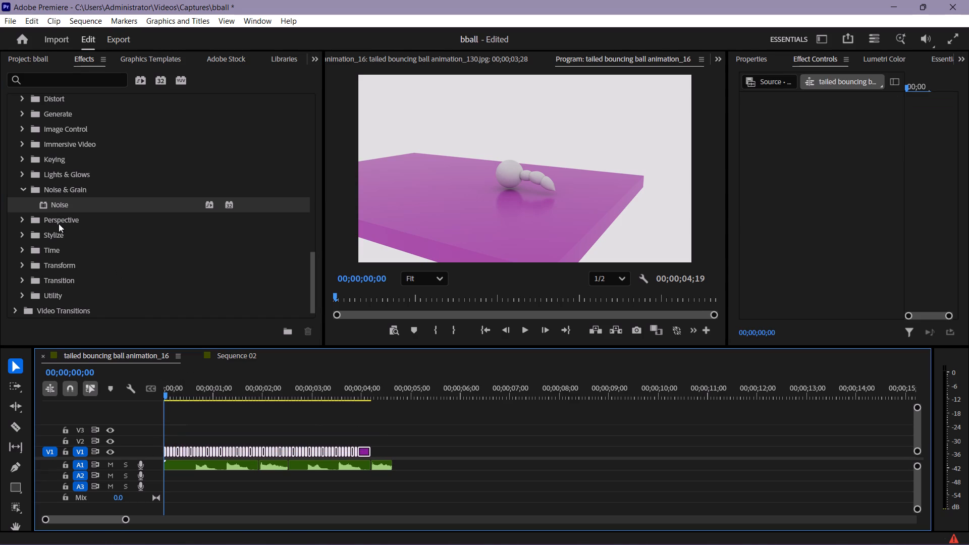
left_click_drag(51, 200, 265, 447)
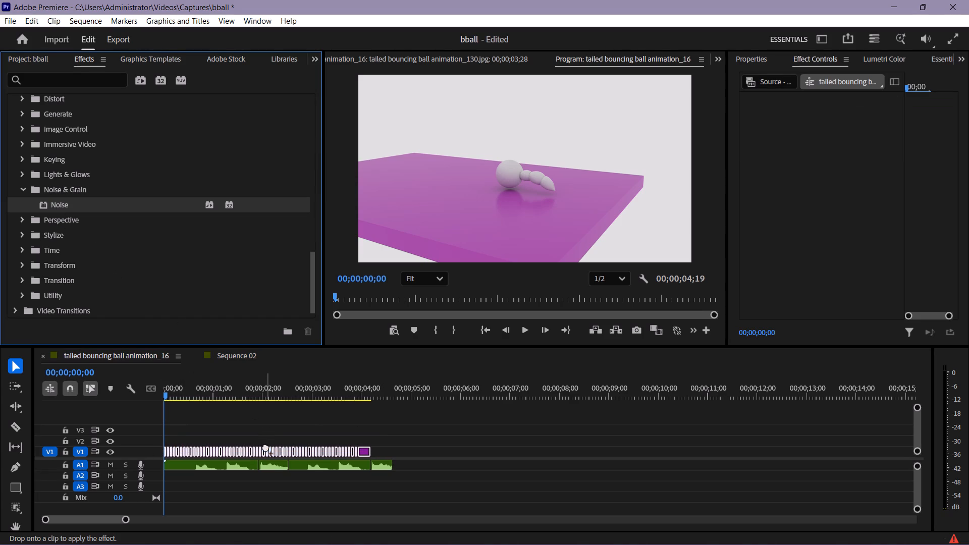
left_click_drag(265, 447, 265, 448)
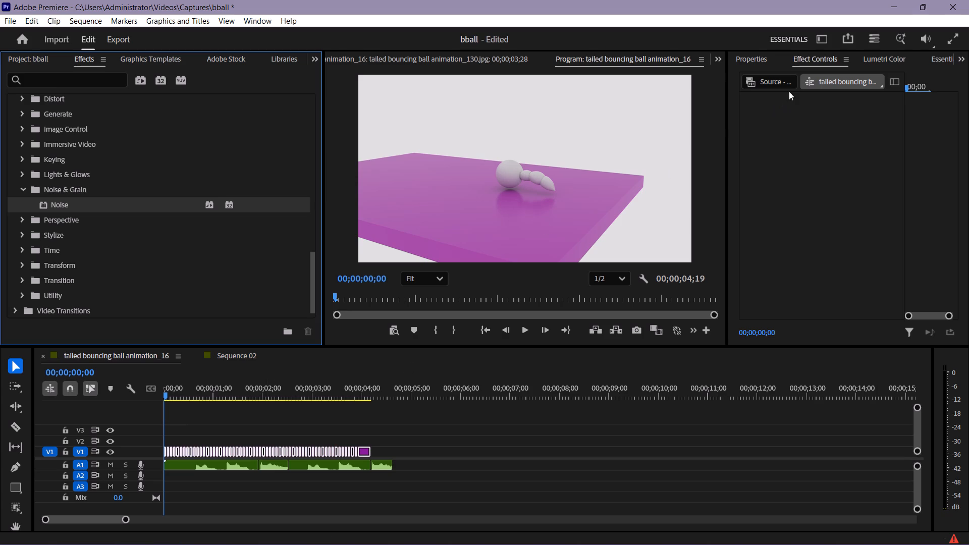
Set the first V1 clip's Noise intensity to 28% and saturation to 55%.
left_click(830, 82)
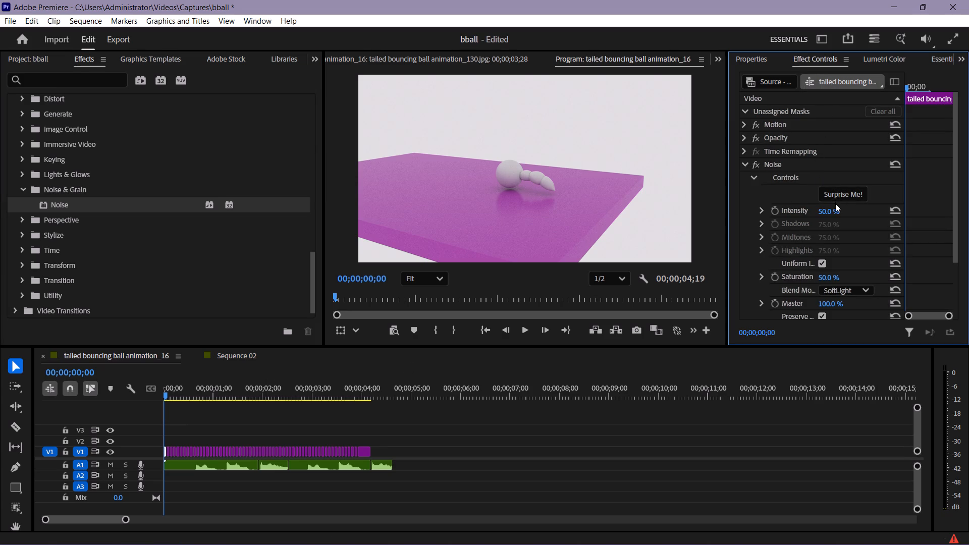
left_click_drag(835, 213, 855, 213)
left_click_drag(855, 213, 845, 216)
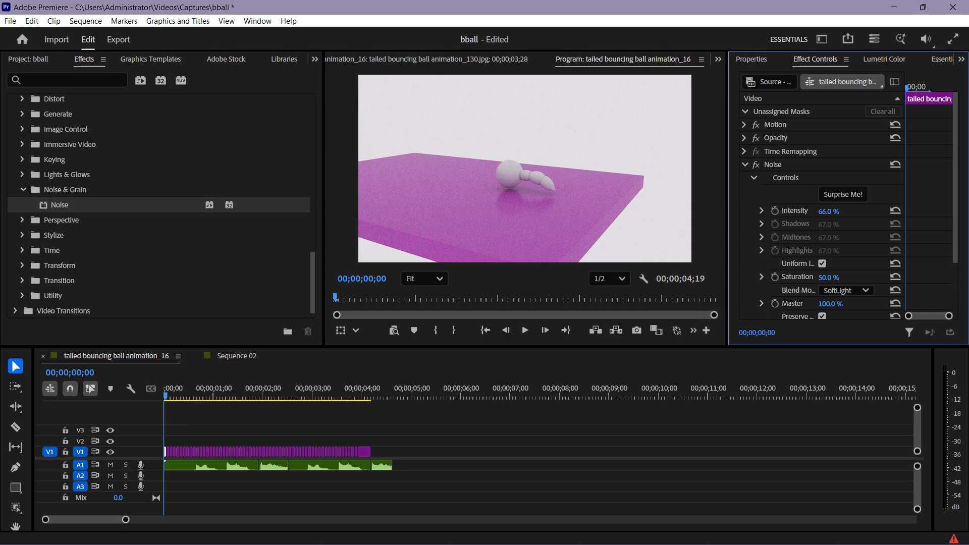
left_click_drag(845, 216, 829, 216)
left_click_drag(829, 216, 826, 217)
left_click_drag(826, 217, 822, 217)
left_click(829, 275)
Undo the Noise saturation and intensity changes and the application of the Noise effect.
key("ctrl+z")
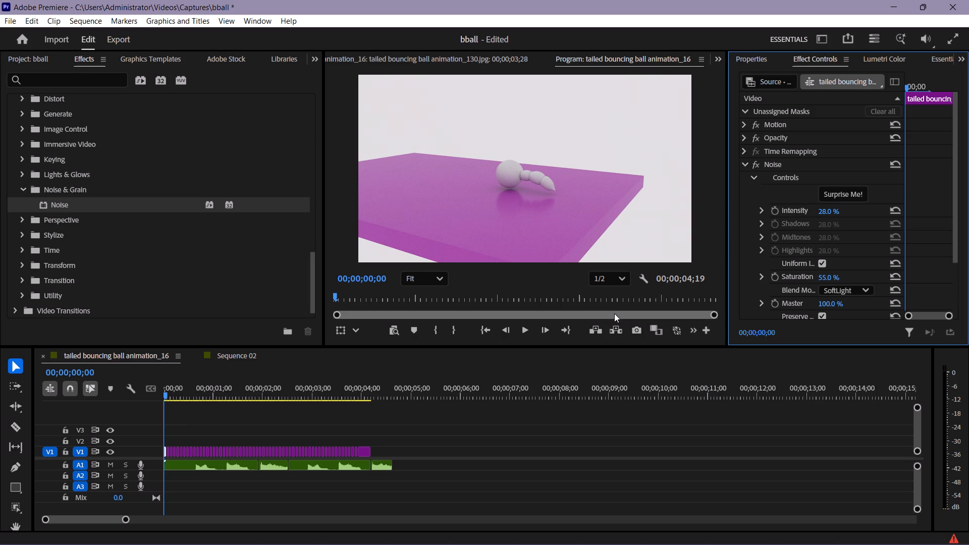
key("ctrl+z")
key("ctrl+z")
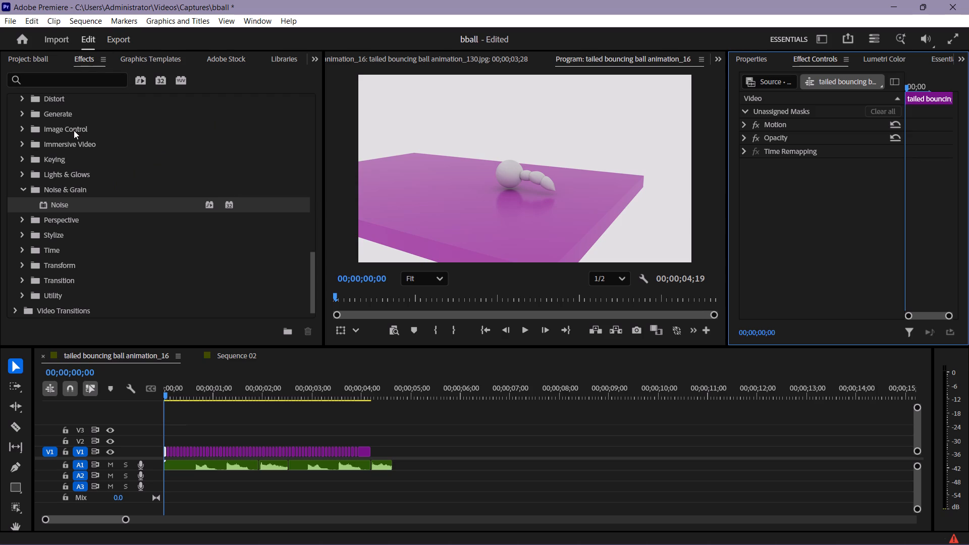
Browse the Cinematic Lumetri preset previews, from 2 Strip to Cinespace 50 Faded Film, for a suitable look.
scroll(74, 130, "up", 2)
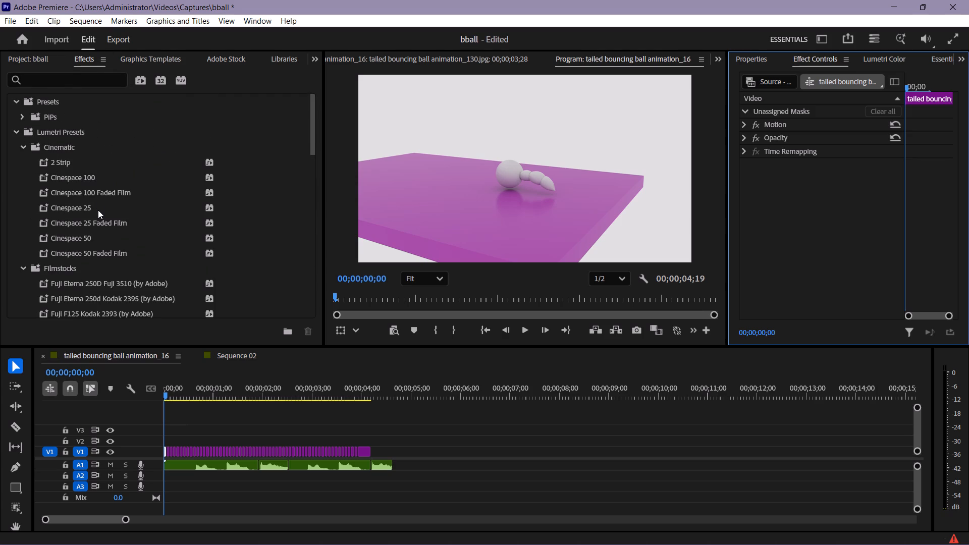
left_click(92, 169)
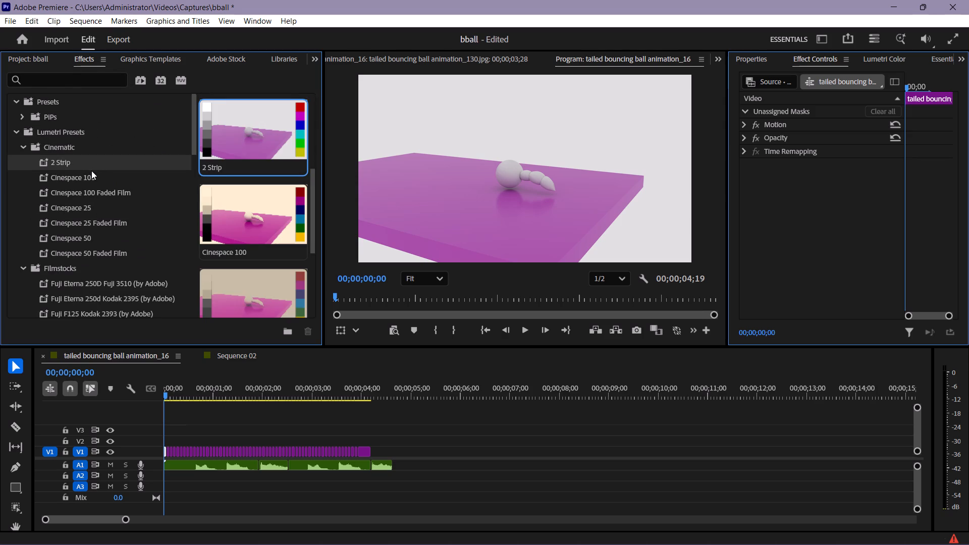
scroll(243, 170, "down", 1)
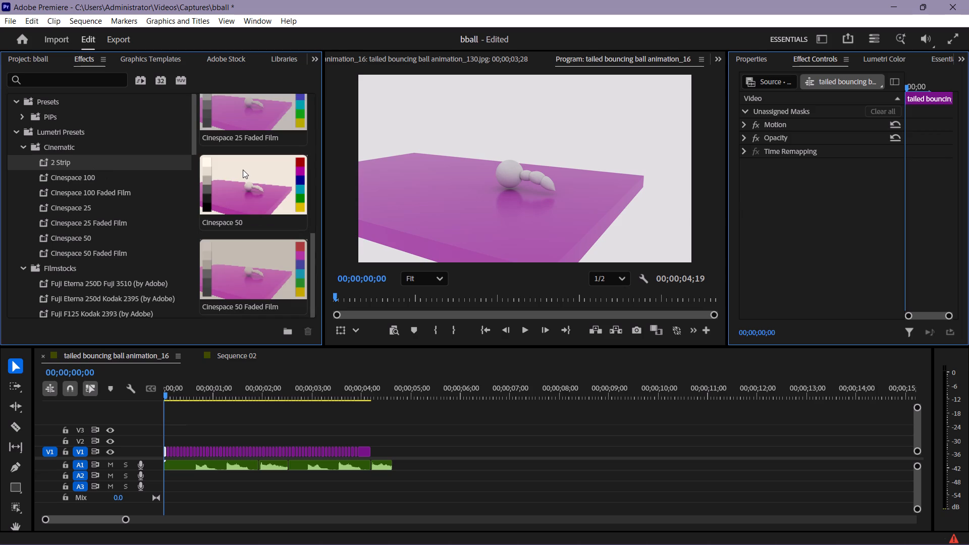
scroll(243, 170, "down", 3)
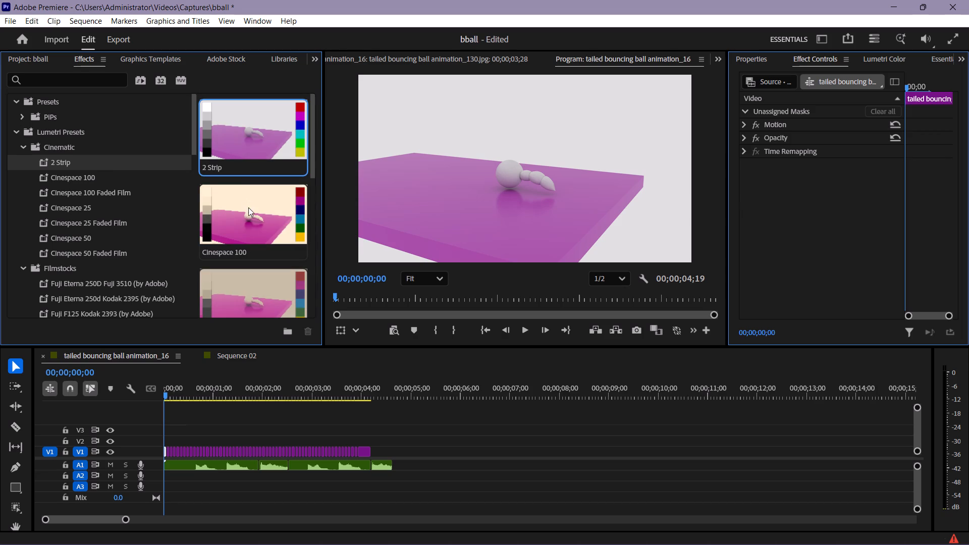
left_click(248, 212)
scroll(248, 212, "up", 1)
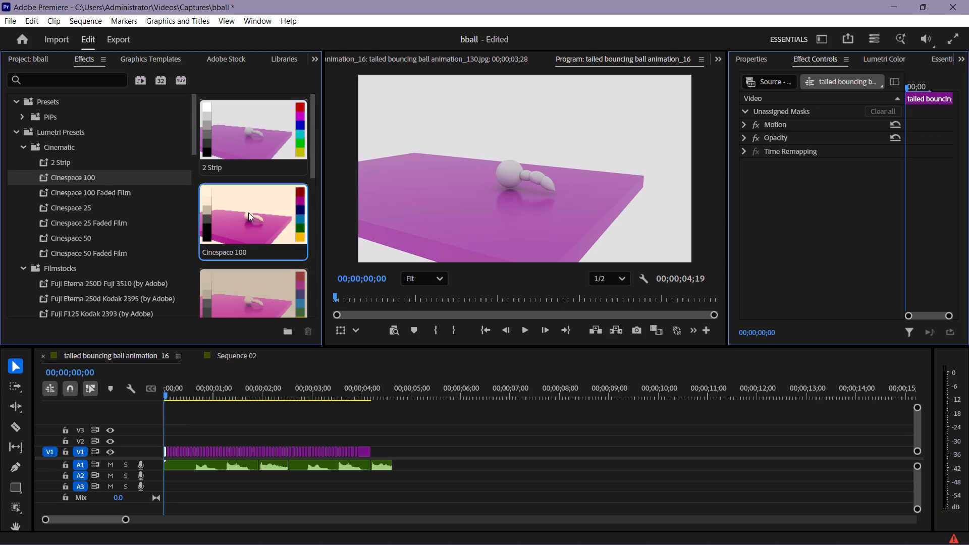
scroll(248, 212, "up", 1)
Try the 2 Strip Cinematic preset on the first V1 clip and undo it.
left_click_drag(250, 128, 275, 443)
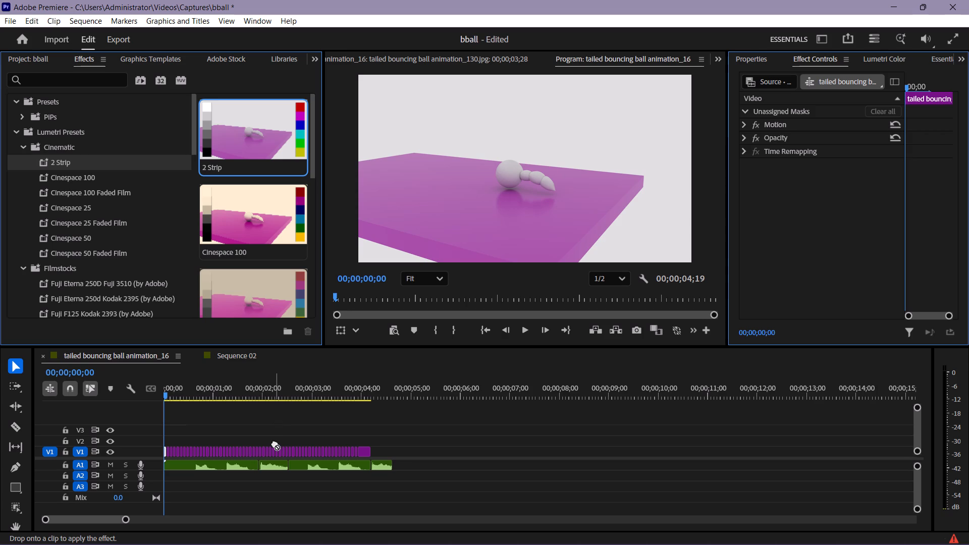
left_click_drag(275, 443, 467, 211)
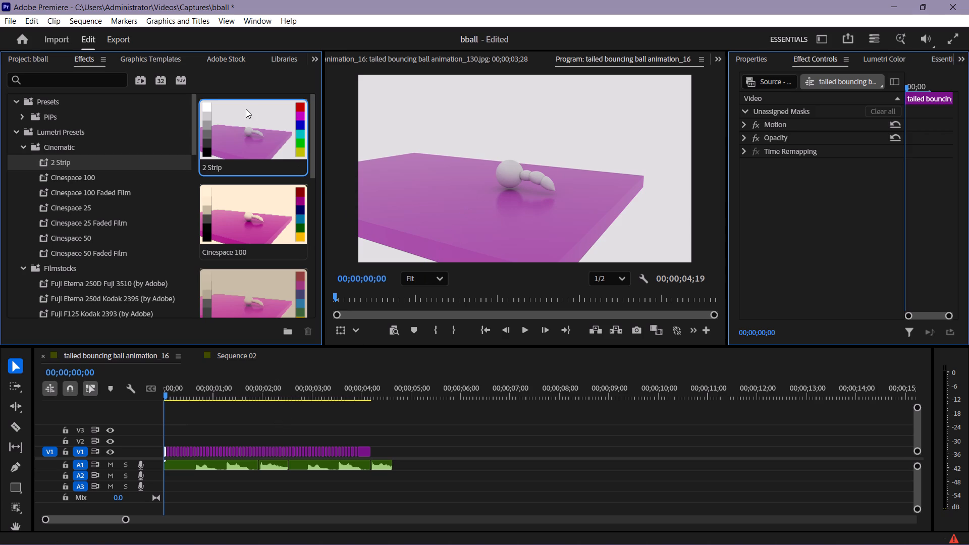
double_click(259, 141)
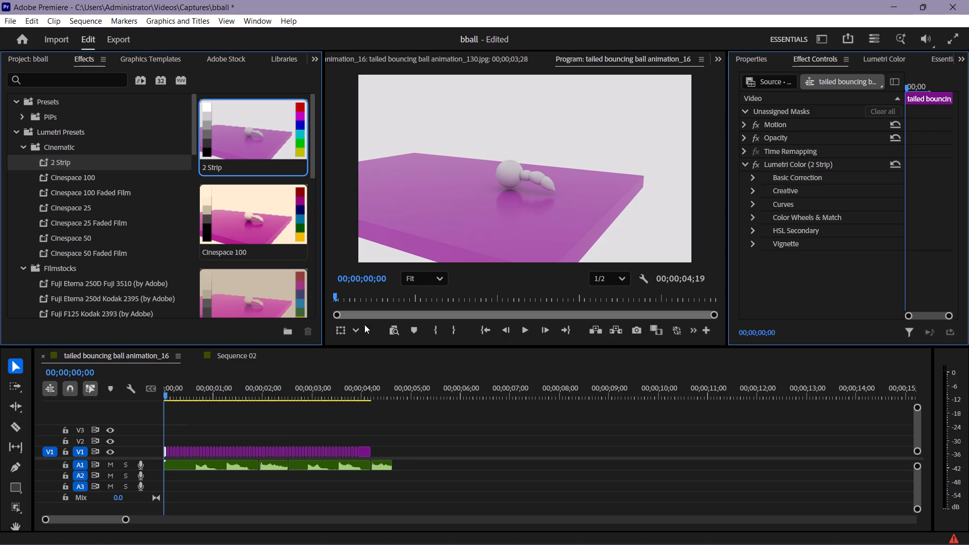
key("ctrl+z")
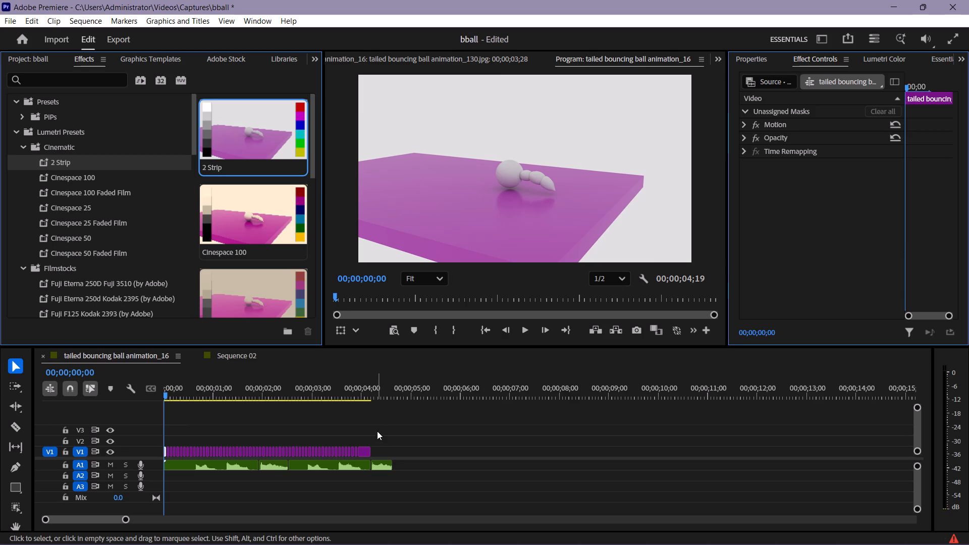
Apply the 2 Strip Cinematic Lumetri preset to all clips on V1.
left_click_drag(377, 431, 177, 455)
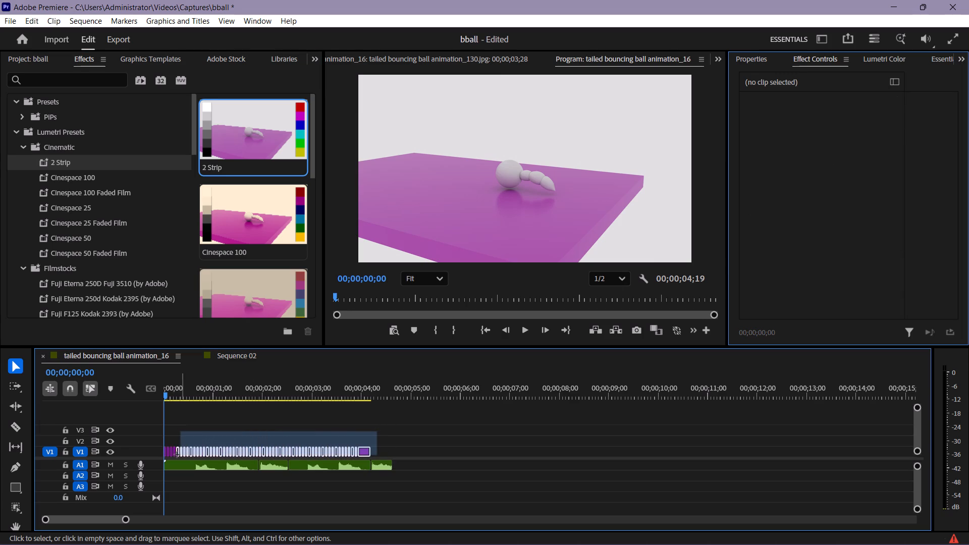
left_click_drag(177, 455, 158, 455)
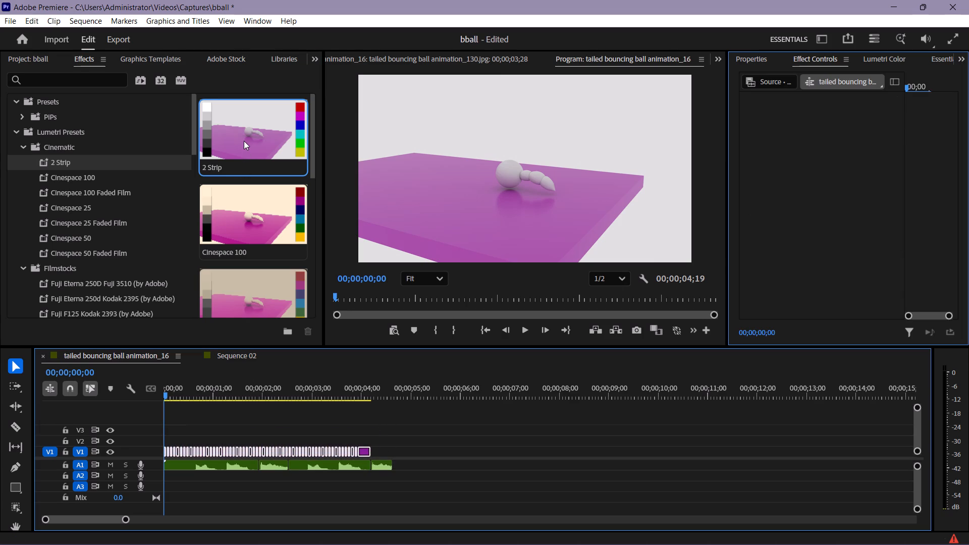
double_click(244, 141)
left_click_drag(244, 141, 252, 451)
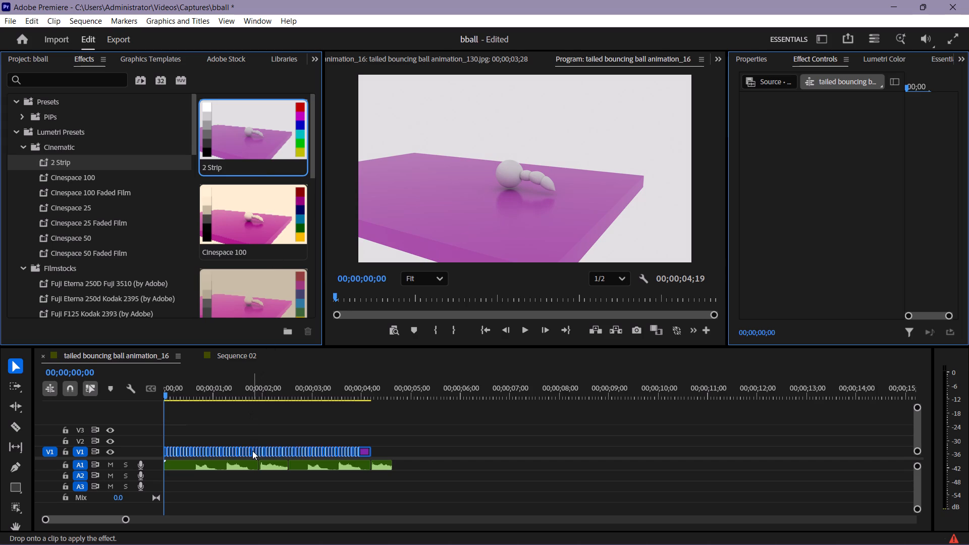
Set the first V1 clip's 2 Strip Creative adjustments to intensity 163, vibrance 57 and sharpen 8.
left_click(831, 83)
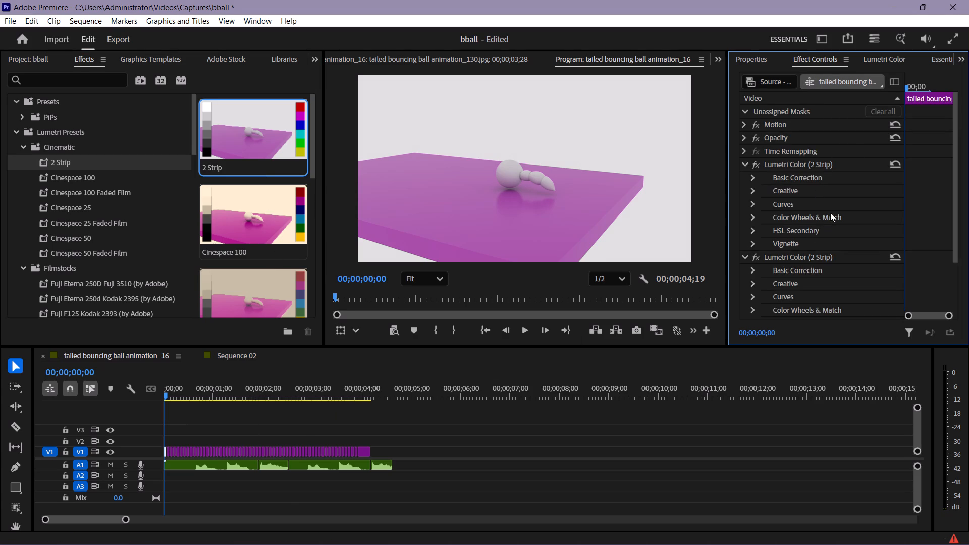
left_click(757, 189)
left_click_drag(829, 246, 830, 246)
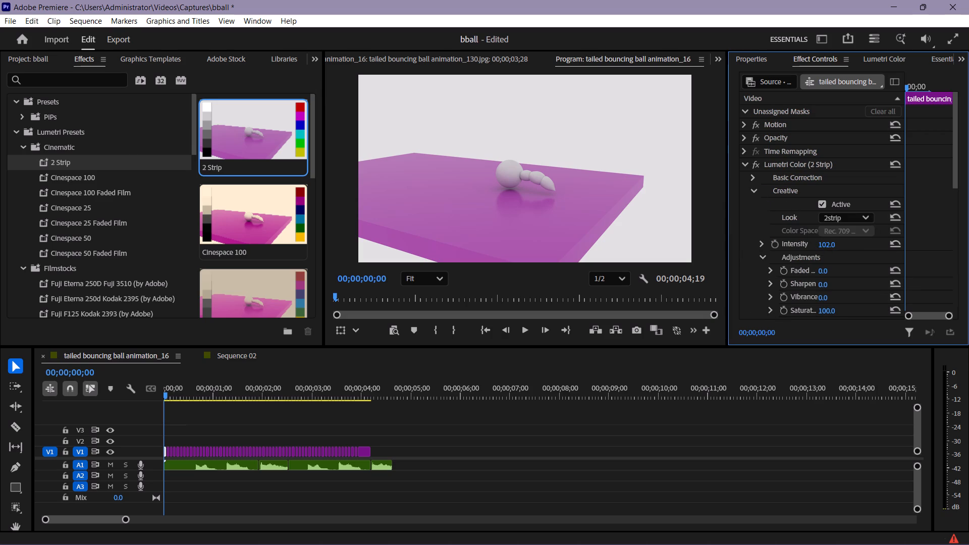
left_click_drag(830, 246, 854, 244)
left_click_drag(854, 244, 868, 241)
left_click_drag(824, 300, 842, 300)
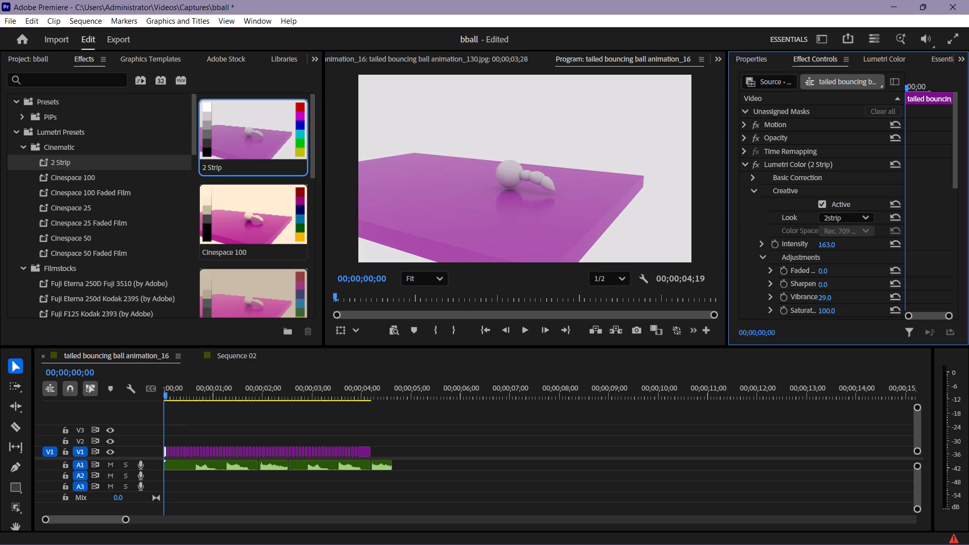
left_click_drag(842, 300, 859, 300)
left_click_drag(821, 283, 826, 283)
Reselect all V1 clips to check their effect settings, and scrub the opening two seconds to compare the look between clips.
left_click_drag(377, 444, 341, 457)
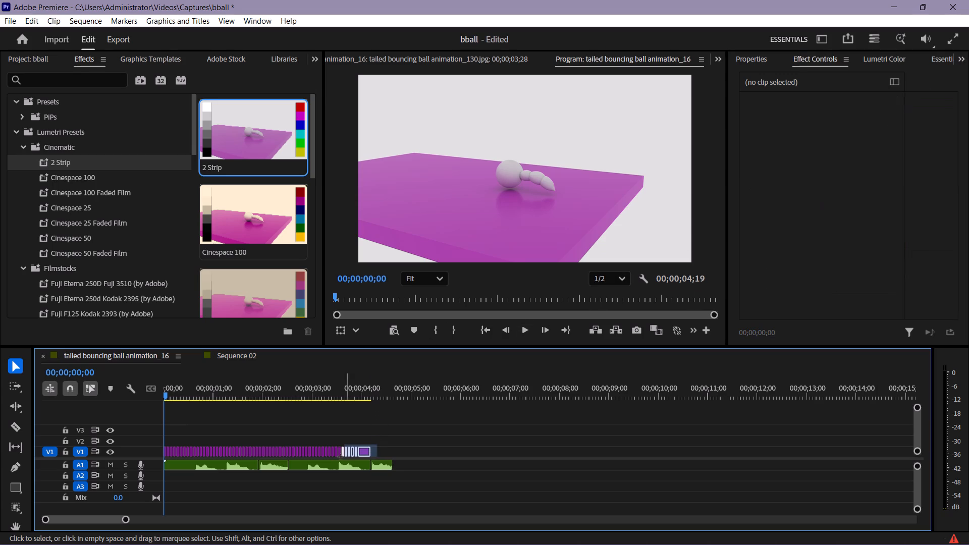
left_click_drag(341, 457, 158, 453)
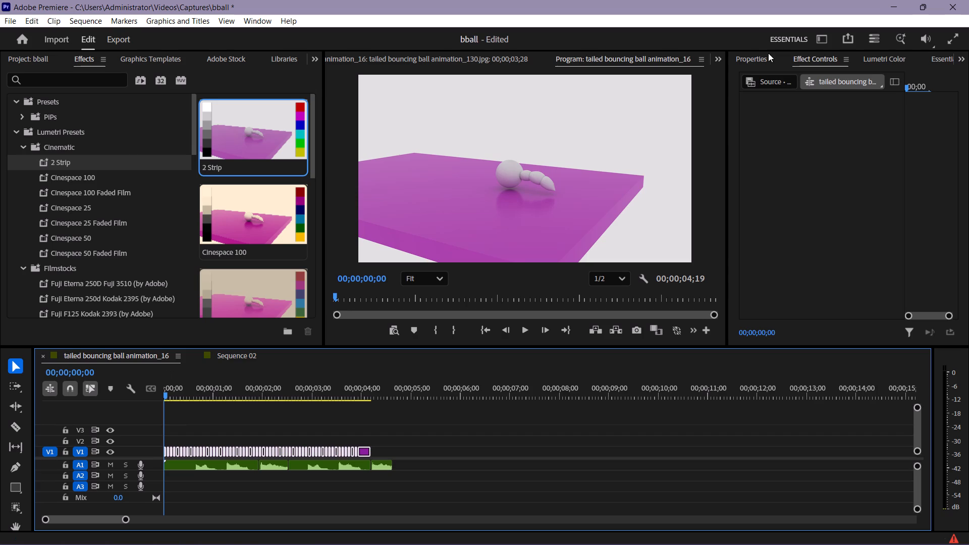
left_click(853, 78)
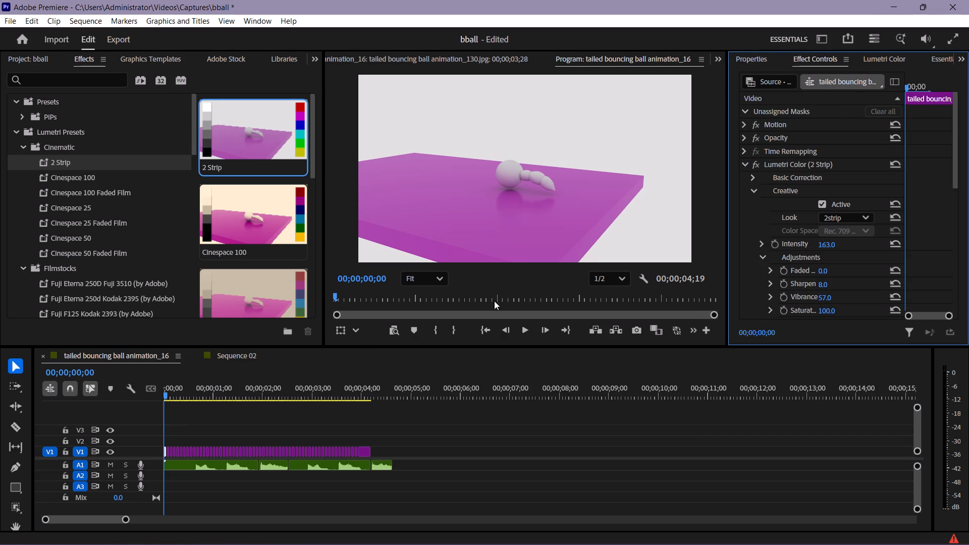
left_click_drag(167, 395, 182, 395)
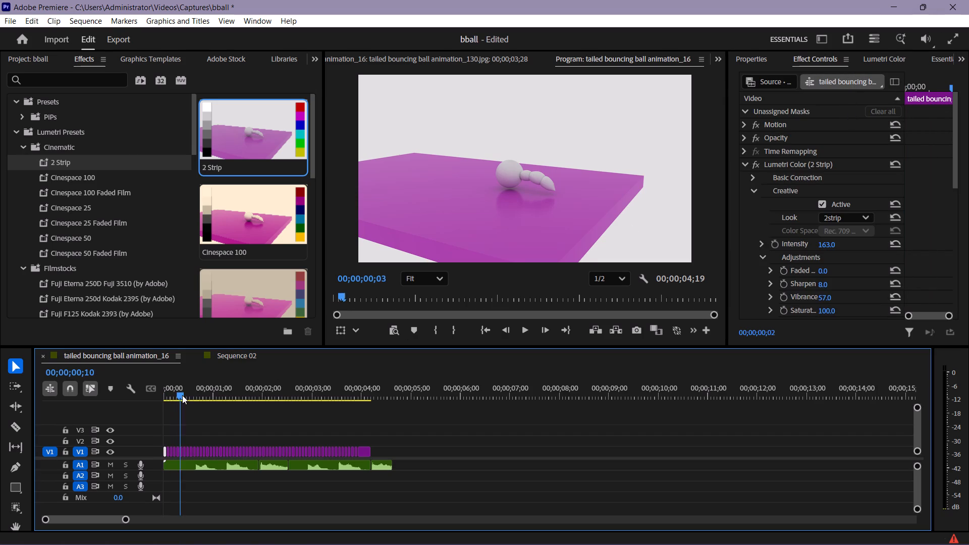
left_click_drag(182, 395, 260, 395)
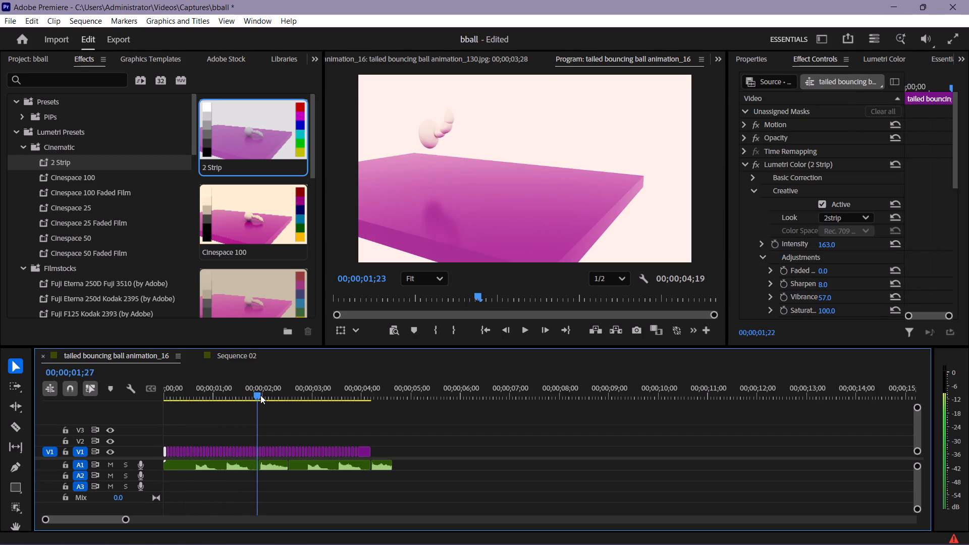
left_click_drag(260, 395, 166, 400)
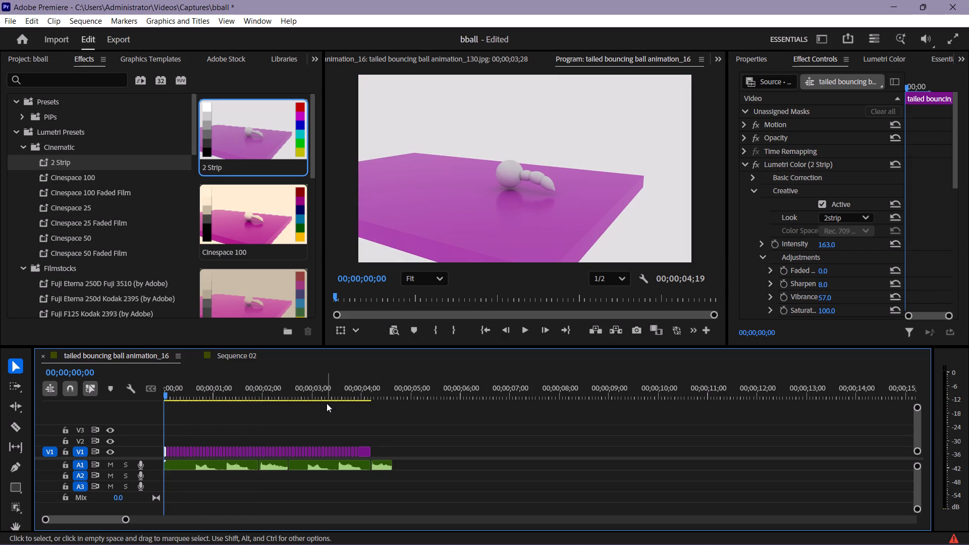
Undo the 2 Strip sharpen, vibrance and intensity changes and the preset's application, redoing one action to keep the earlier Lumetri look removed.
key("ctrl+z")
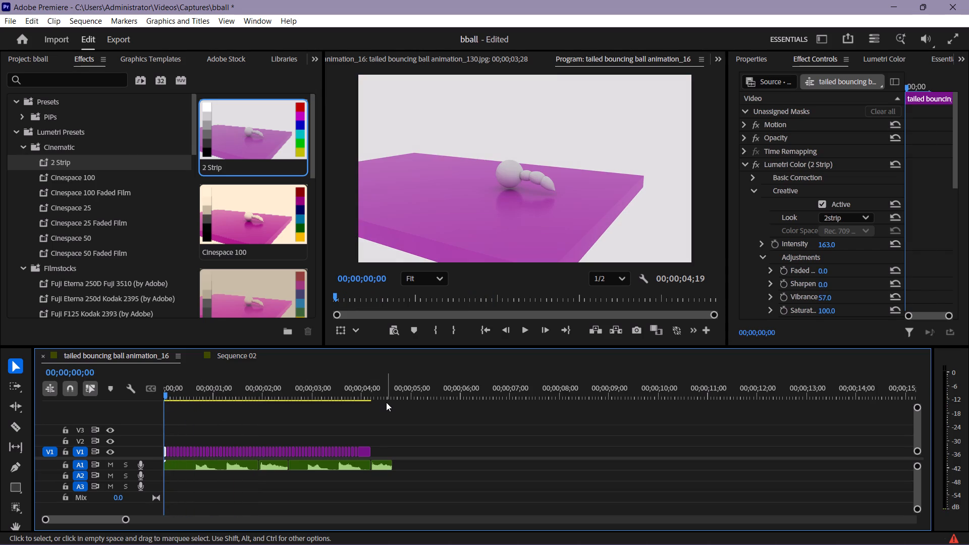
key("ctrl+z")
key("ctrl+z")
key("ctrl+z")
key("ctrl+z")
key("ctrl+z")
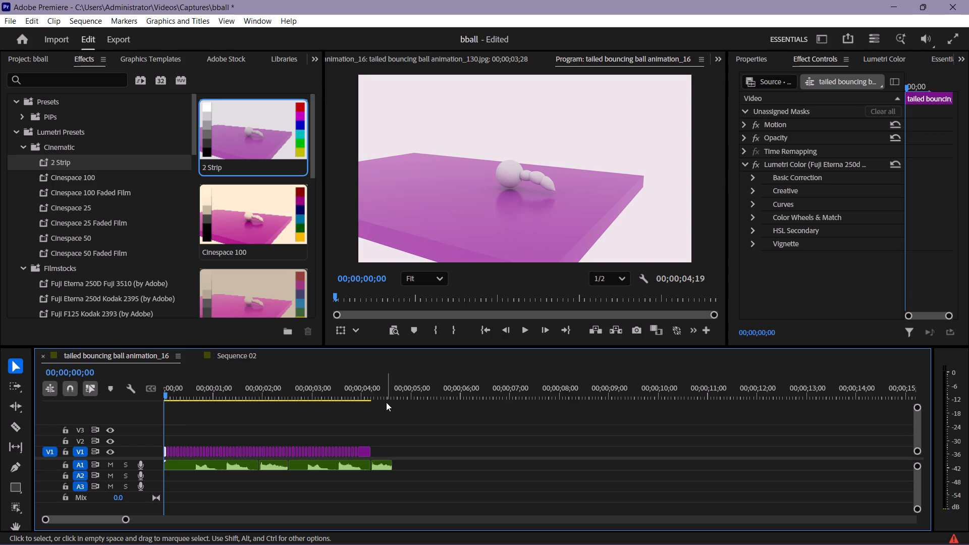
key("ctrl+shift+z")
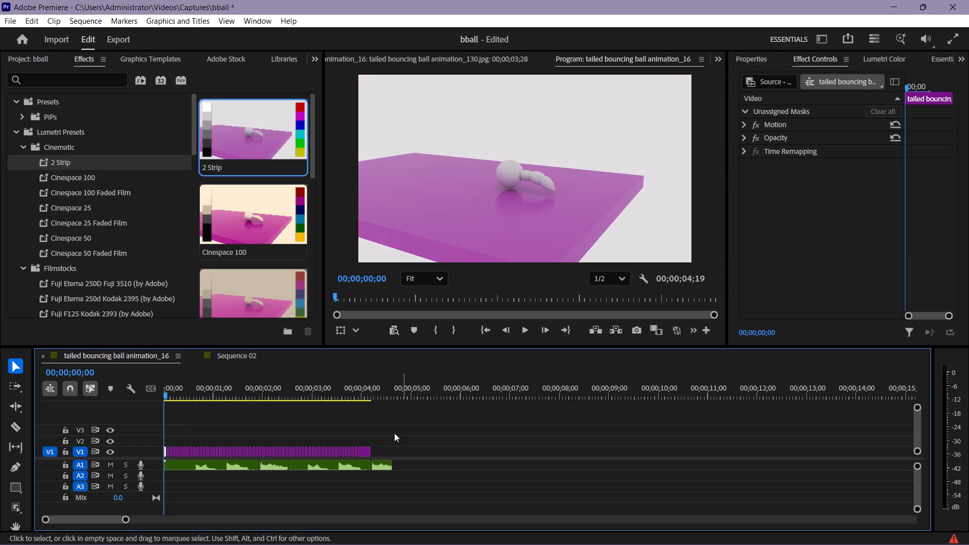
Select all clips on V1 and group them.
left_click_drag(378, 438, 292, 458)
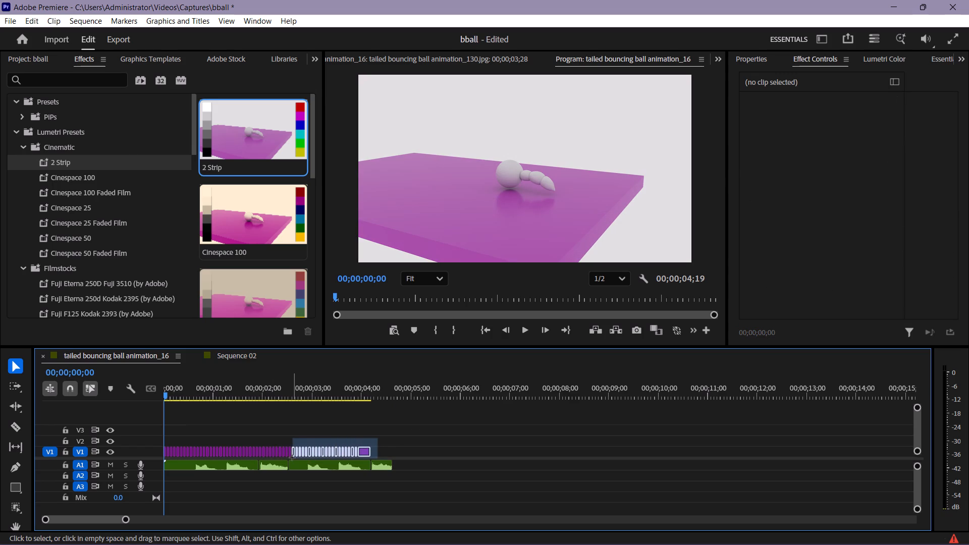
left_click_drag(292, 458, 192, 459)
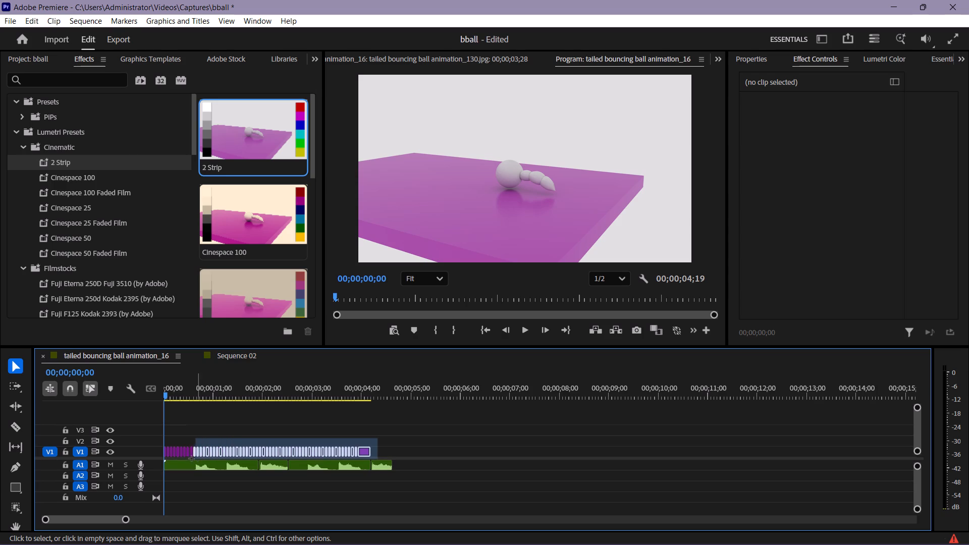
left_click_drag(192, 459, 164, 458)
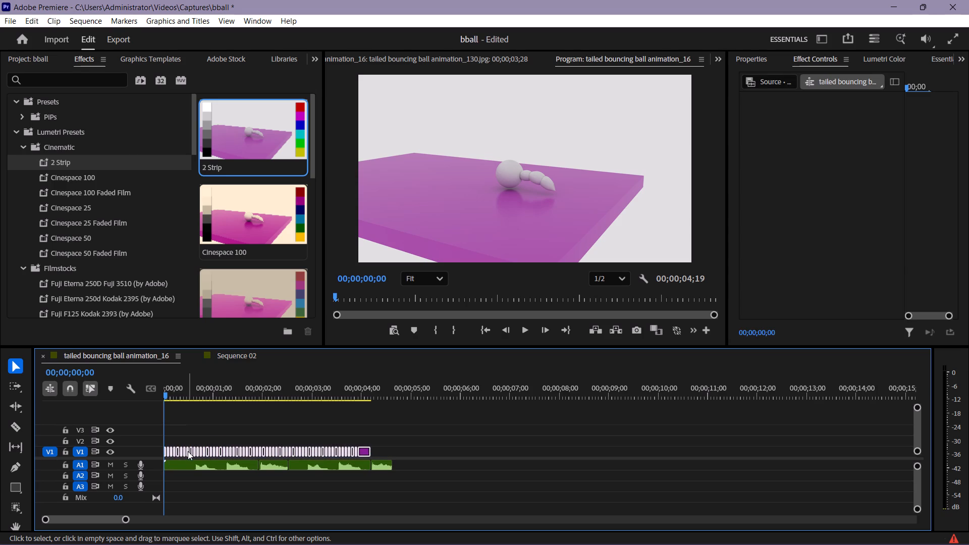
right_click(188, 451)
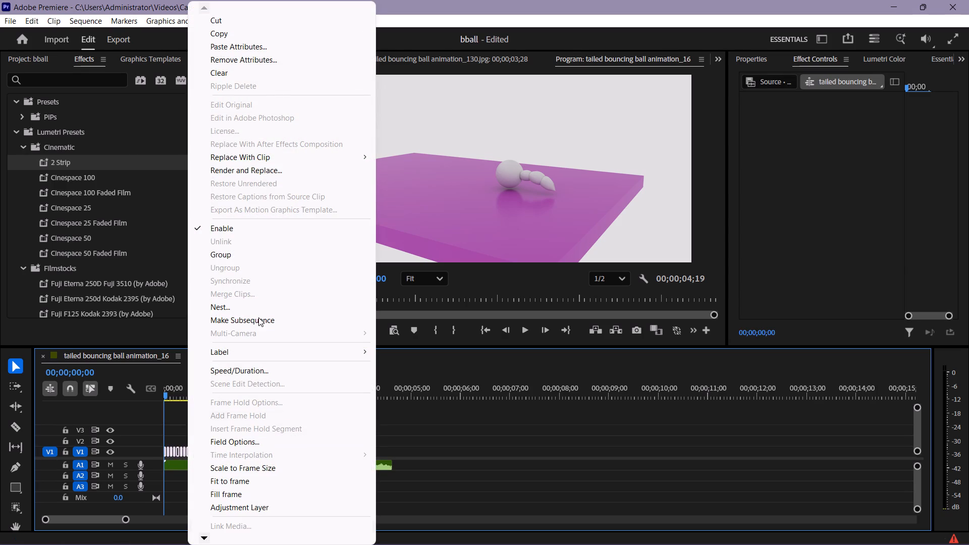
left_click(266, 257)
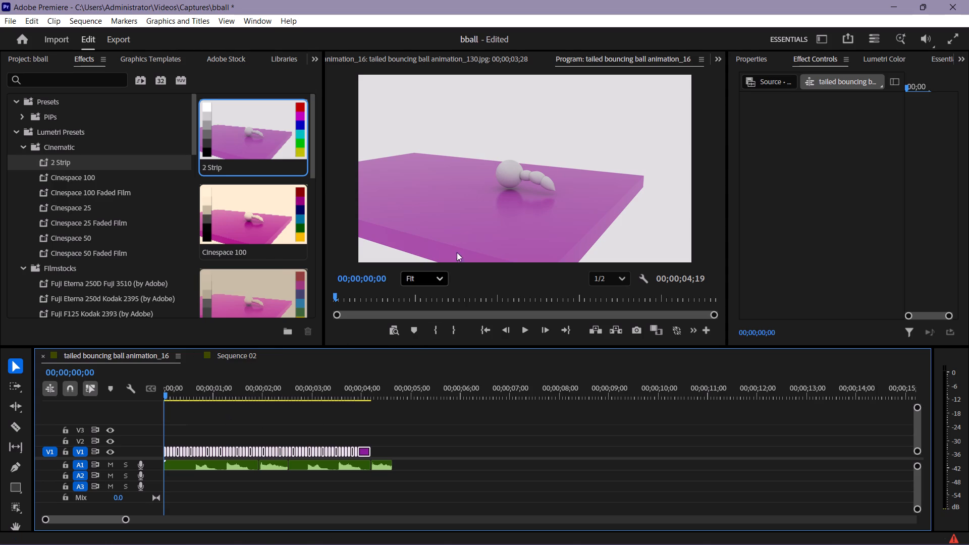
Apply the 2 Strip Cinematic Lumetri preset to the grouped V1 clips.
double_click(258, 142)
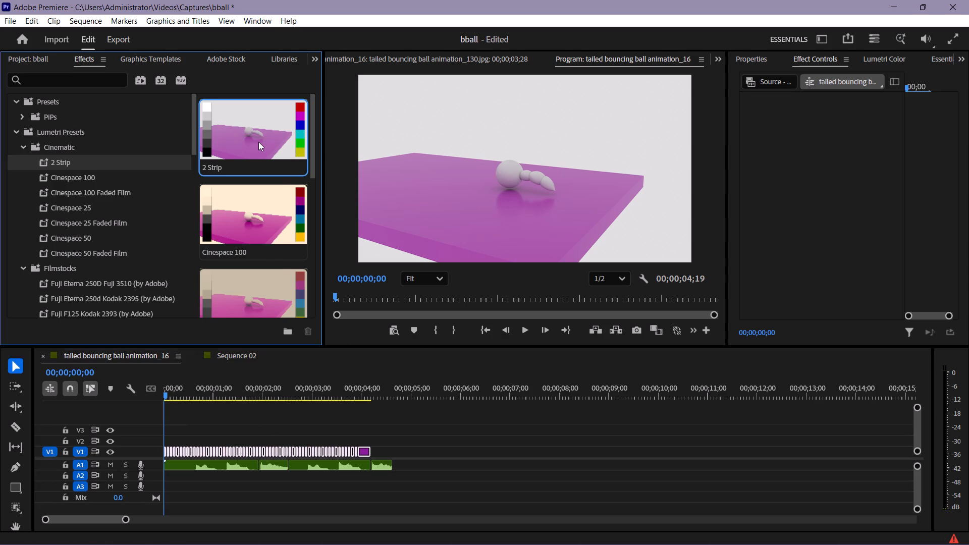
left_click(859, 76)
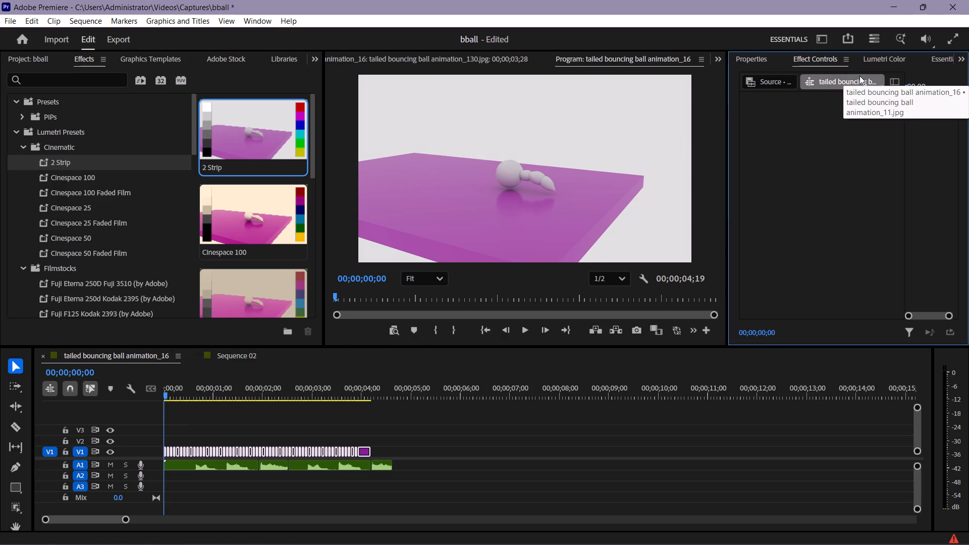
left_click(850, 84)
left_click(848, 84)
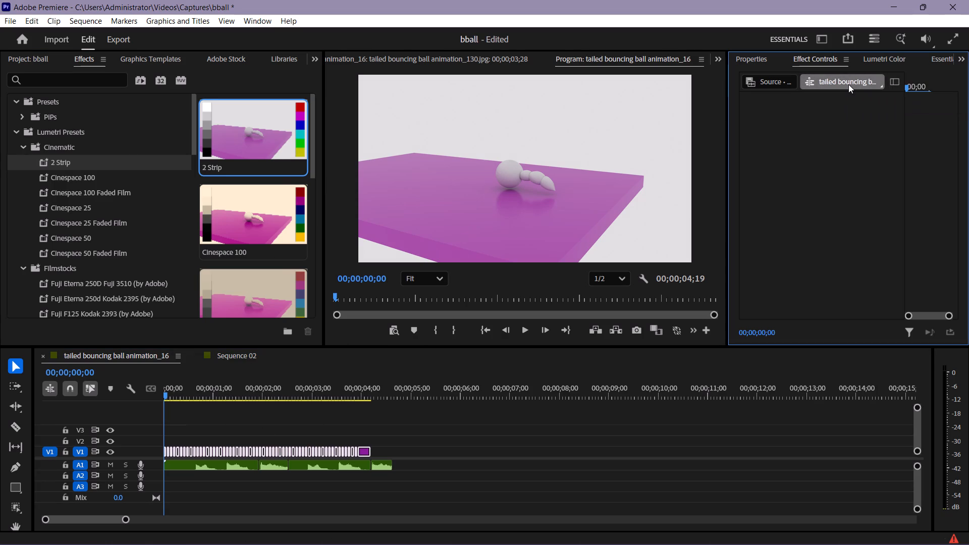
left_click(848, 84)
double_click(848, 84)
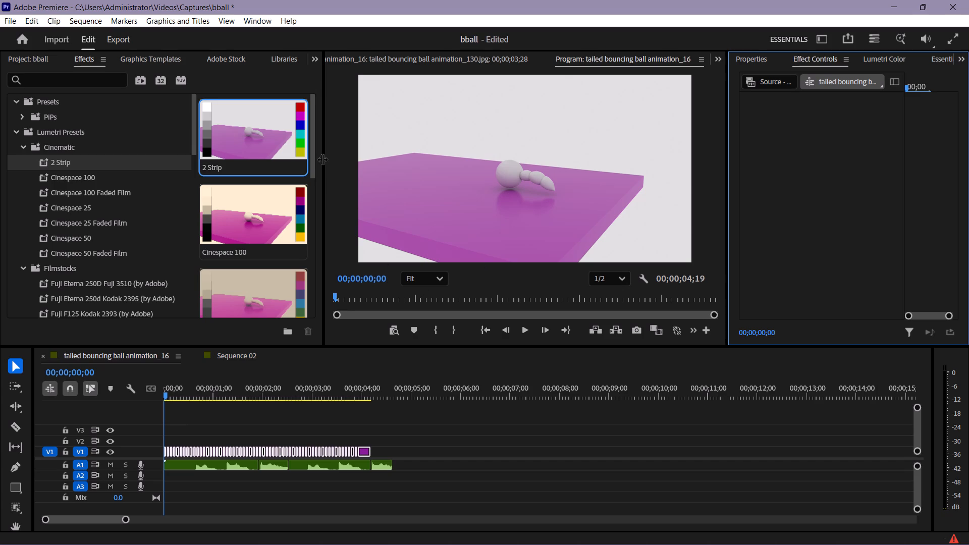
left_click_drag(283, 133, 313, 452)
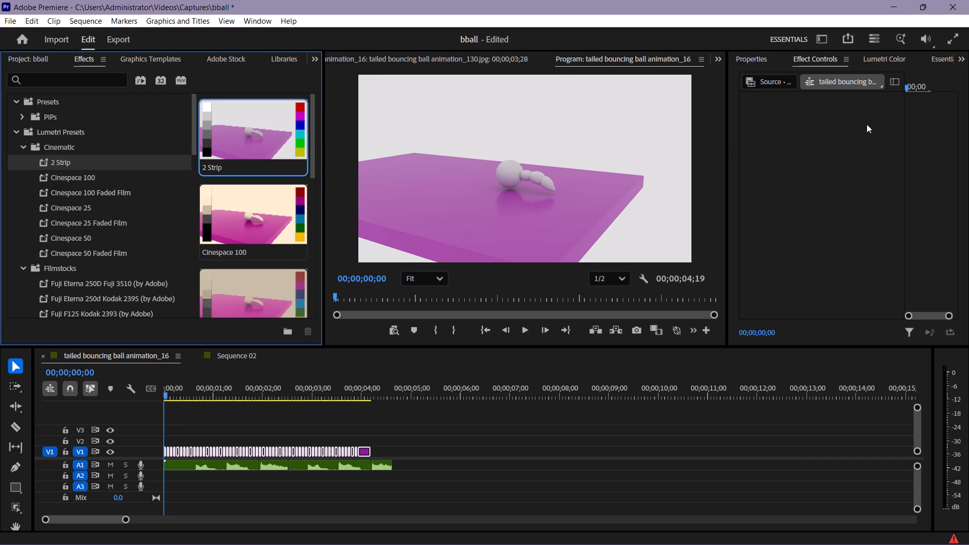
Hide the Effect Controls keyframe timeline and check the effect settings of both the sequence clip and its source clip.
left_click(841, 82)
left_click(841, 82)
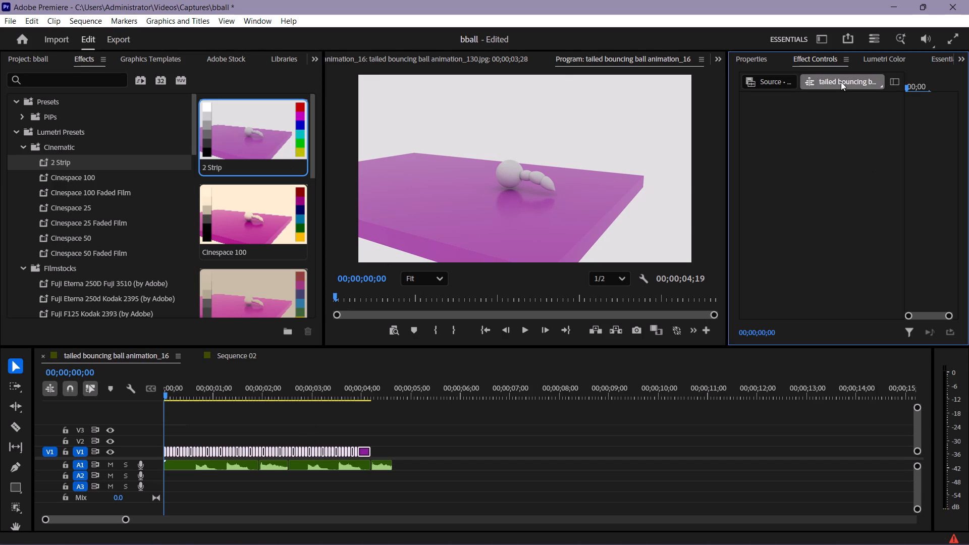
left_click(881, 86)
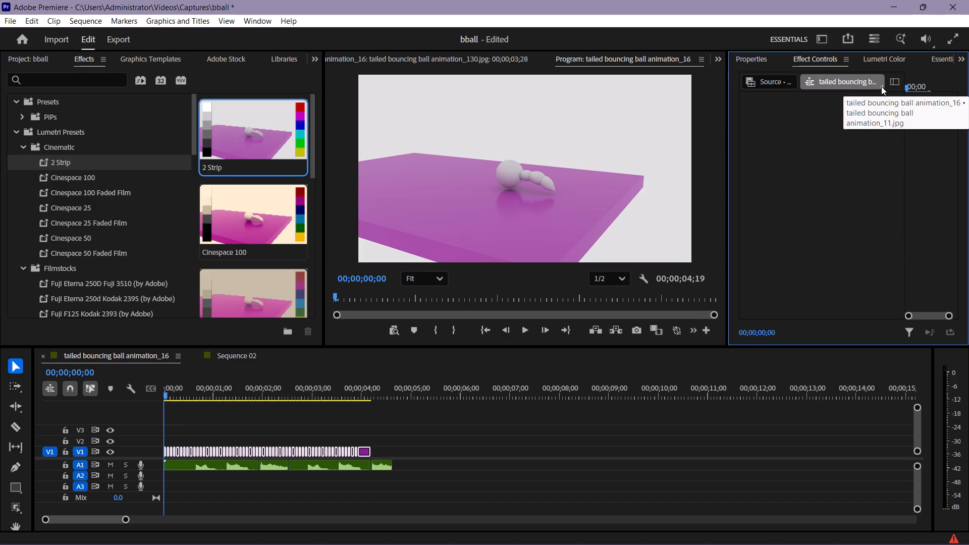
left_click(893, 80)
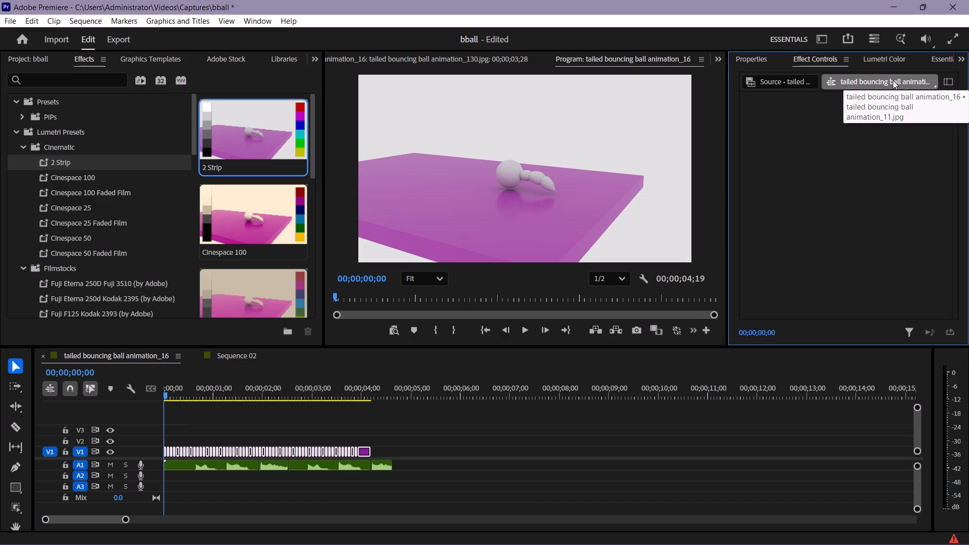
left_click(869, 80)
left_click(788, 80)
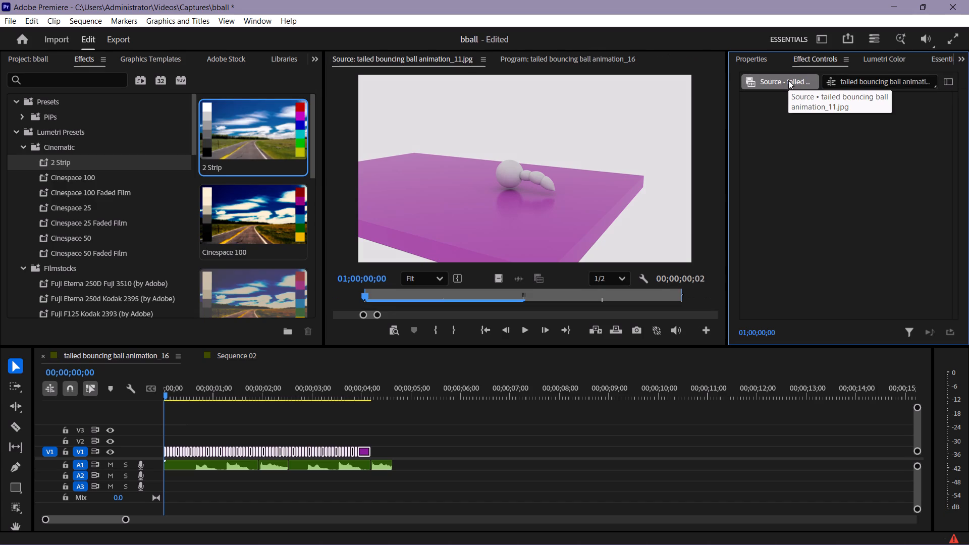
left_click(788, 80)
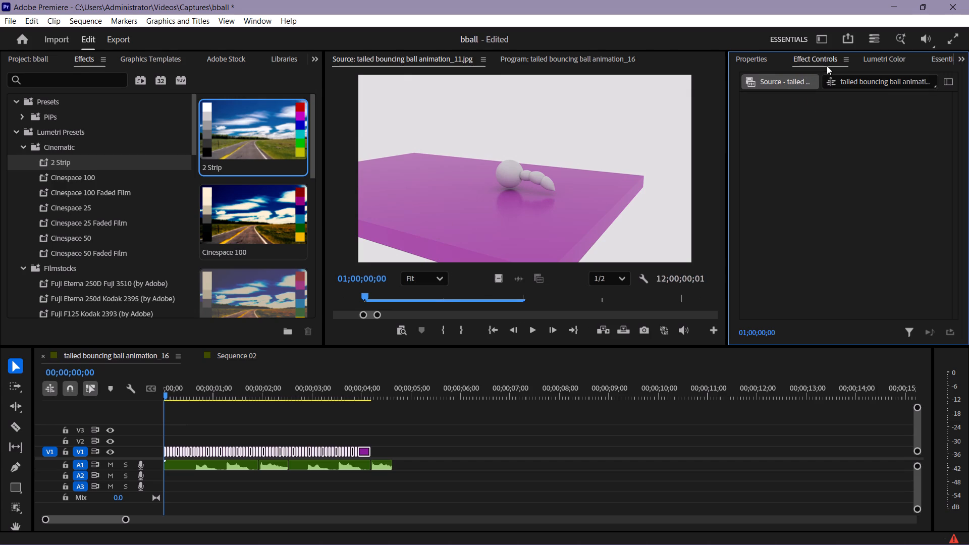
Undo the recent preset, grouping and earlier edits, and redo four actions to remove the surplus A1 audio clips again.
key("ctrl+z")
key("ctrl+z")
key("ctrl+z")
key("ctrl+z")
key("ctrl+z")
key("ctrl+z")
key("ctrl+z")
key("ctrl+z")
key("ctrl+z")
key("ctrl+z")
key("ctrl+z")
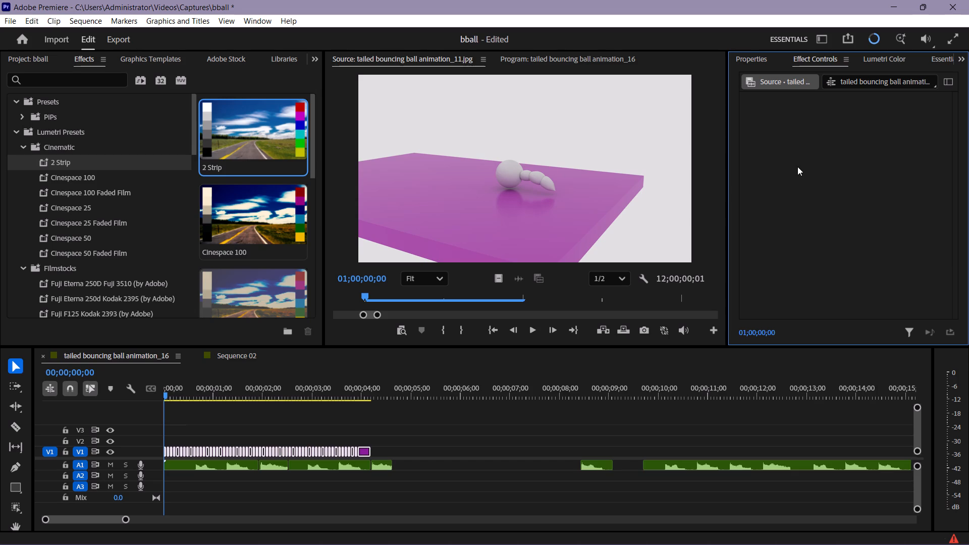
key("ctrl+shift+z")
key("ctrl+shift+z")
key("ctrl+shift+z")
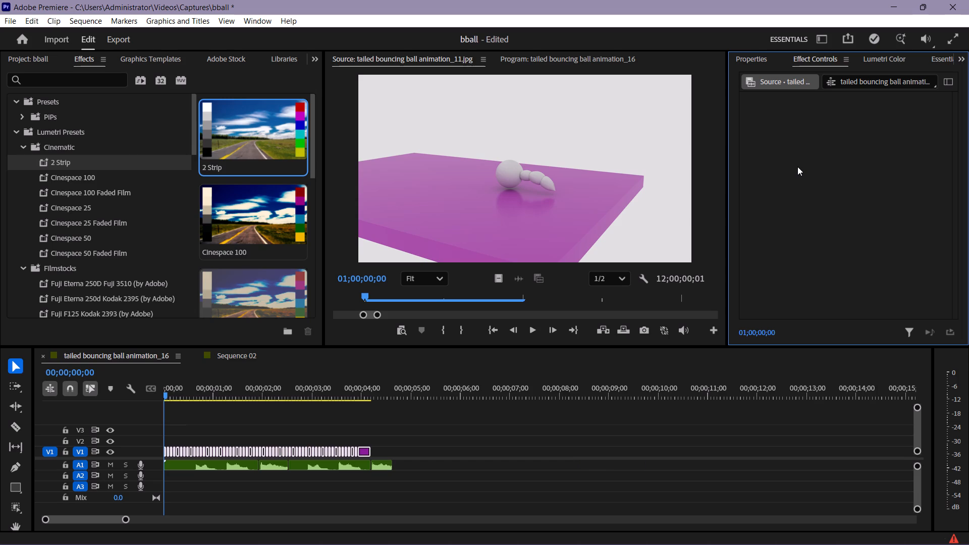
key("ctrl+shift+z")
Play the tailed bouncing ball animation_11.jpg source clip with its time ruler widened to the full range, and undo one action.
left_click(528, 327)
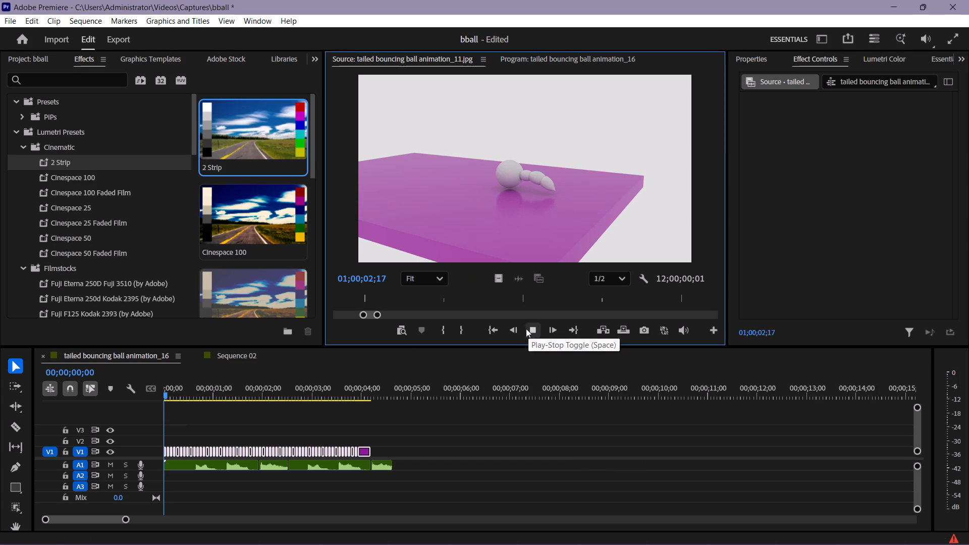
left_click_drag(362, 313, 280, 318)
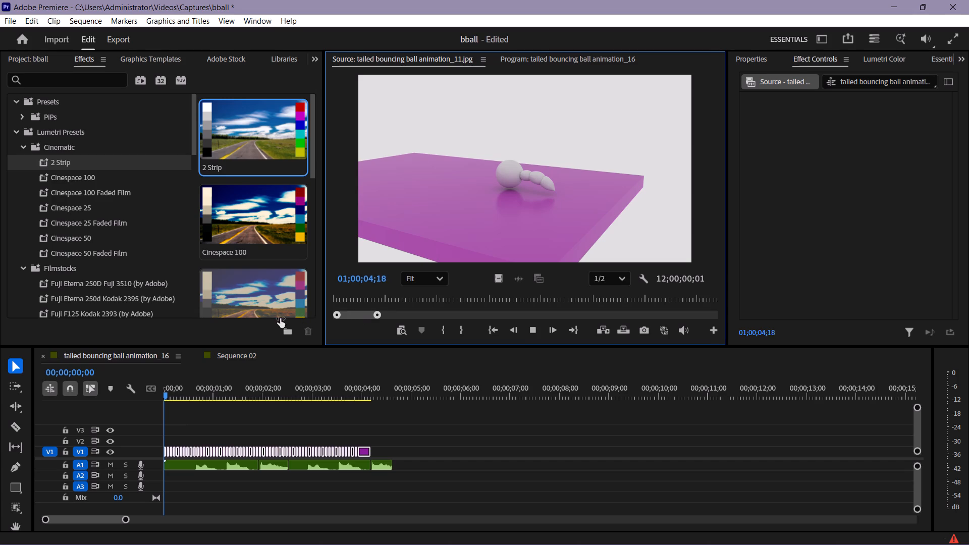
left_click_drag(280, 318, 275, 318)
left_click_drag(378, 316, 661, 313)
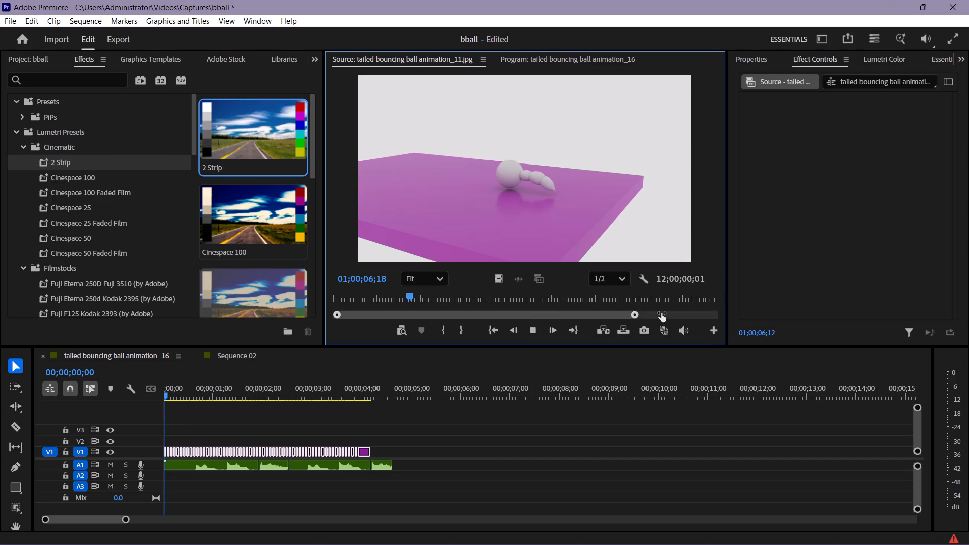
left_click_drag(661, 313, 826, 309)
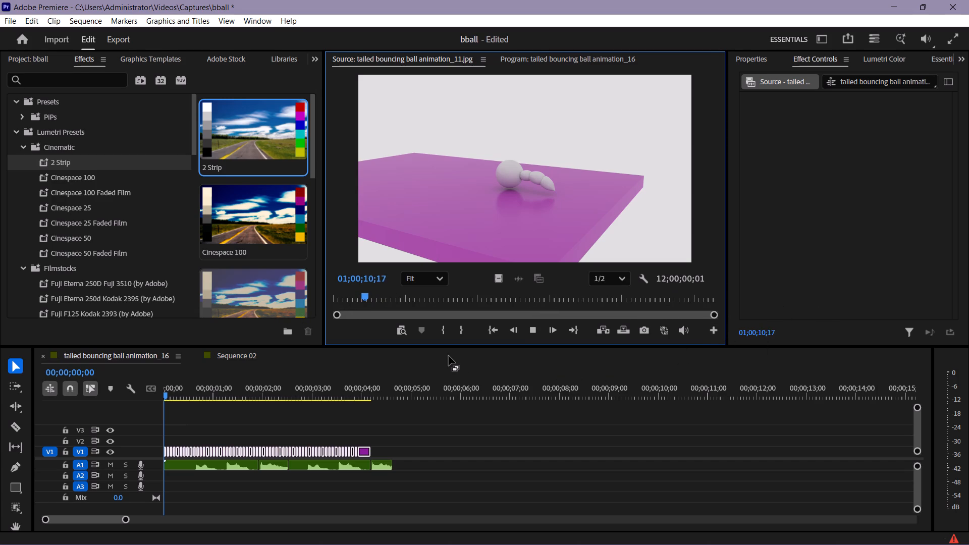
key("ctrl+z")
left_click(510, 220)
Reselect all V1 clips and check the sequence clip's effect settings.
left_click(391, 445)
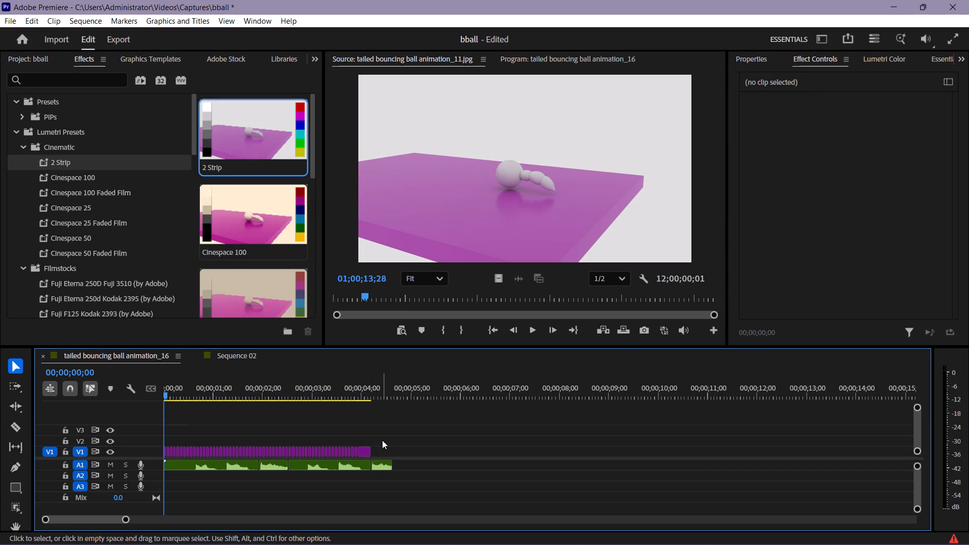
left_click_drag(382, 440, 159, 461)
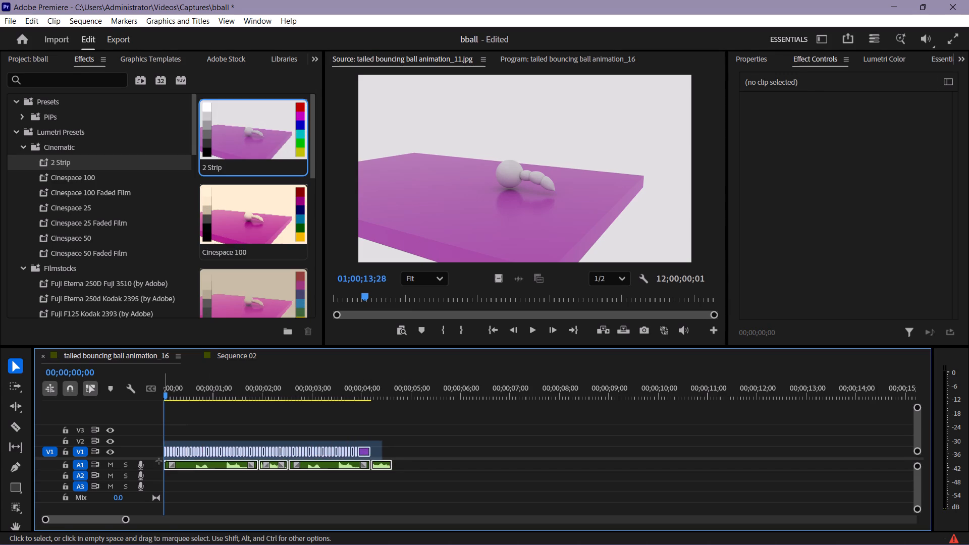
left_click_drag(159, 461, 163, 456)
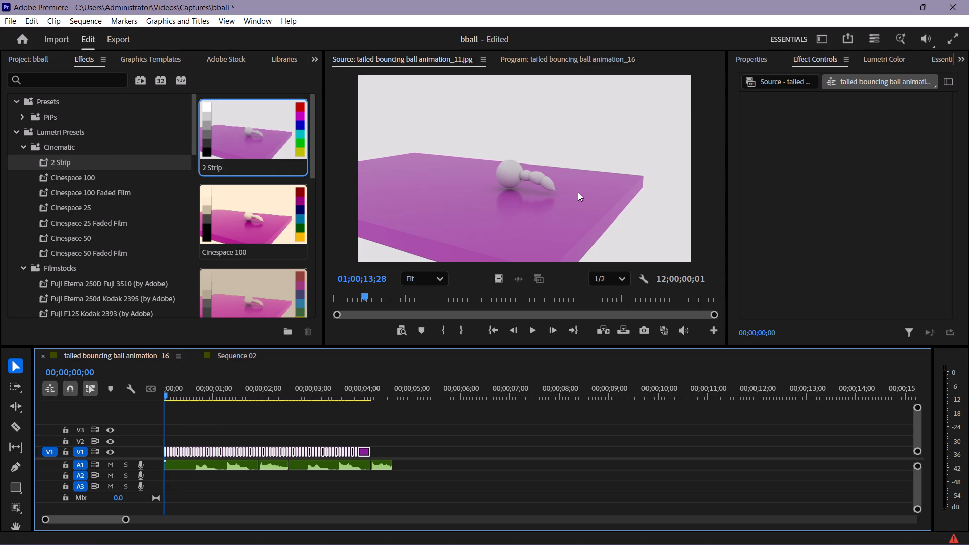
left_click(875, 75)
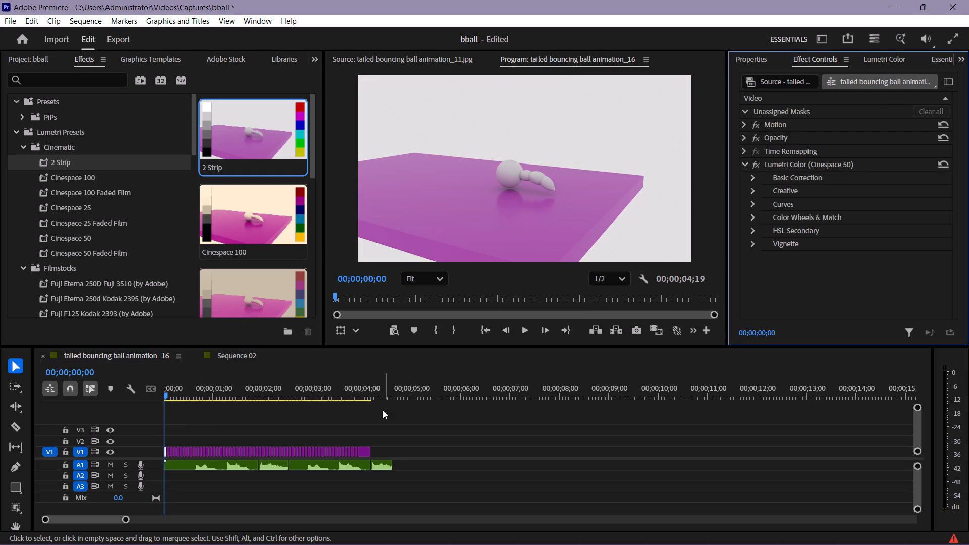
Select all clips on V1 and group them.
left_click_drag(374, 437, 193, 452)
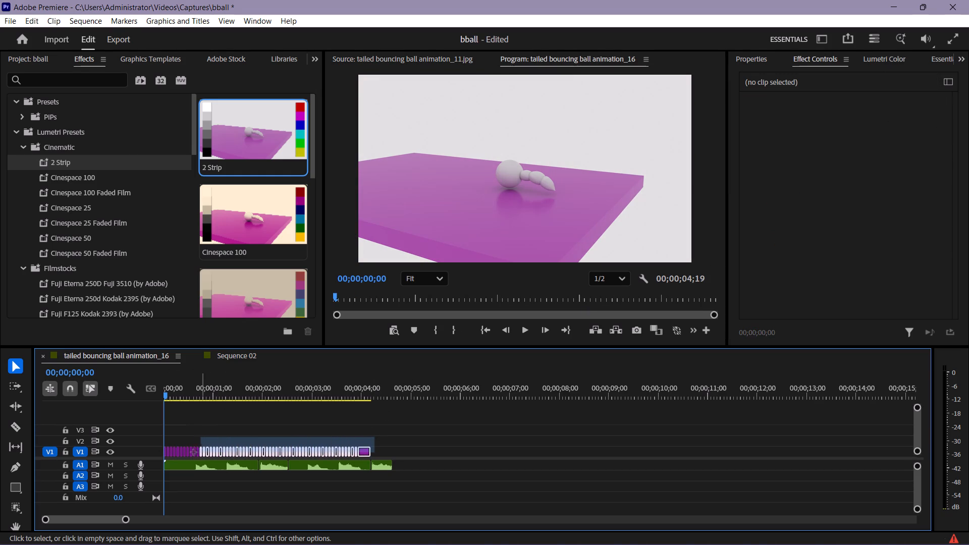
left_click_drag(193, 452, 163, 454)
right_click(194, 448)
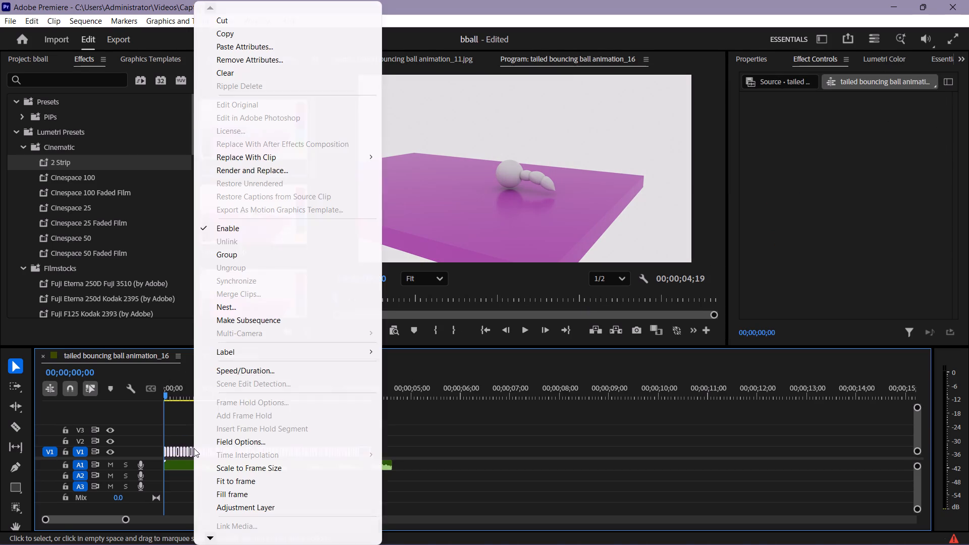
left_click(263, 259)
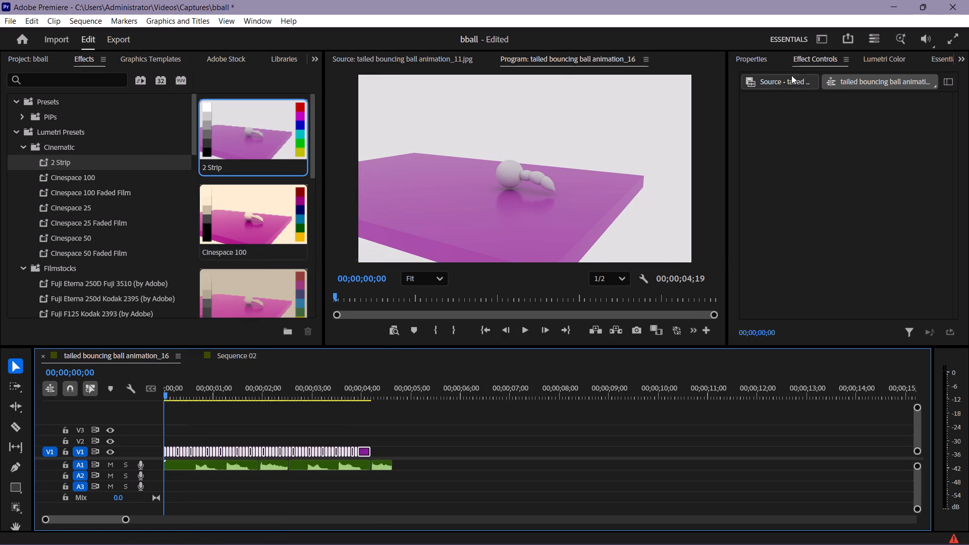
Apply the 2 Strip Cinematic Lumetri preset to the grouped V1 clips.
left_click(865, 82)
left_click(833, 82)
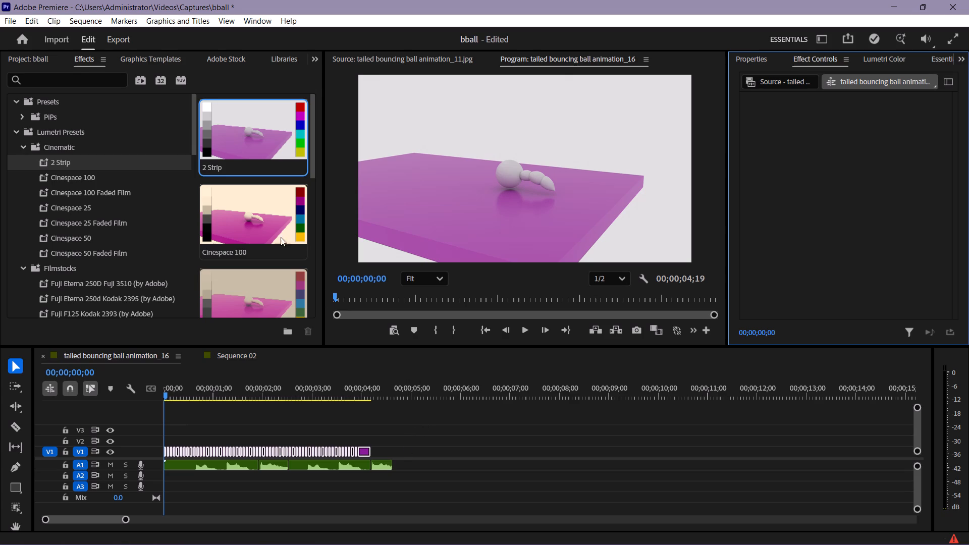
left_click_drag(273, 143, 324, 454)
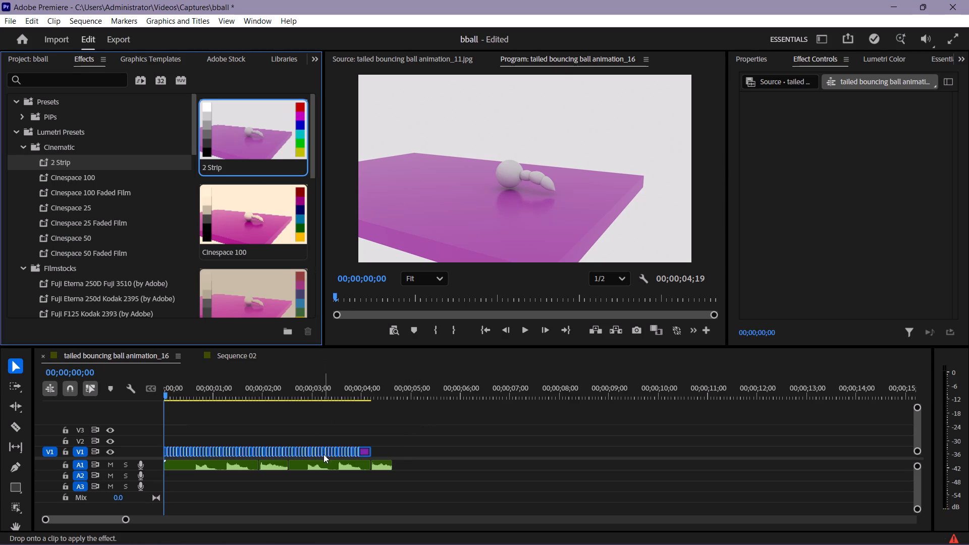
Scrub through the opening frames of the sequence to check the 2 Strip look on the V1 clips.
left_click_drag(165, 392, 167, 403)
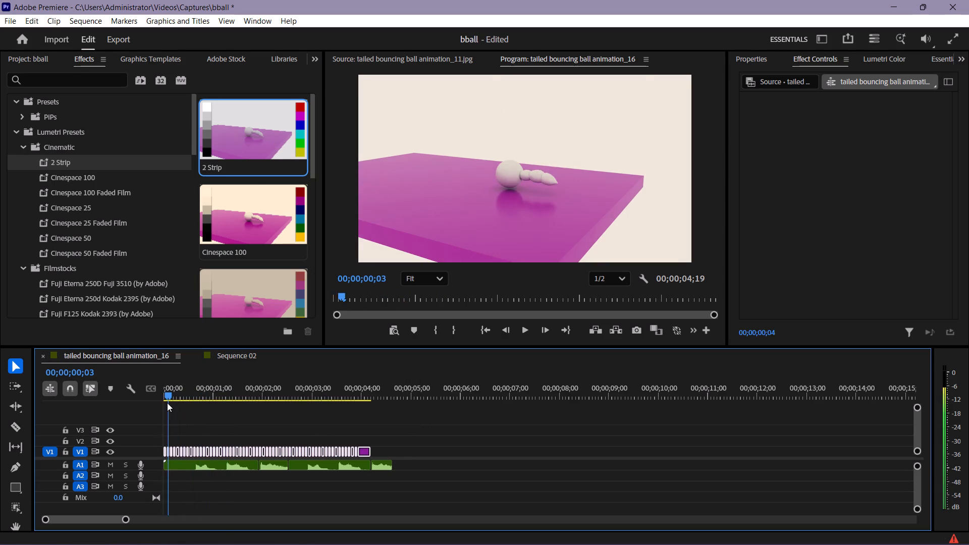
left_click_drag(167, 403, 171, 402)
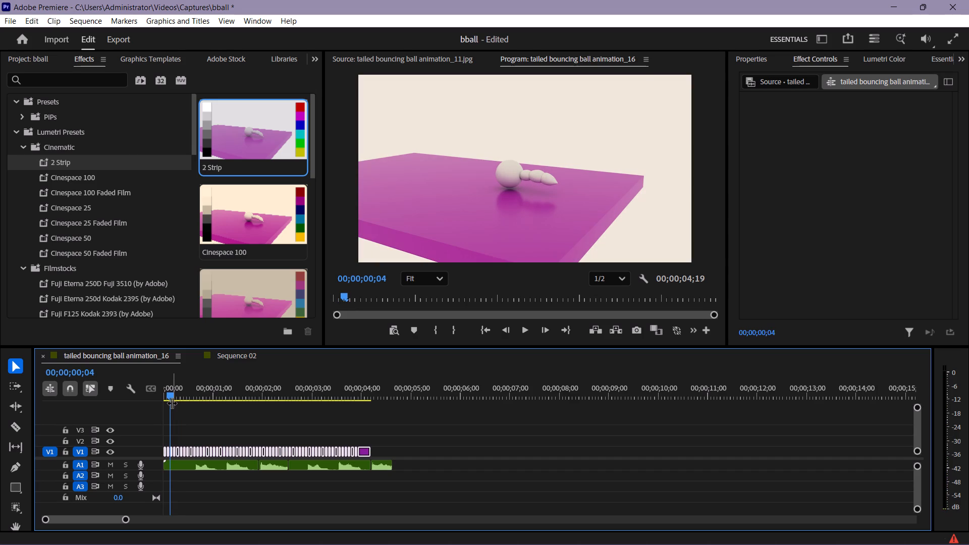
Undo the last four actions to take the 2 Strip preset off the V1 clips, and clear the clip selection.
key("ctrl+z")
key("ctrl+z")
key("ctrl+z")
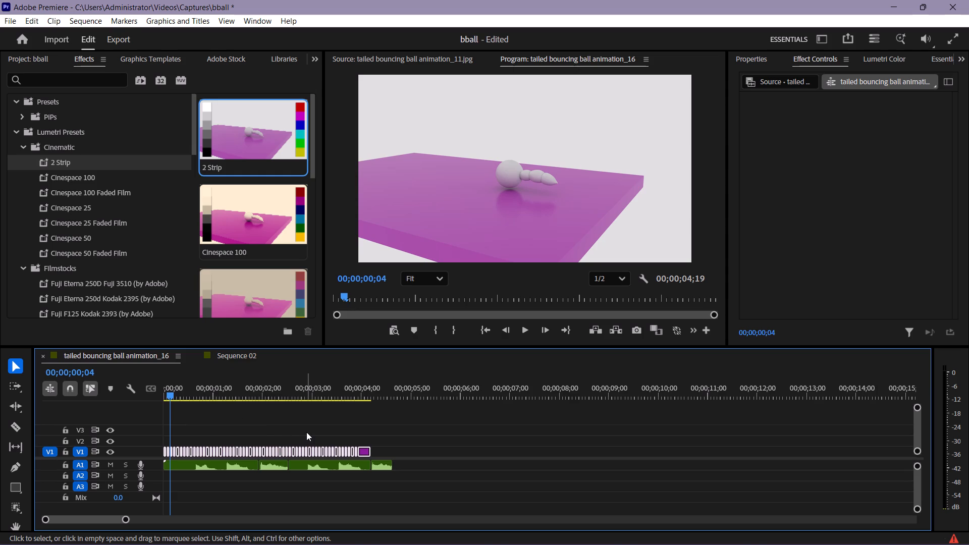
key("ctrl+z")
left_click(380, 421)
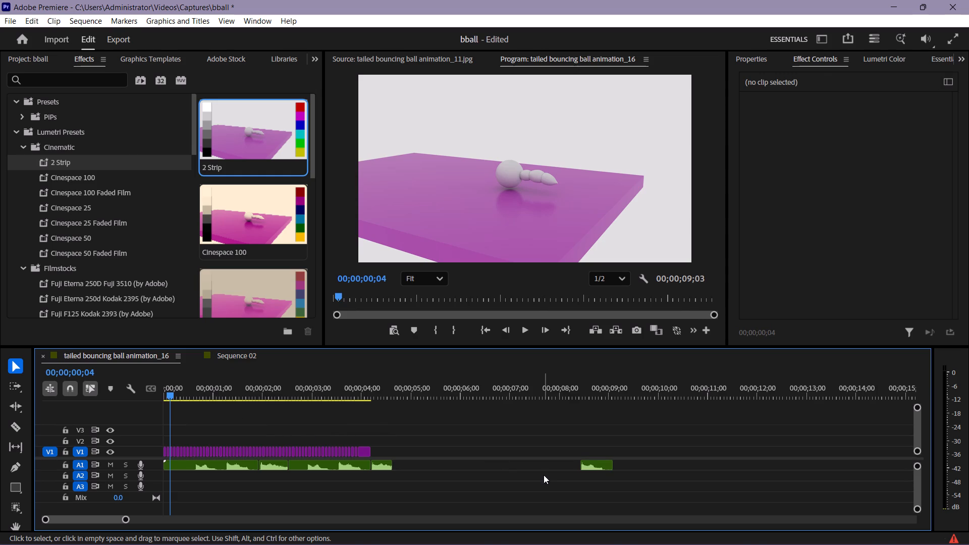
Delete the stray bounce sound clip on A1 at about 00;00;08;15, well past the end of the animation.
left_click(600, 467)
key("BackSpace")
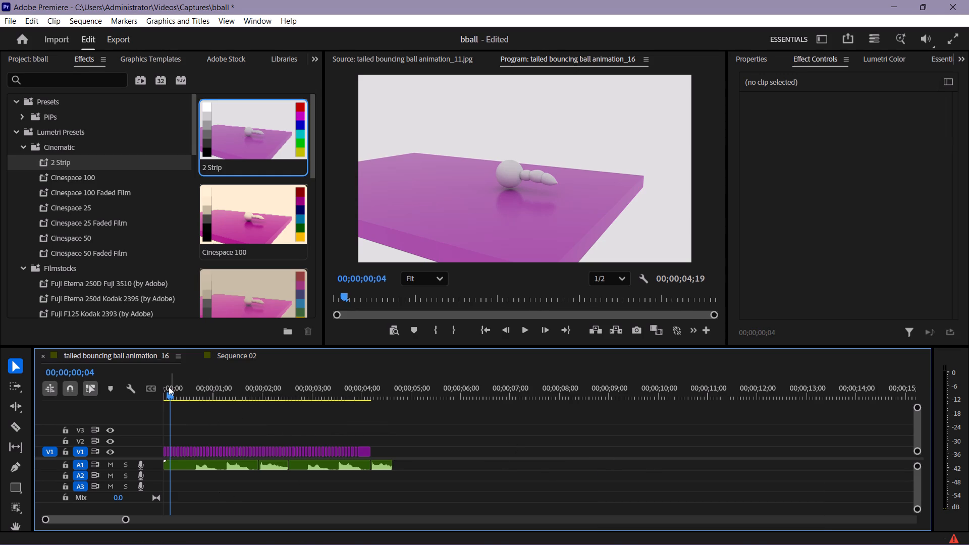
Scrub the sequence from its start to about 00;00;02;20 to review picture and bounce sounds, and return the playhead to 00;00;00;00.
left_click_drag(169, 395, 142, 398)
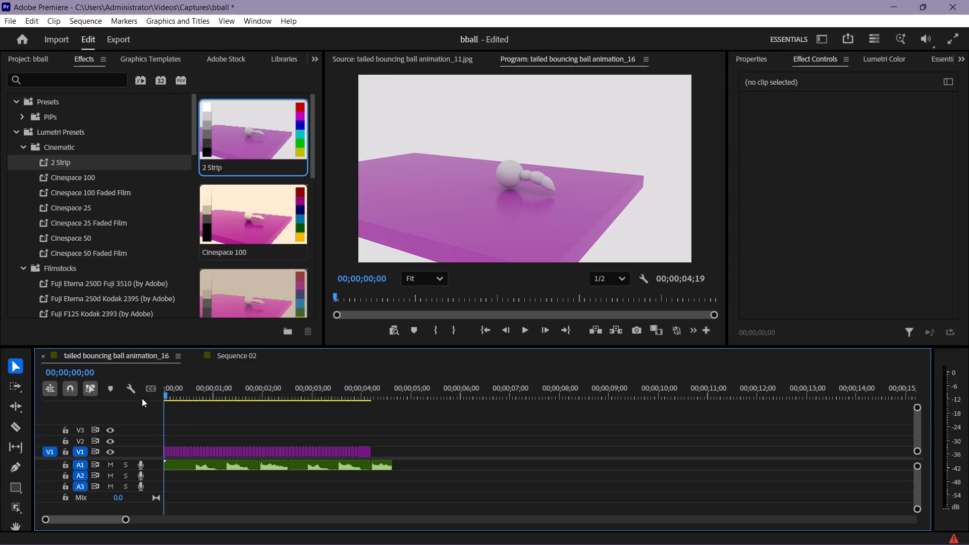
left_click_drag(142, 398, 289, 411)
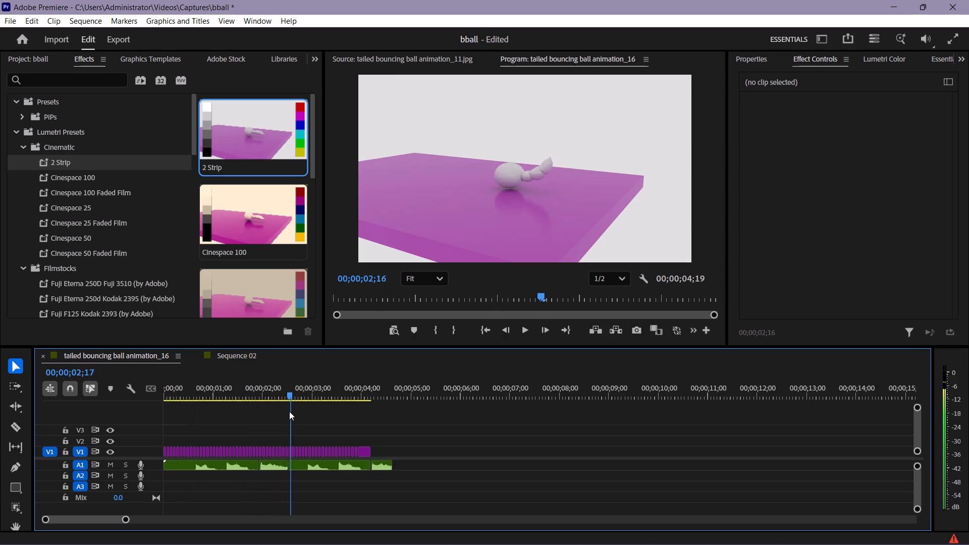
left_click_drag(289, 411, 294, 414)
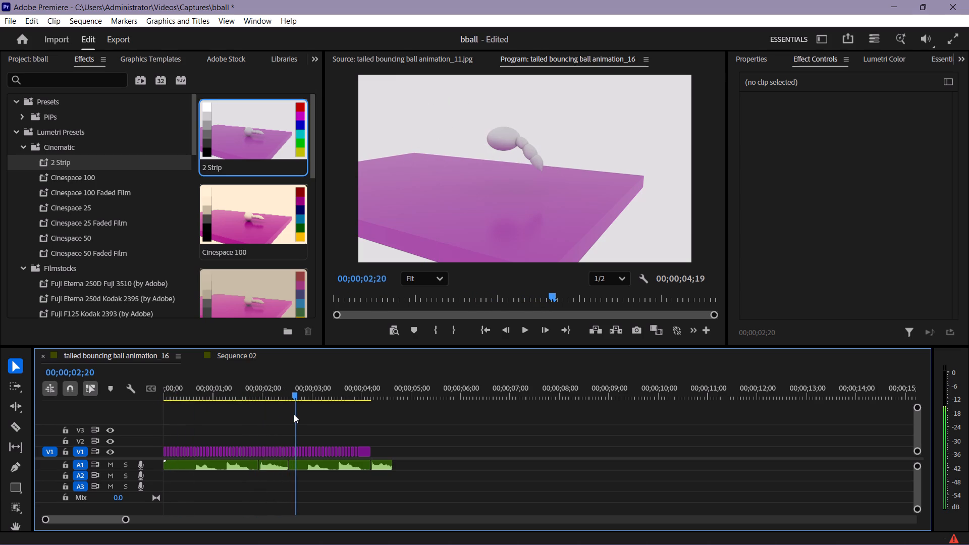
left_click_drag(294, 414, 85, 443)
left_click(85, 443)
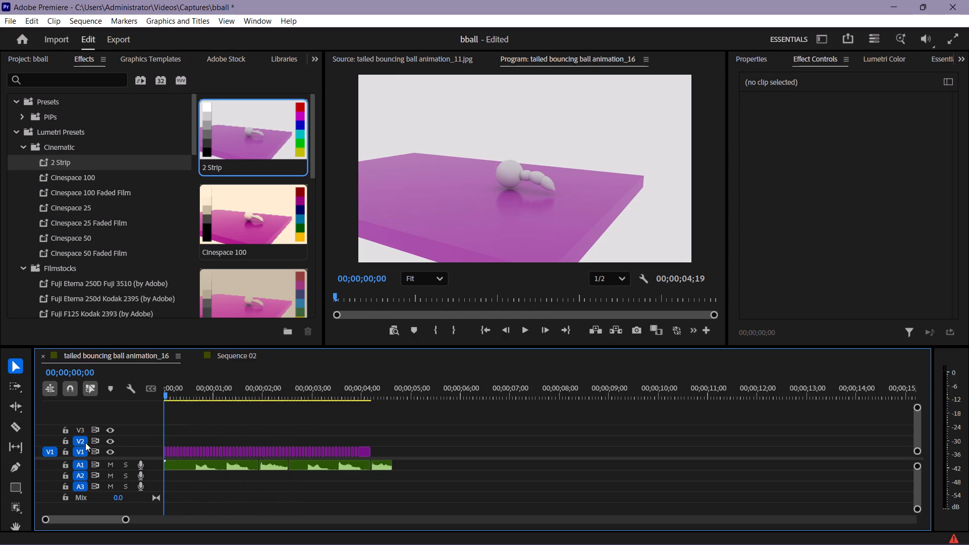
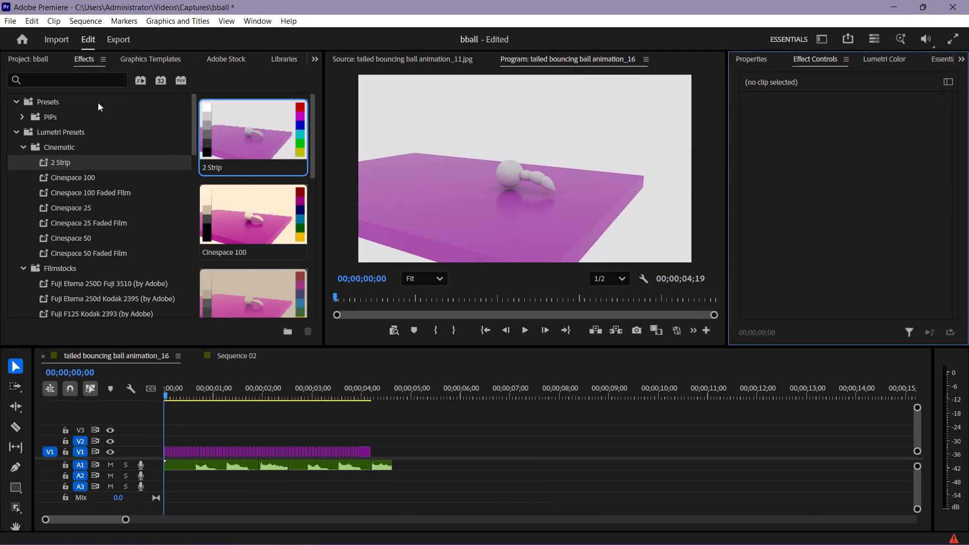
Save the bball project.
left_click(8, 23)
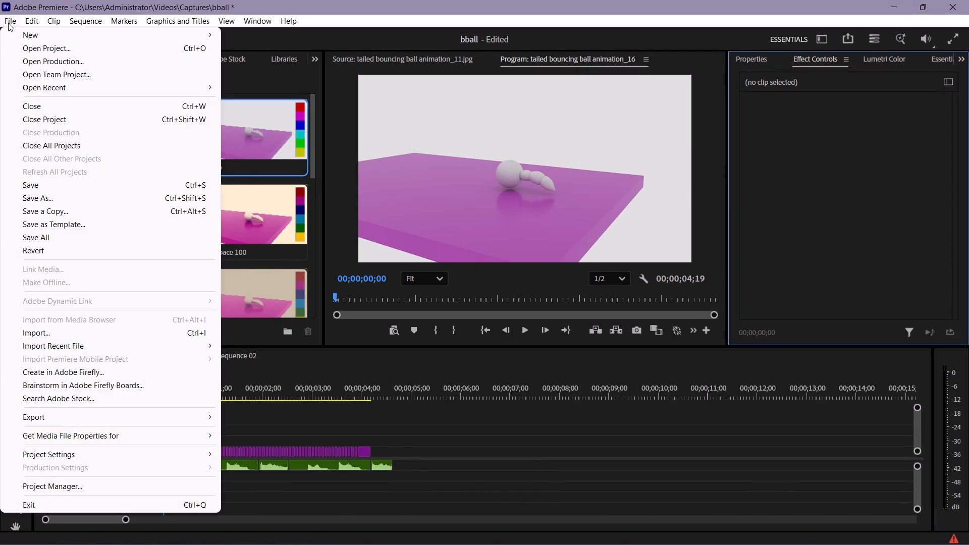
left_click(57, 183)
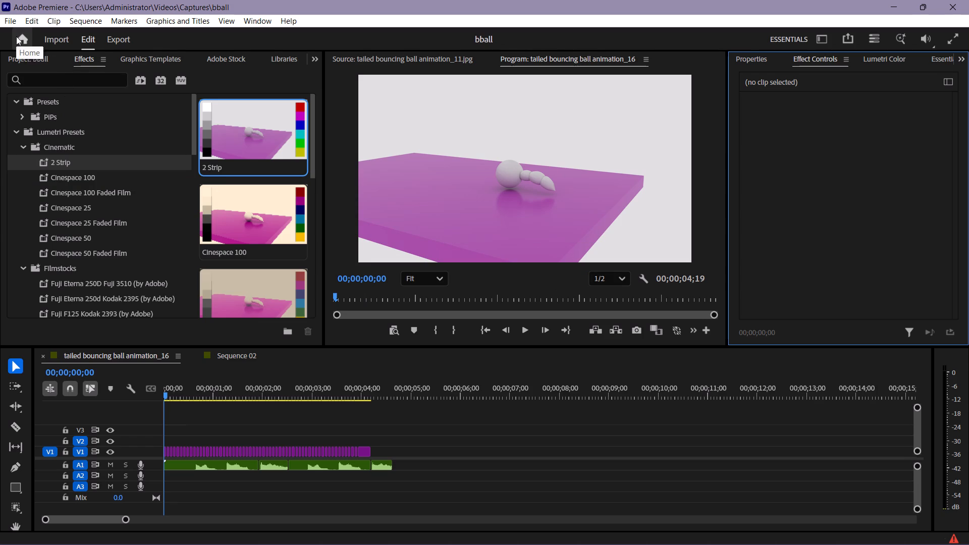
Export the tailed bouncing ball animation_16 sequence as an H.264 media file using the High Quality 720p HD preset.
left_click(117, 35)
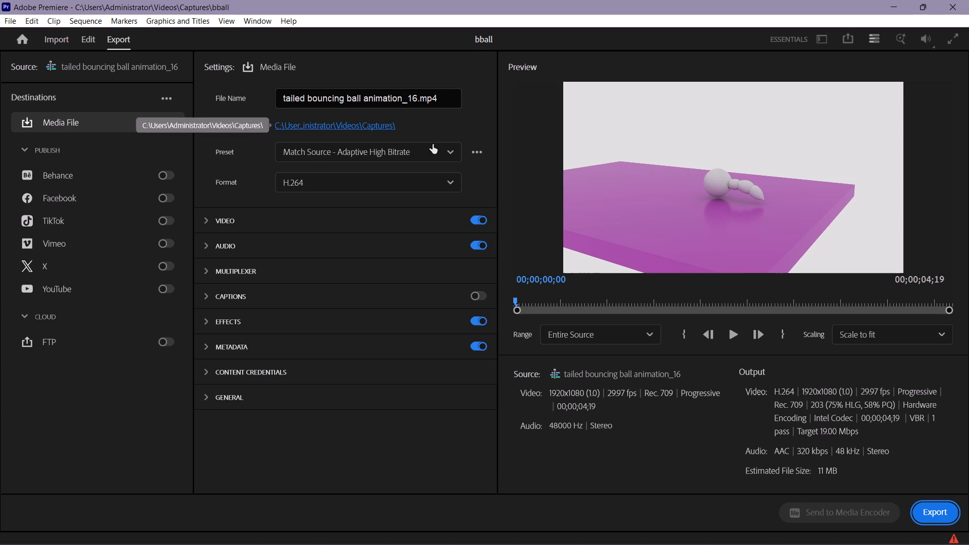
left_click(448, 151)
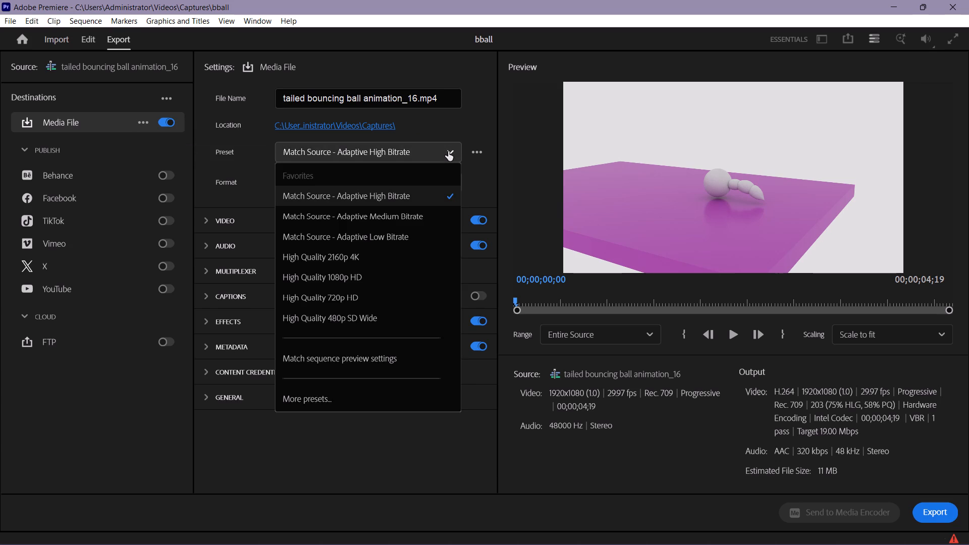
left_click(374, 295)
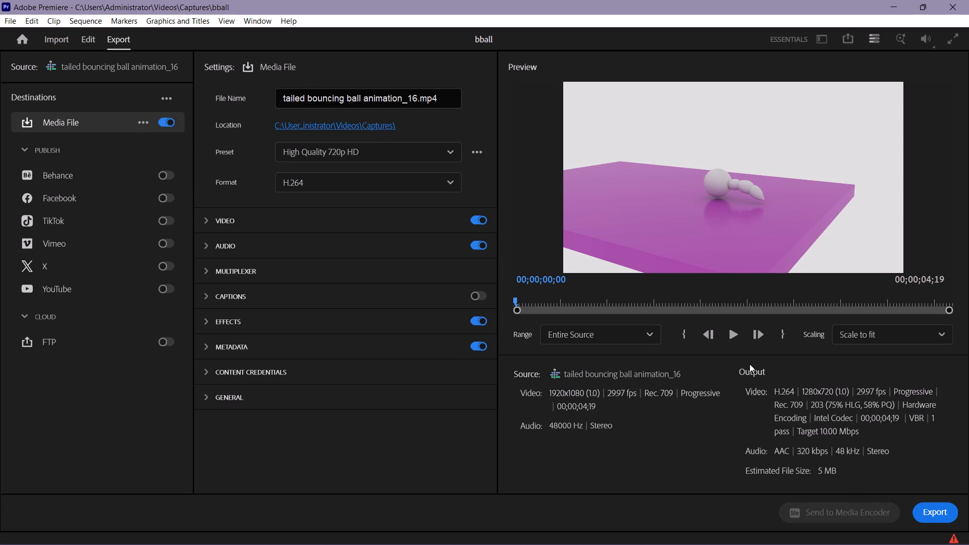
left_click(931, 503)
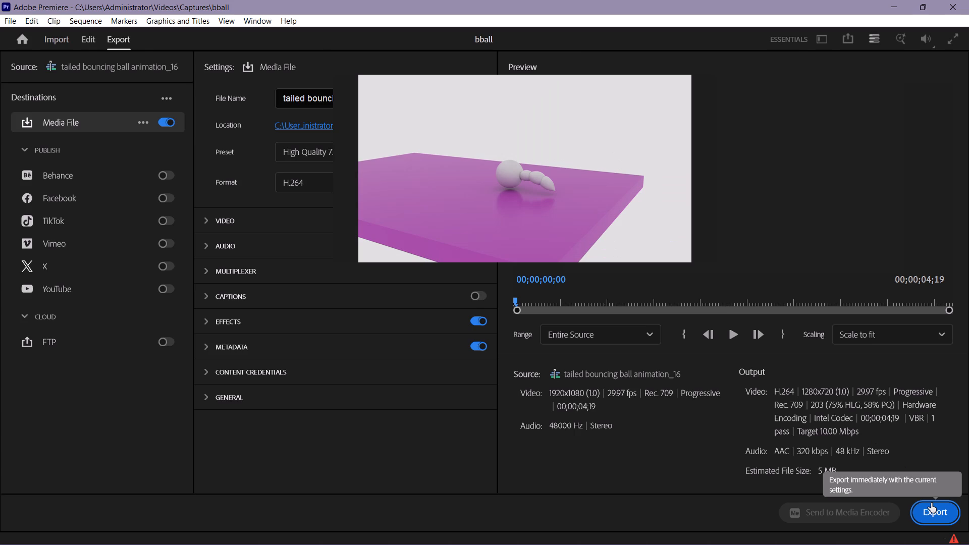
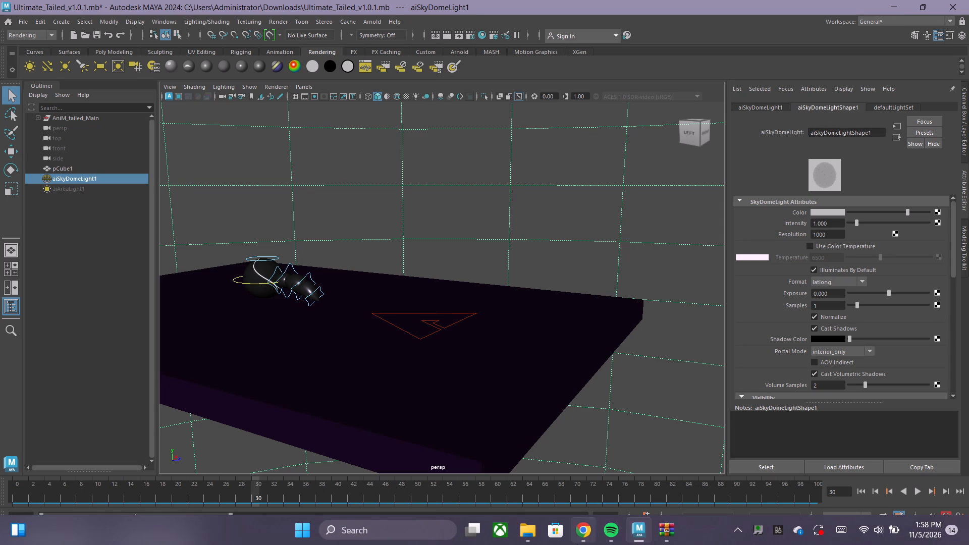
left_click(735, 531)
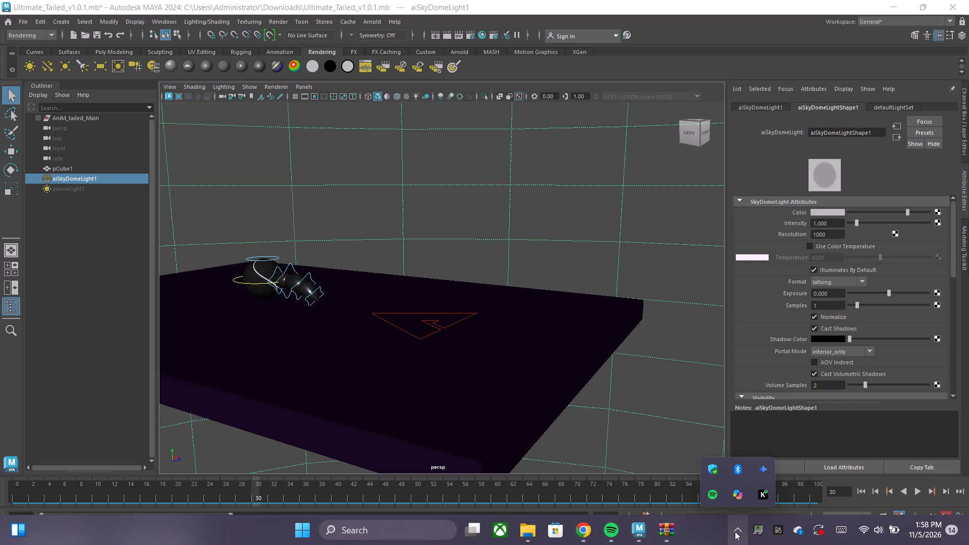